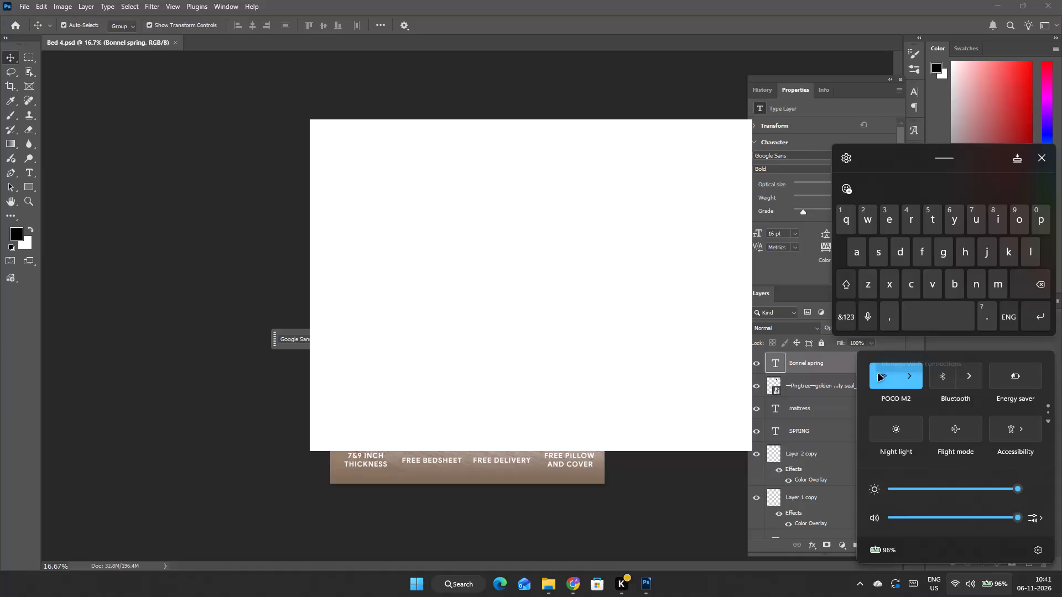
Turn off the computer's Wi-Fi connection and return to the poster document.
left_click(892, 381)
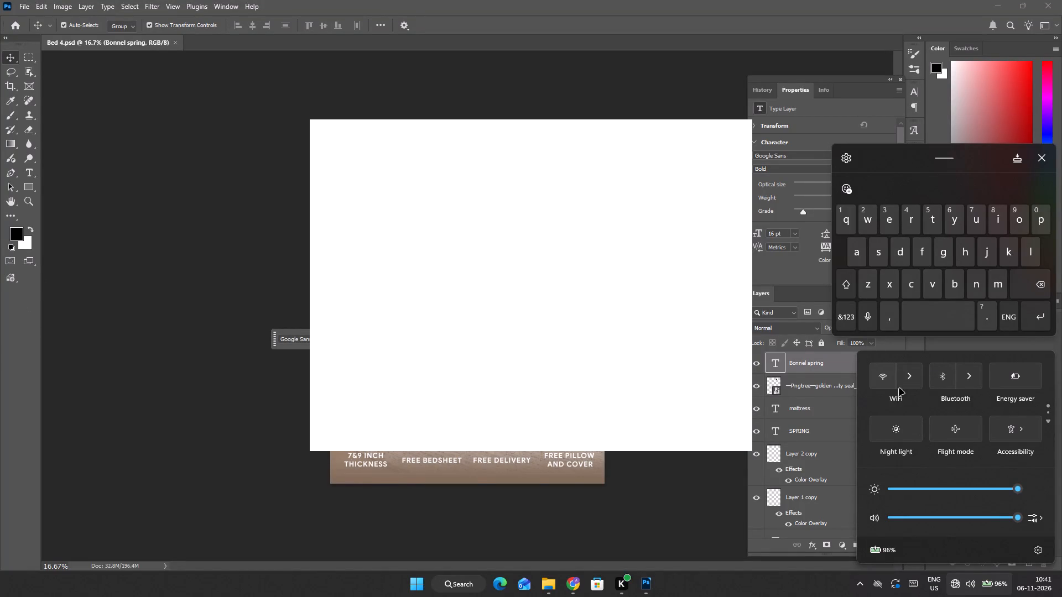
left_click(61, 252)
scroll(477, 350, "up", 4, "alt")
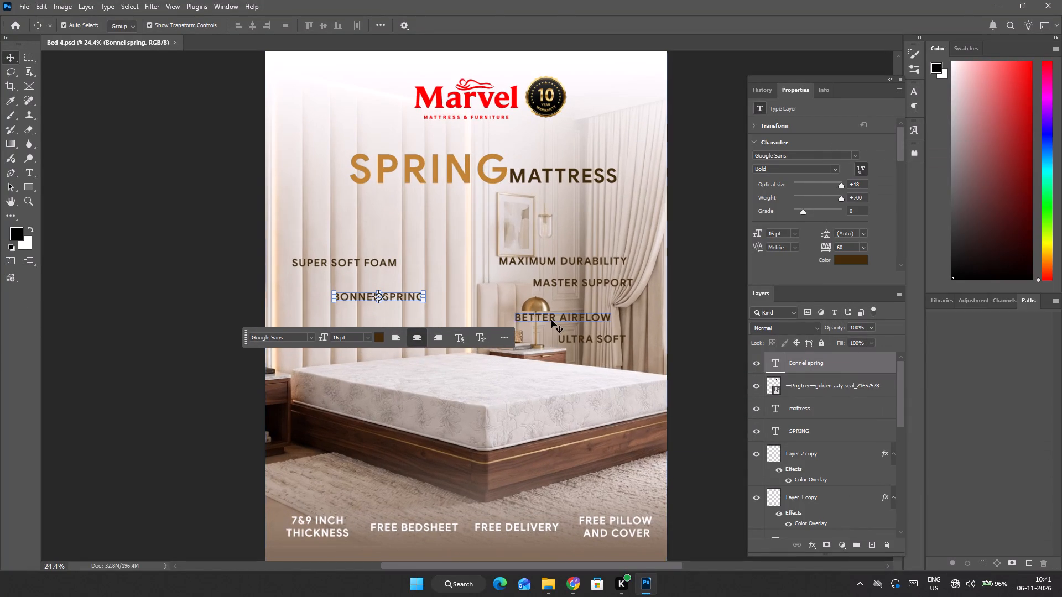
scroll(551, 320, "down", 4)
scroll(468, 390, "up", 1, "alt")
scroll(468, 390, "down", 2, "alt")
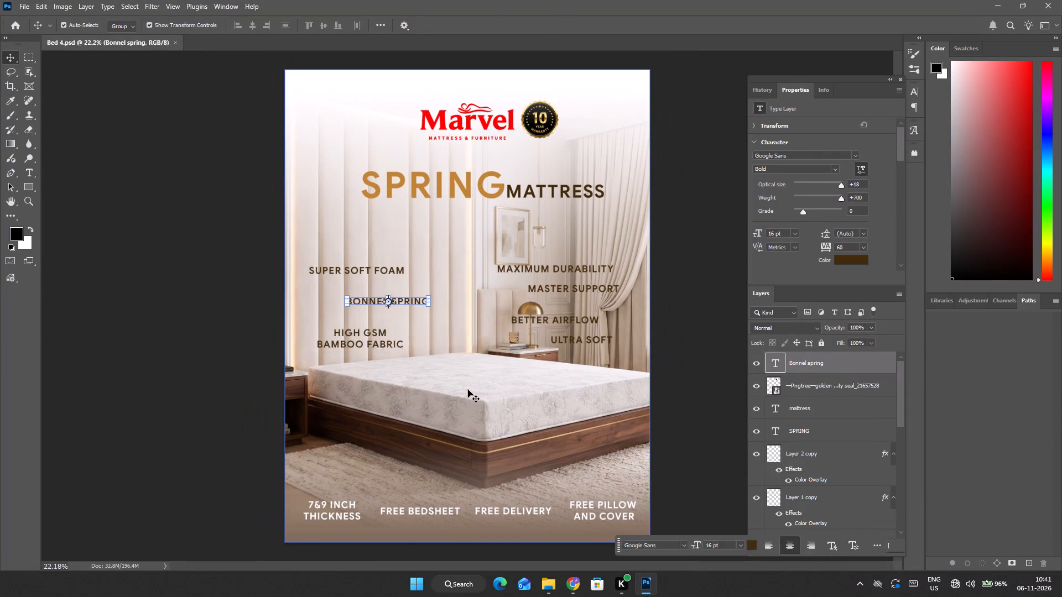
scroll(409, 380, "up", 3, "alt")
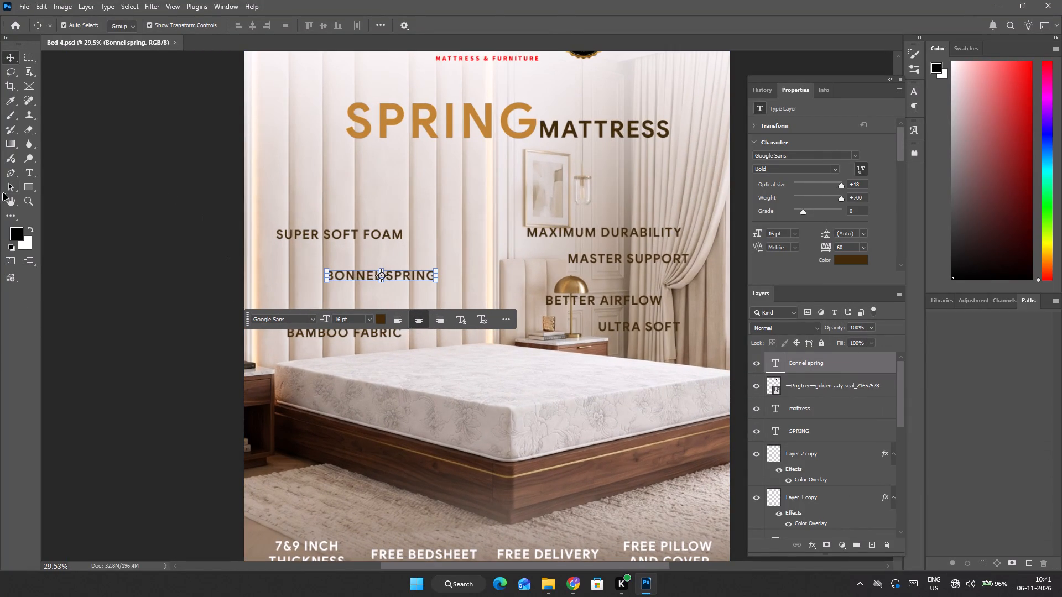
Deselect the Bonnel spring layer and open Gemini_Generated_Image_jb2z8pjb2z8pjb2z from Downloads as a separate Photoshop document.
left_click(56, 141)
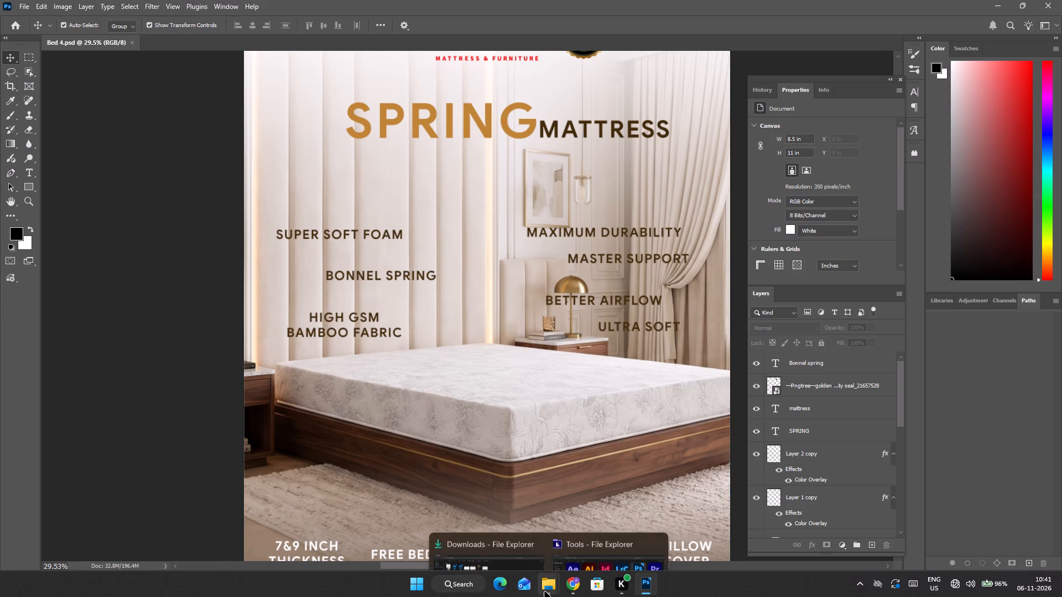
left_click(507, 538)
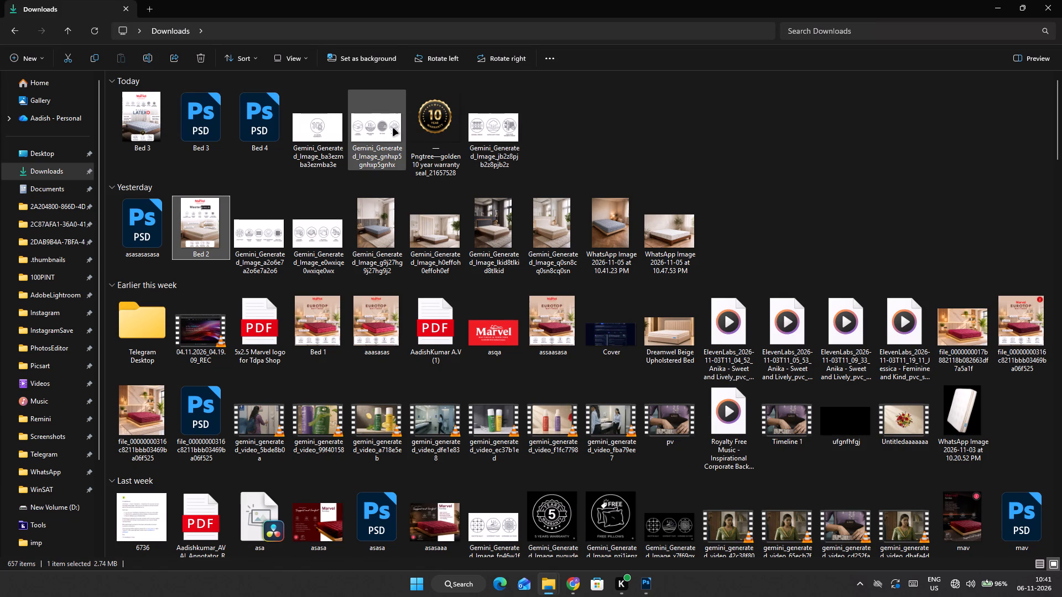
left_click_drag(491, 138, 525, 312)
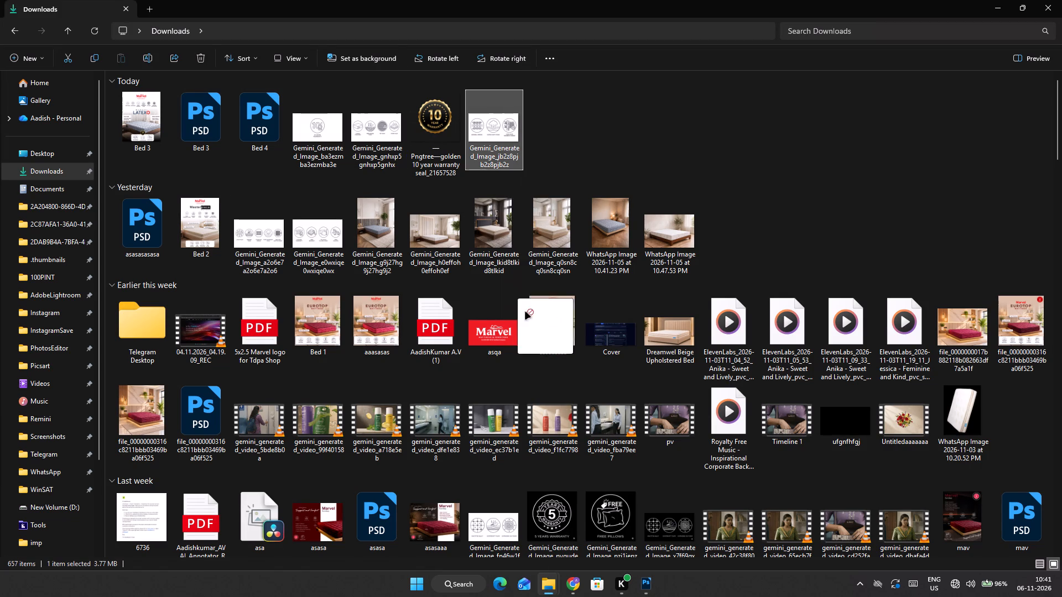
left_click_drag(525, 312, 645, 588)
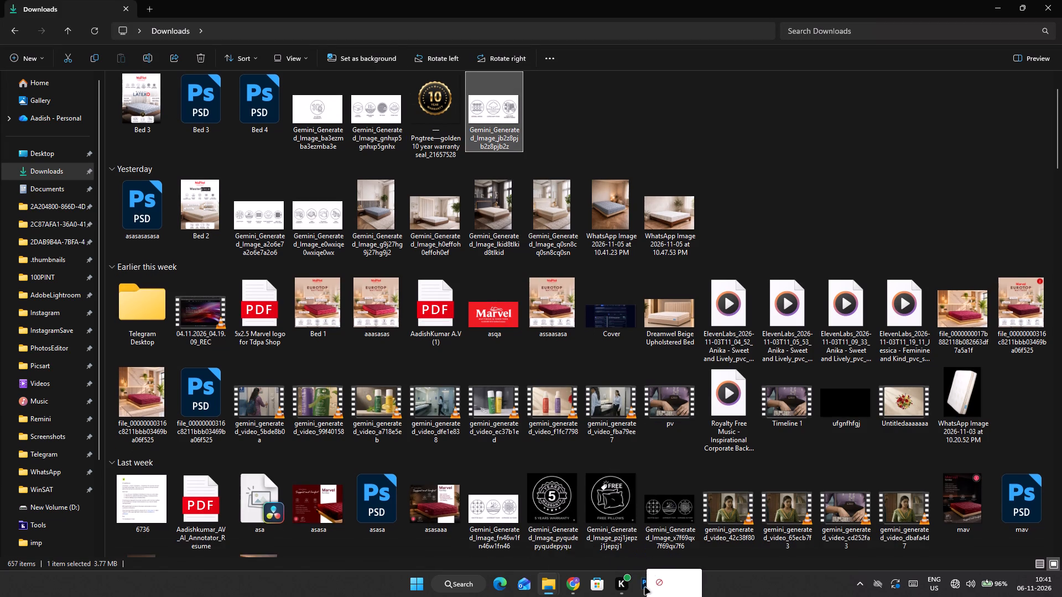
left_click_drag(645, 588, 356, 40)
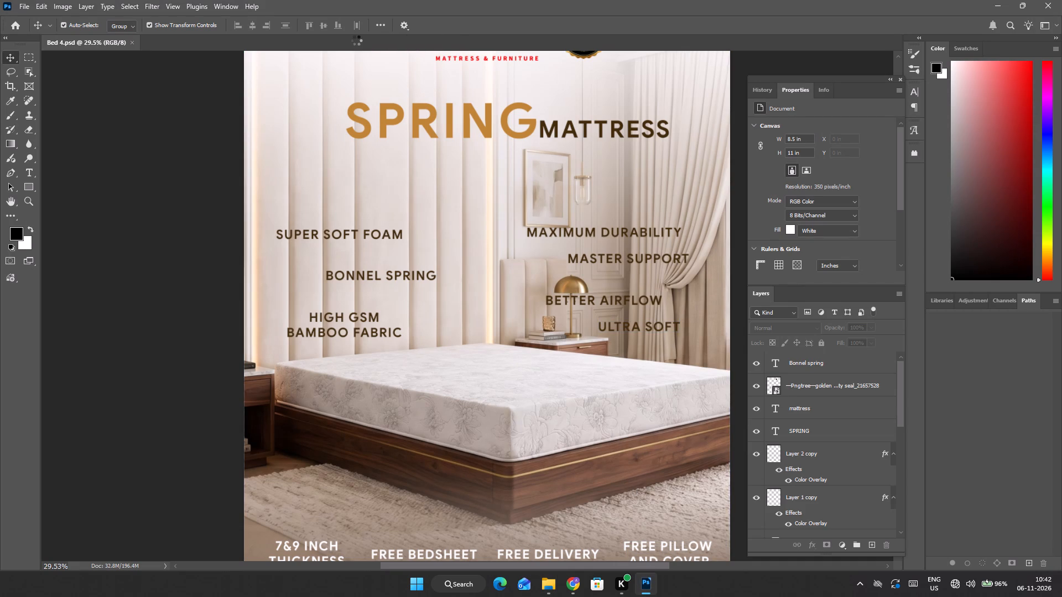
scroll(359, 254, "down", 4, "alt")
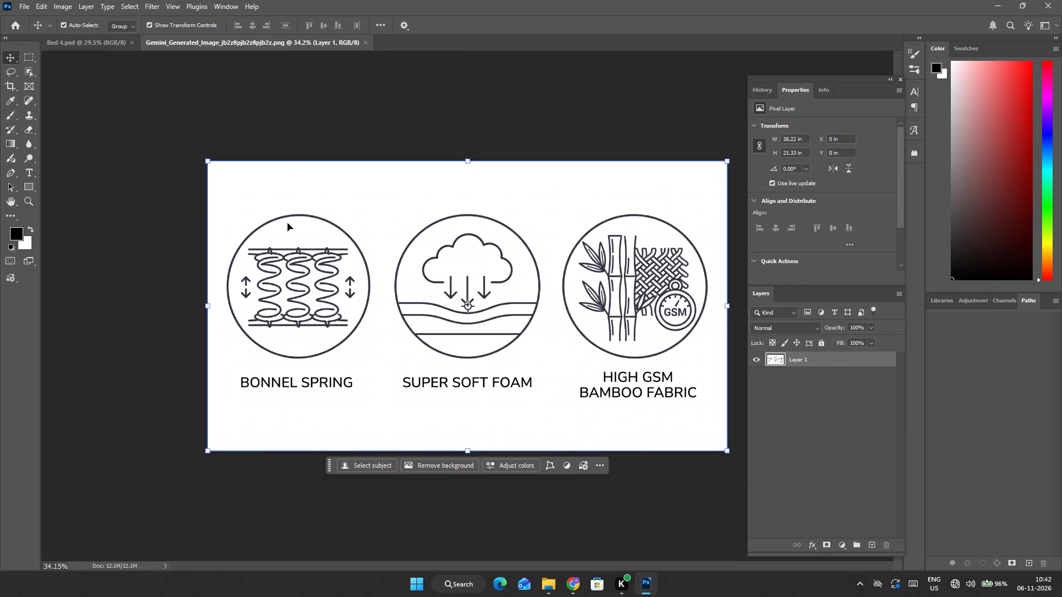
Select the Bonnel Spring icon with a rectangular marquee about 12.7 by 12.4 in and bring it into Bed 4.psd.
key("m")
left_click_drag(214, 200, 265, 266)
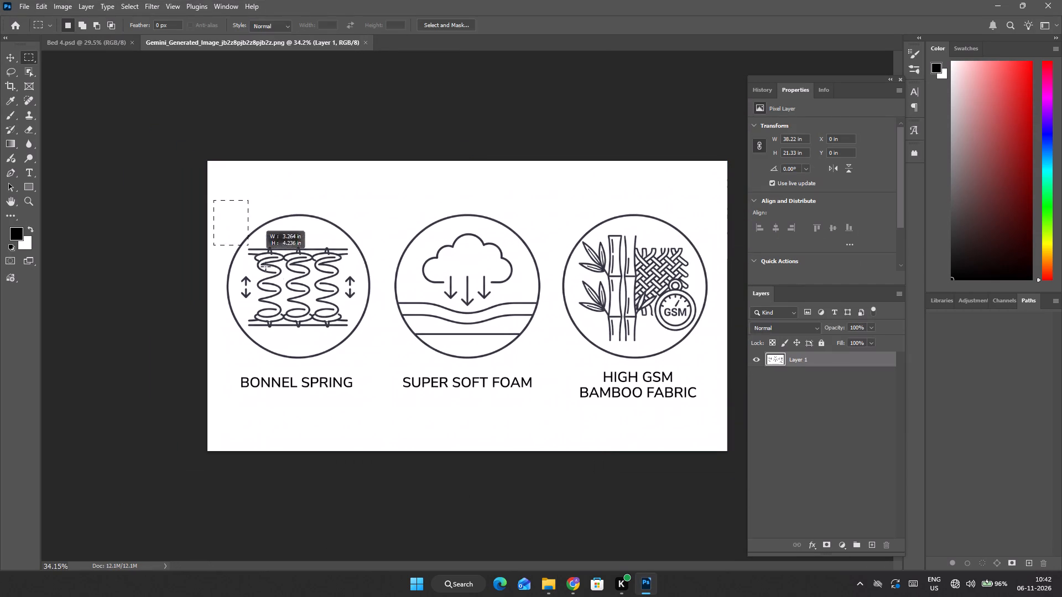
left_click_drag(265, 266, 386, 365)
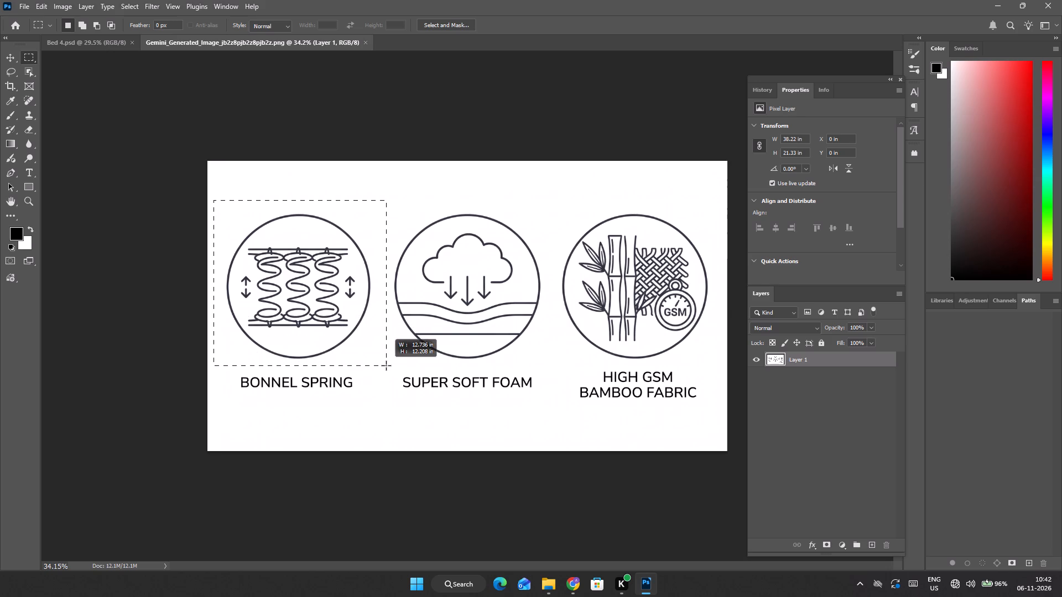
left_click_drag(386, 365, 386, 369)
key("v")
left_click_drag(357, 324, 350, 274)
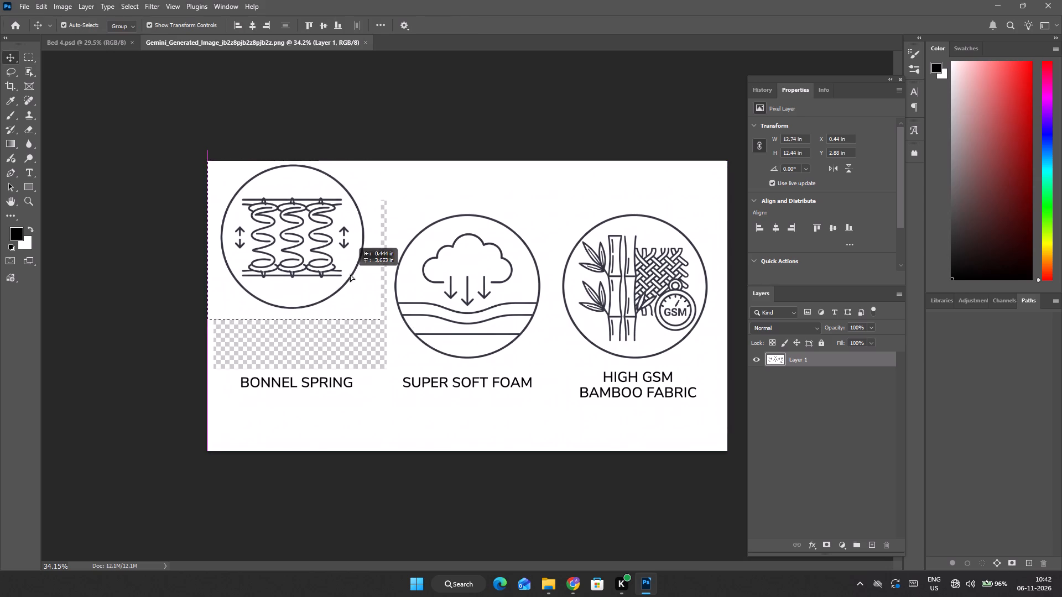
left_click_drag(350, 274, 82, 45)
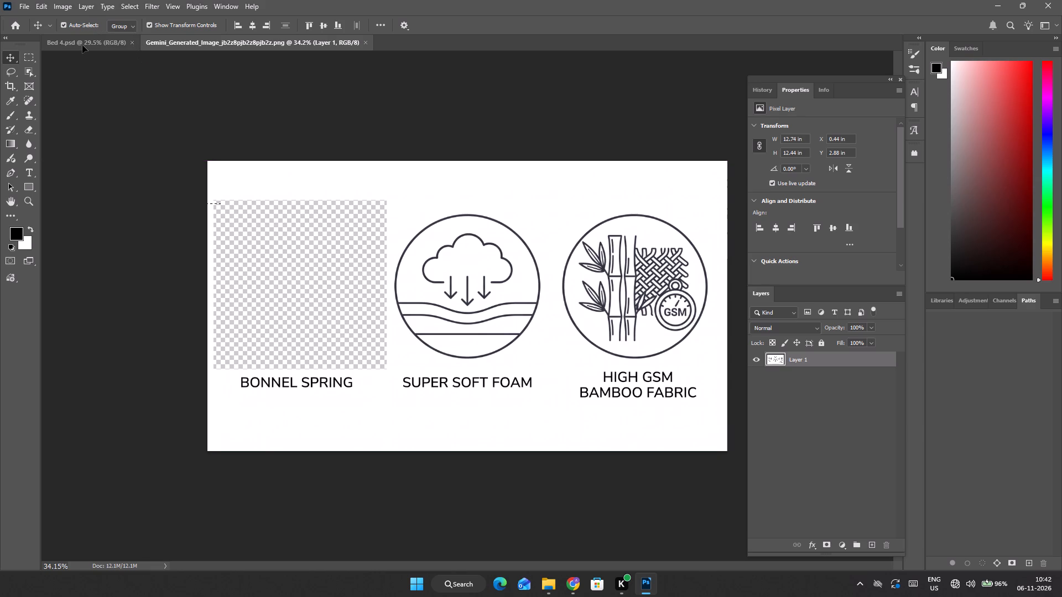
left_click_drag(82, 45, 360, 202)
Place the spring icon below the SPRING heading and scale it down to about 2.04 by 2 in.
left_click_drag(345, 197, 362, 218)
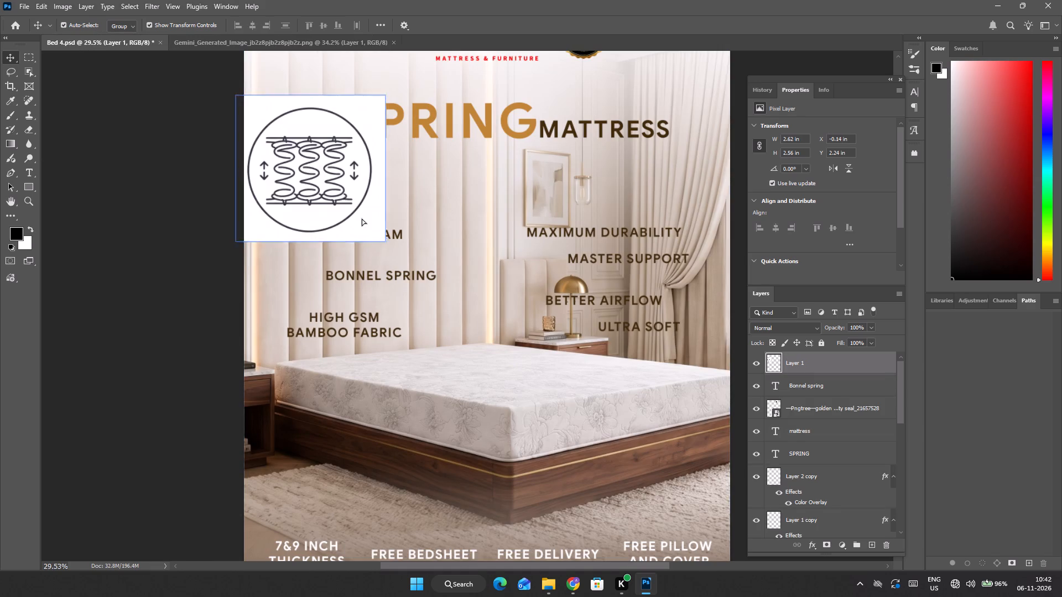
left_click_drag(362, 218, 396, 257)
left_click_drag(435, 301, 404, 266)
left_click(550, 24)
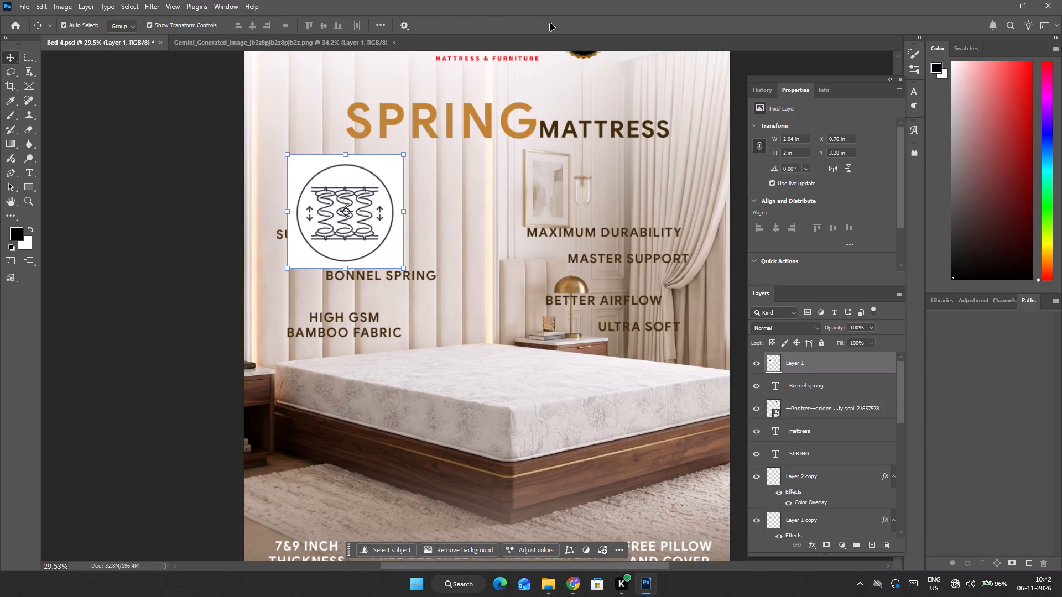
In the icon sheet, shift the existing marquee onto the Super Soft Foam icon and bring that icon into Bed 4.psd.
left_click(242, 40)
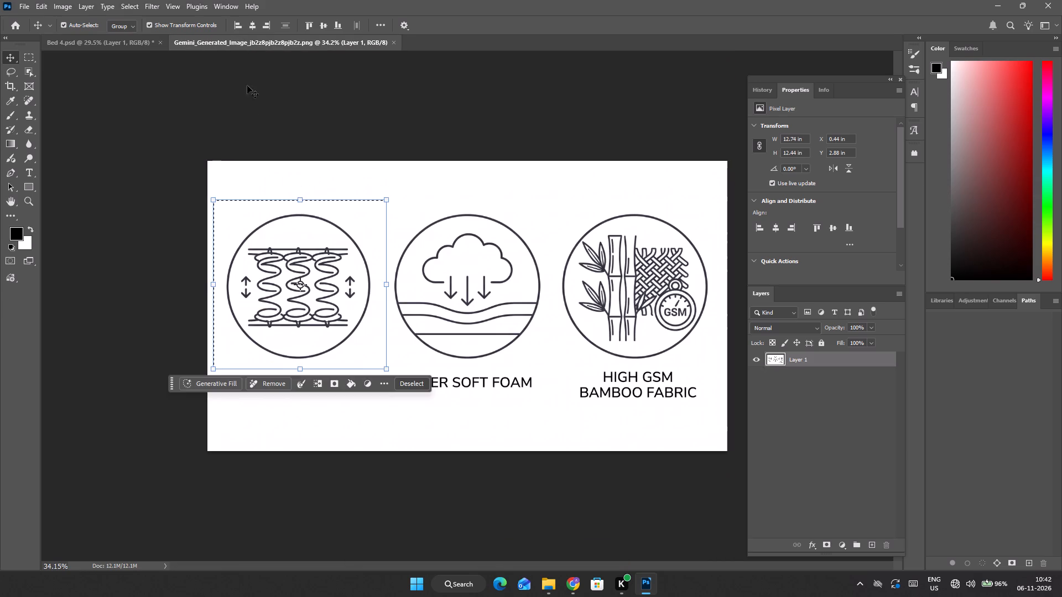
key("m")
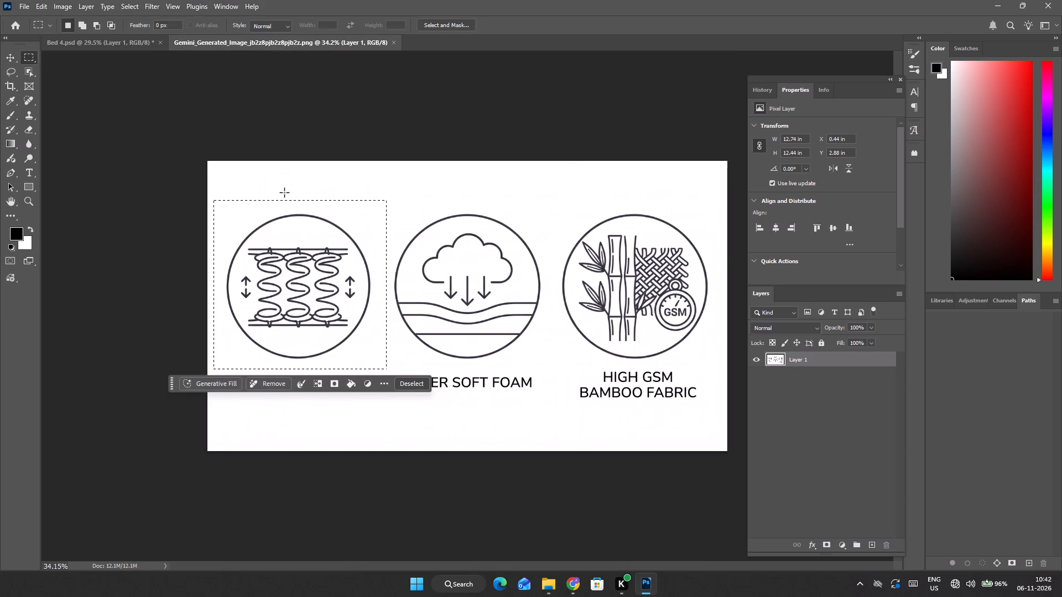
key("shift+Right")
key("shift+Right")
key("shift+Right")
key("shift+Right")
key("shift+Right")
key("shift+Right")
key("shift+Right")
key("shift+Right")
key("shift+Right")
key("shift+Right")
key("shift+Right")
key("shift+Right")
key("shift+Right")
key("shift+Right")
key("shift+Right")
key("shift+Right")
key("shift+Right")
key("shift+Right")
key("shift+Right")
key("shift+Right")
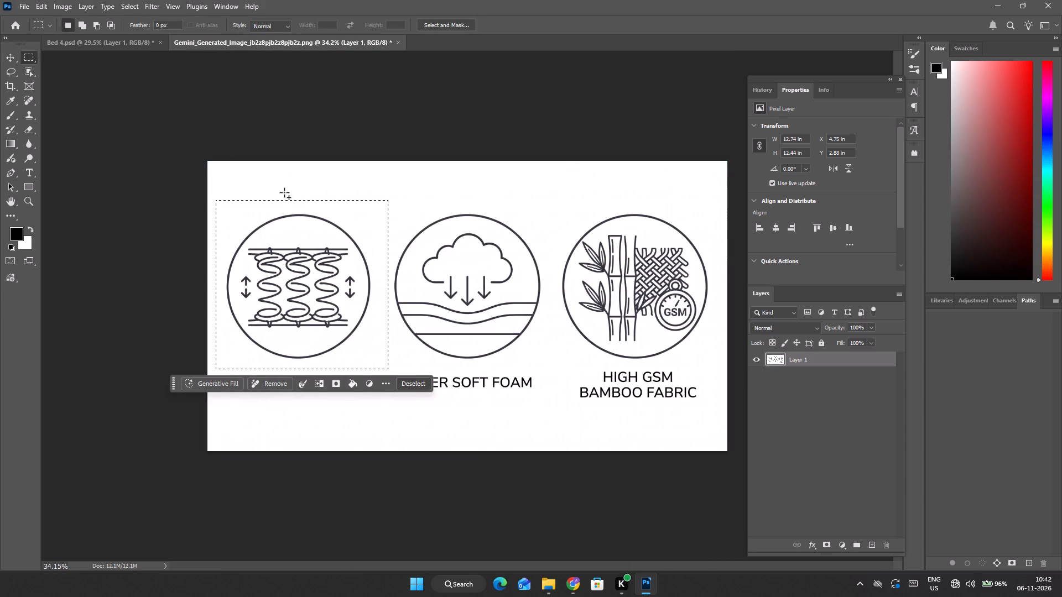
key("shift+Right")
key("shift+Right")
key("shift+Right")
key("shift+Right")
key("shift+Right")
key("shift+Right")
key("shift+Right")
key("shift+Right")
key("shift+Right")
key("shift+Right")
key("shift+Right")
key("shift+Right")
key("shift+Right")
key("shift+Right")
key("shift+Right")
key("shift+Right")
key("shift+Right")
key("shift+Right")
key("shift+Right")
key("shift+Right")
key("shift+Right")
key("shift+Right")
key("shift+Right")
key("shift+Right")
key("shift+Right")
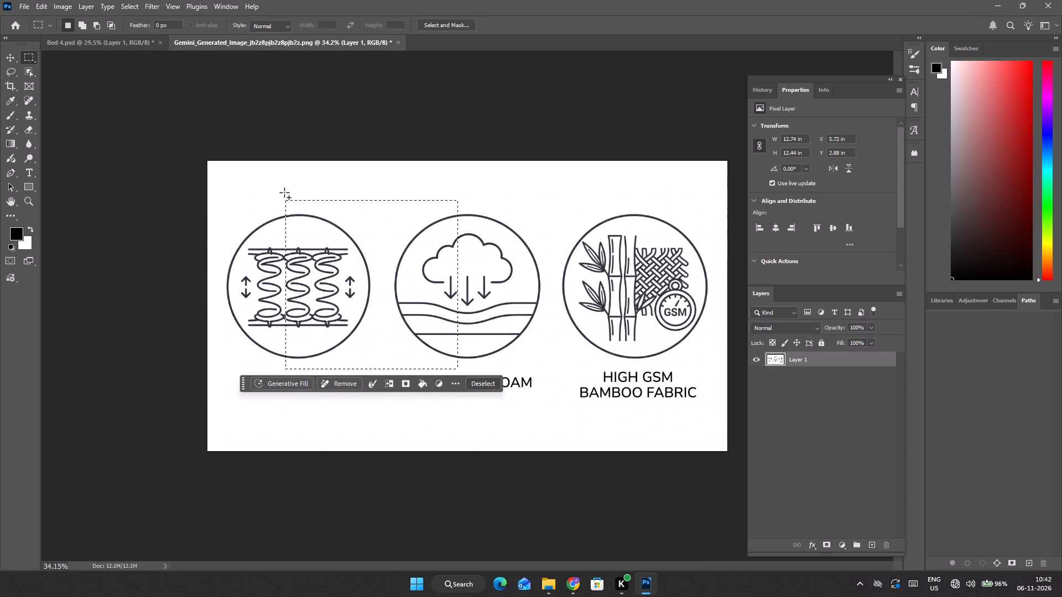
key("shift+Right")
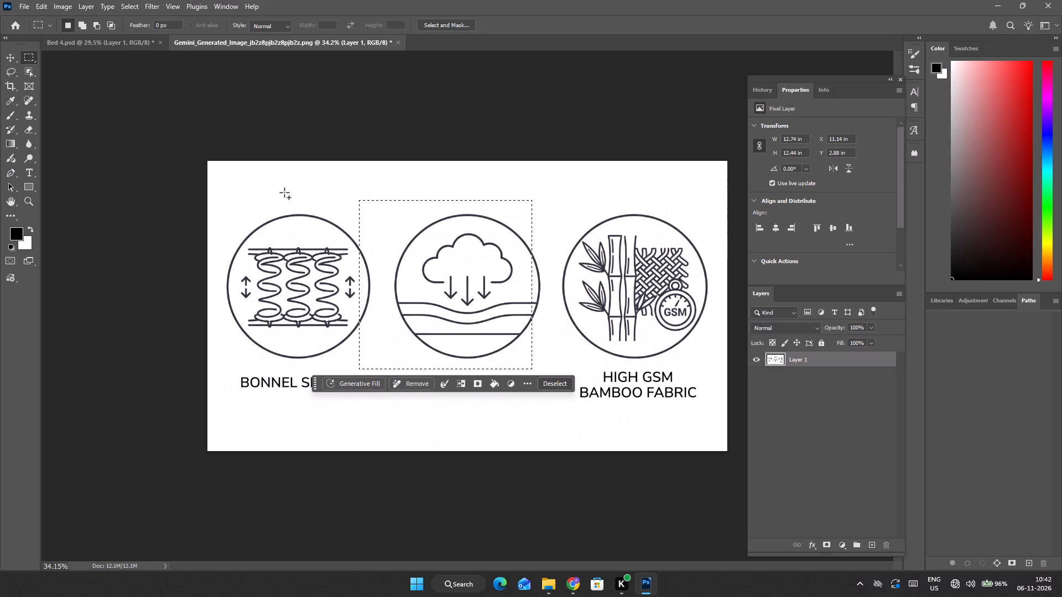
key("shift+Right")
key("shift+Right")
key("shift+Right")
key("shift+Right")
key("shift+Right")
key("shift+Right")
key("shift+Right")
key("shift+Right")
key("shift+Right")
key("shift+Right")
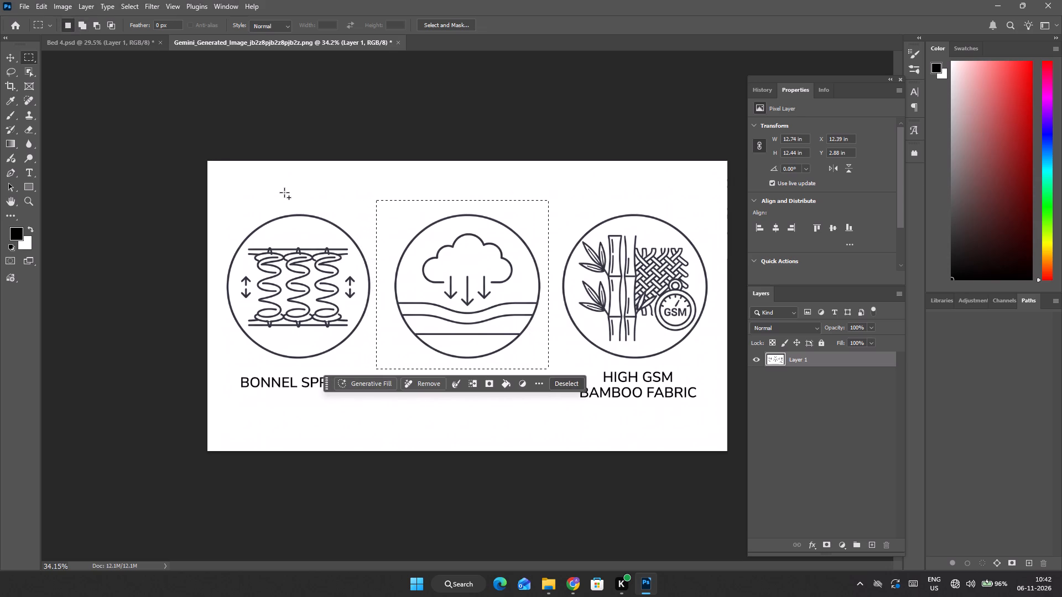
key("shift+Right")
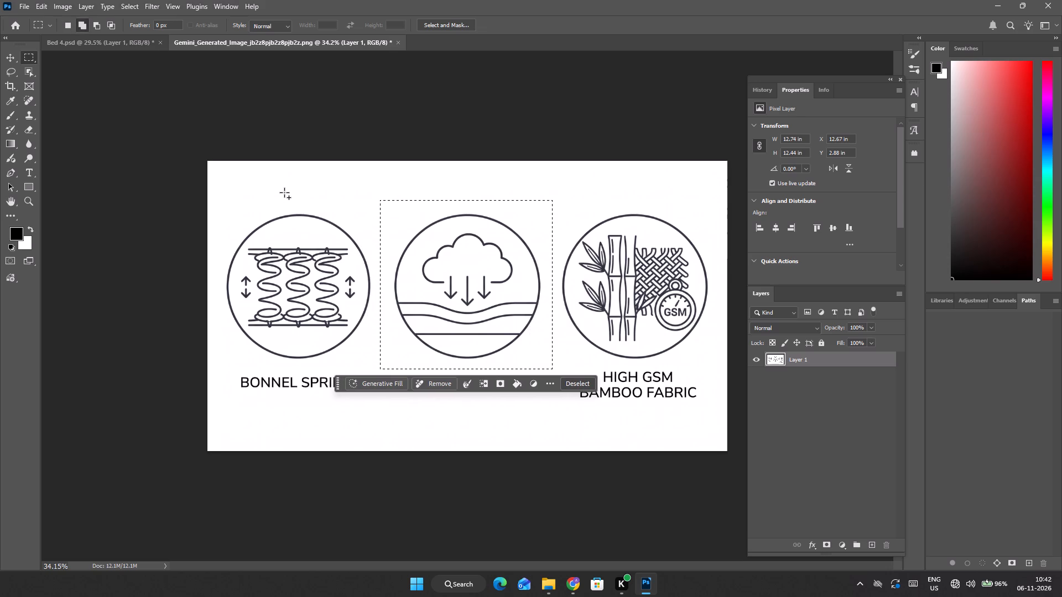
key("shift+Right")
key("Left")
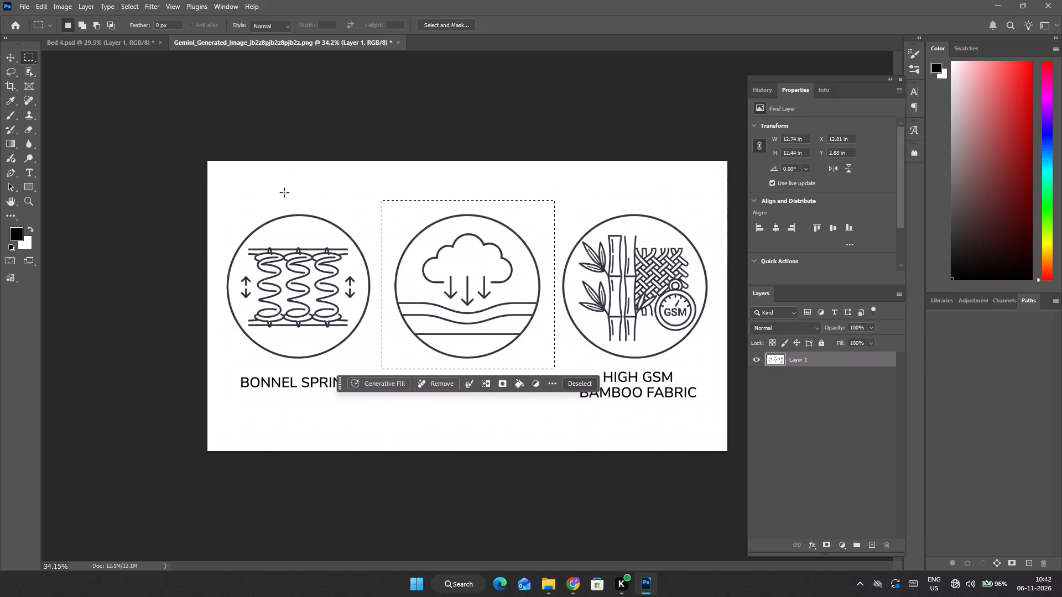
key("v")
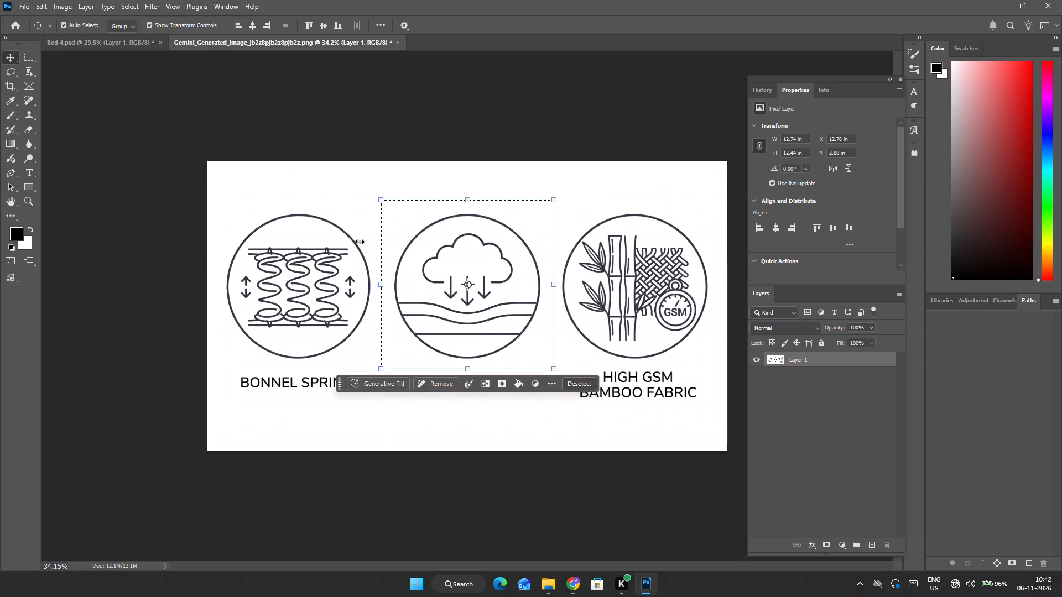
left_click_drag(501, 343, 91, 53)
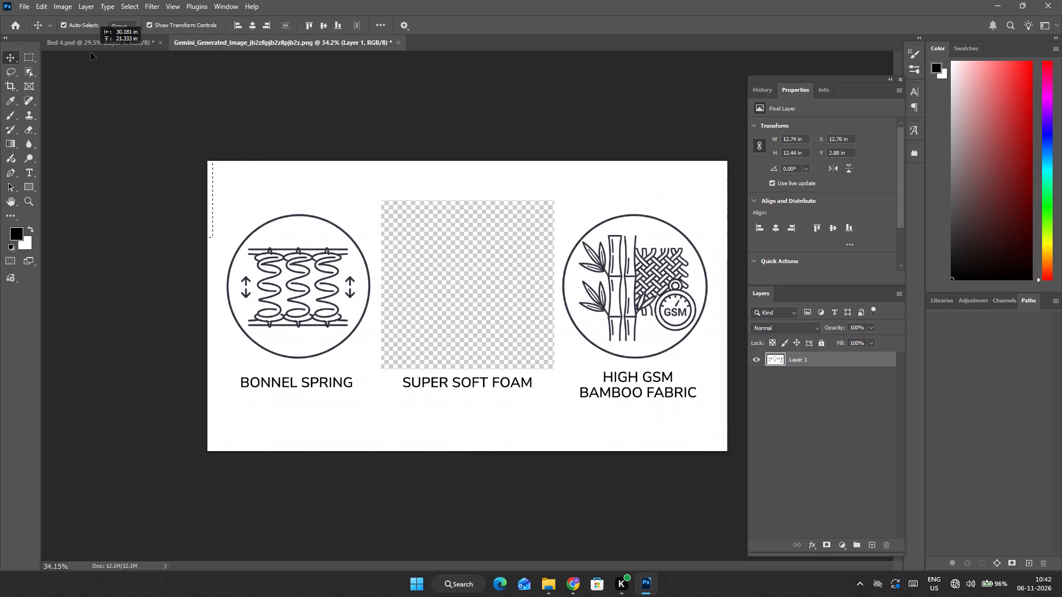
left_click_drag(91, 53, 93, 43)
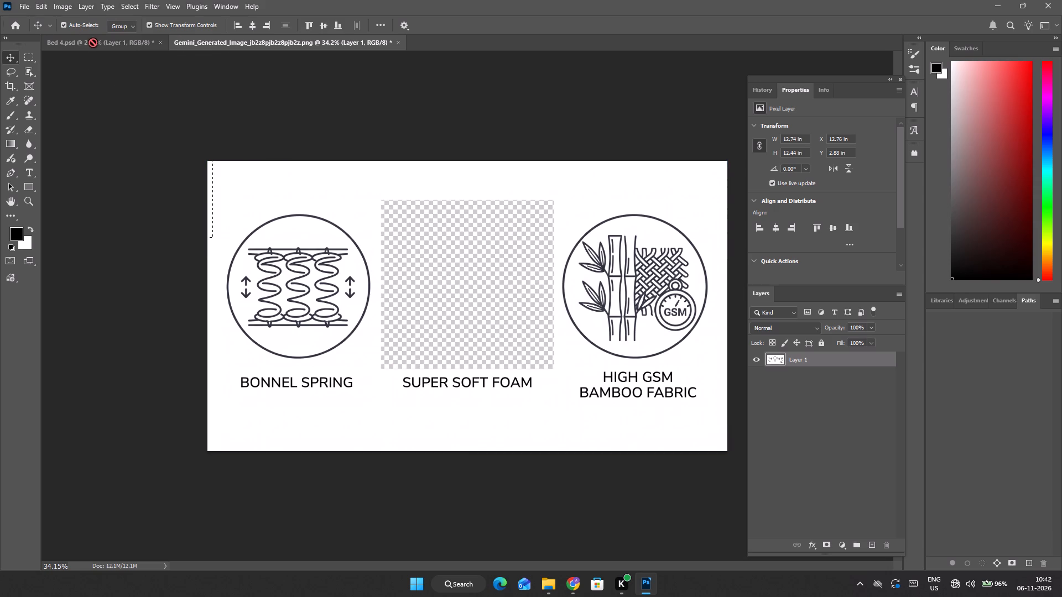
left_click_drag(93, 43, 539, 191)
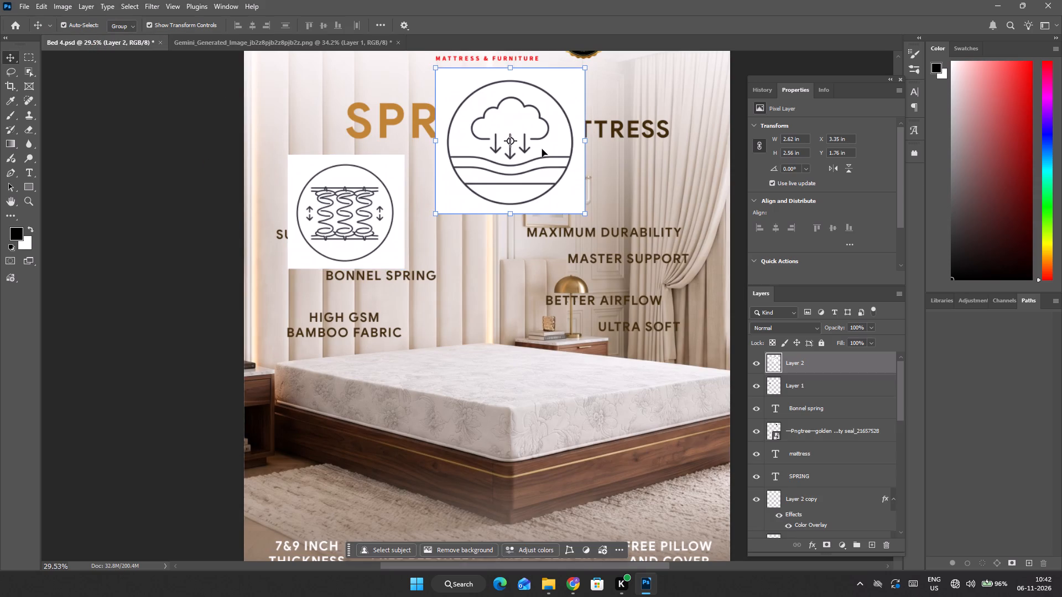
Align the foam icon beside the spring icon and scale it down to about 2.07 by 2.02 in.
left_click_drag(542, 144, 508, 232)
left_click_drag(551, 300, 512, 280)
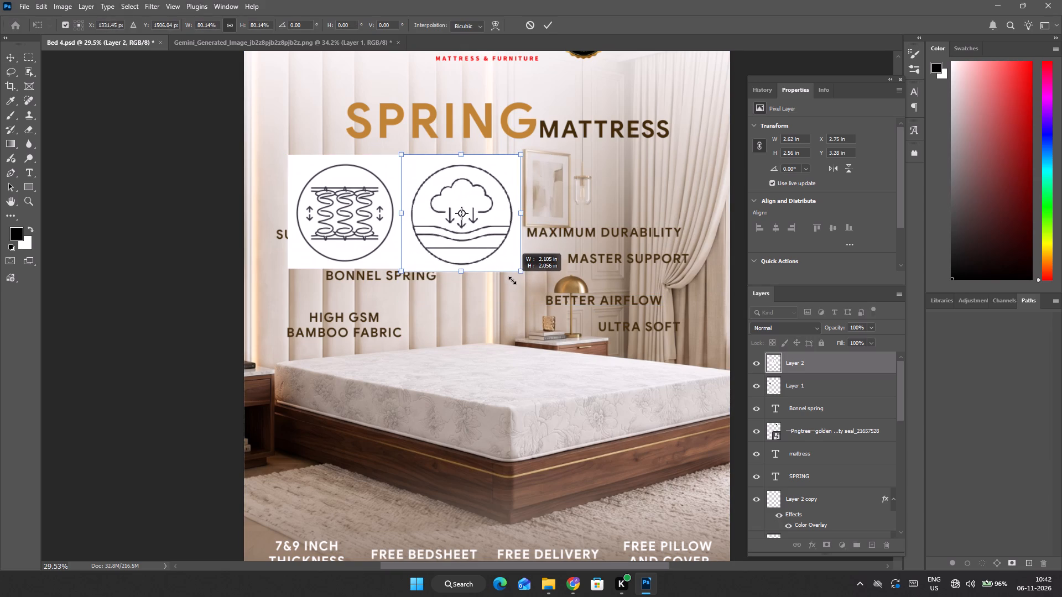
left_click_drag(512, 280, 511, 280)
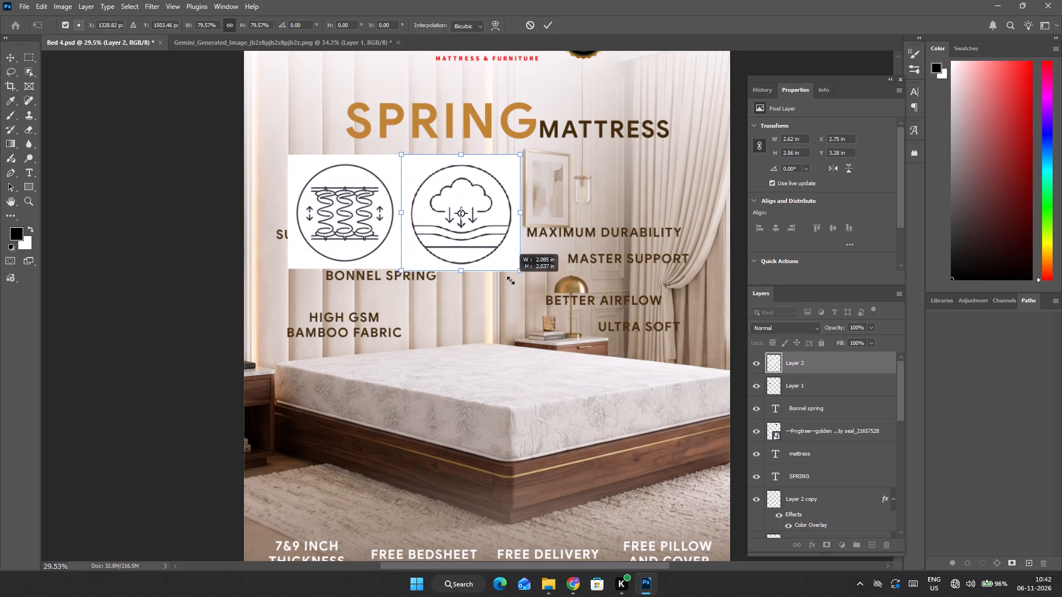
left_click_drag(511, 280, 509, 280)
left_click(517, 295)
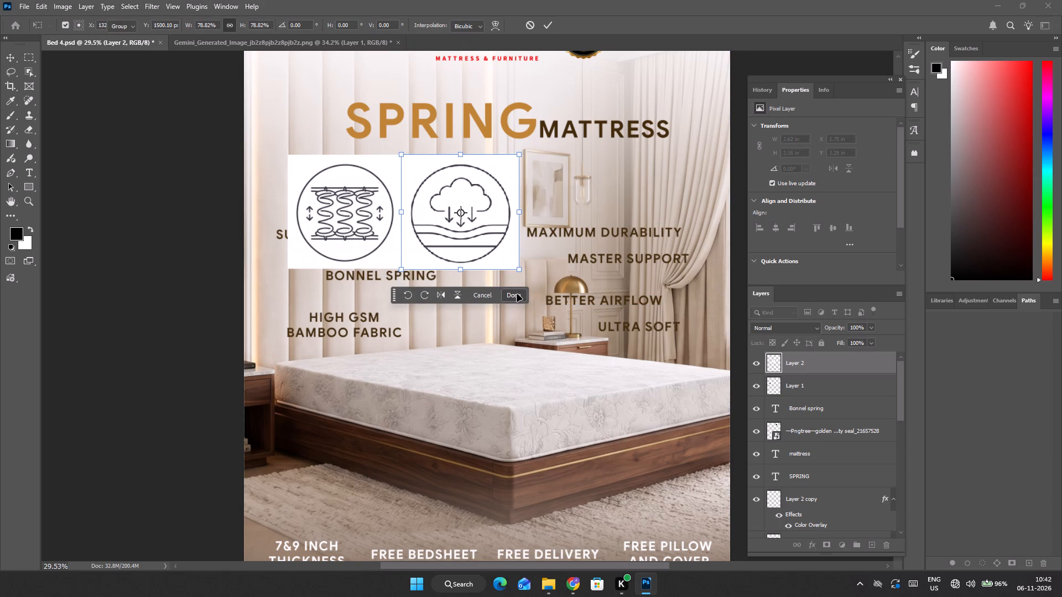
In the icon sheet, shift the existing marquee onto the High GSM Bamboo Fabric icon and bring that icon into Bed 4.psd.
left_click(183, 40)
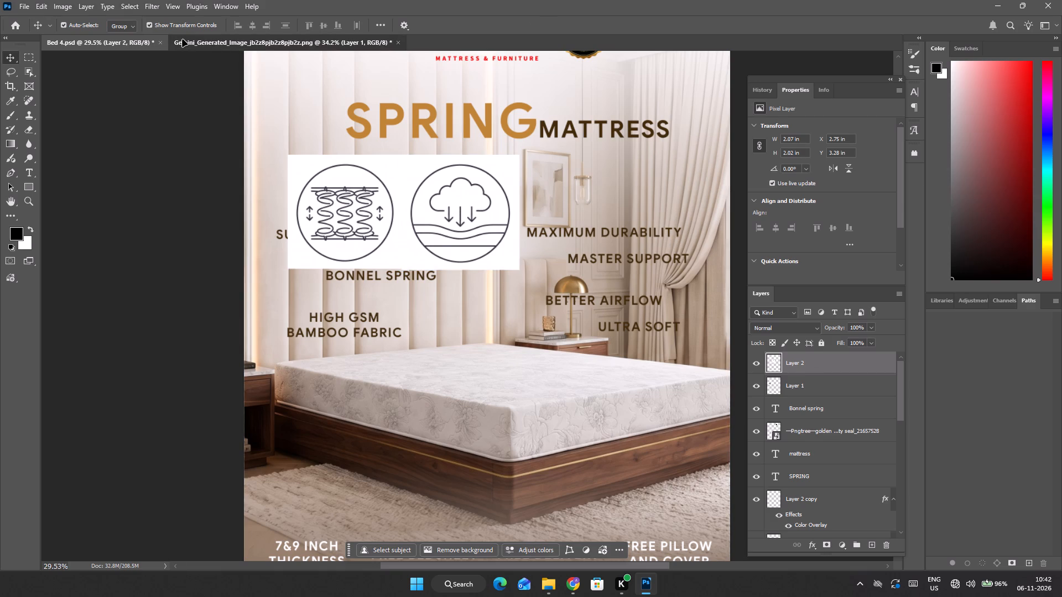
key("m")
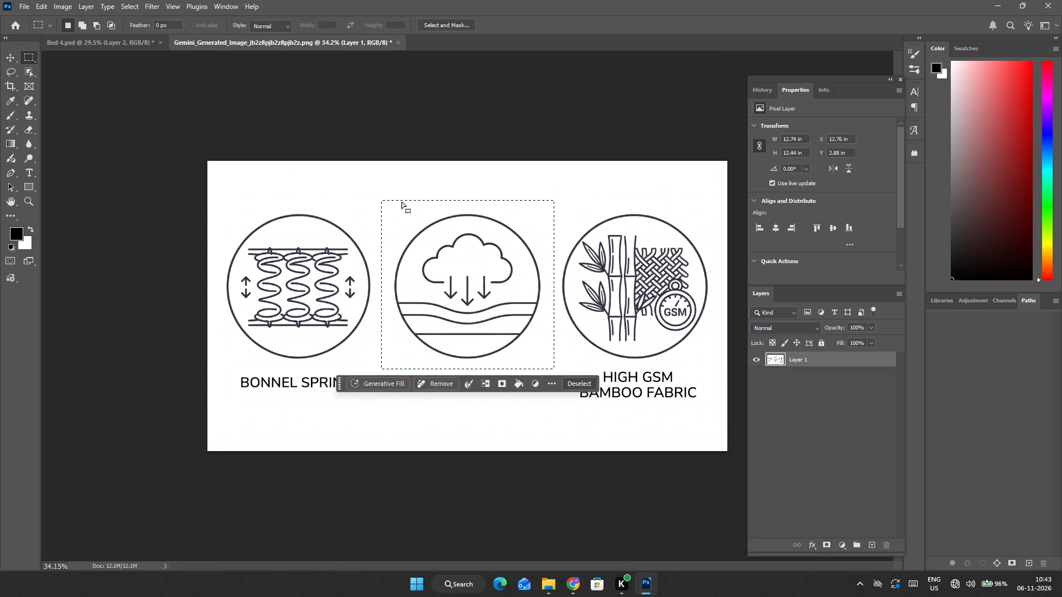
key("shift+Right")
key("shift+Right")
key("shift+Right")
key("shift+Right")
key("shift+Right")
key("shift+Right")
key("shift+Right")
key("shift+Right")
key("shift+Right")
key("shift+Right")
key("shift+Right")
key("shift+Right")
key("shift+Right")
key("shift+Right")
key("shift+Right")
key("shift+Right")
key("shift+Right")
key("shift+Right")
key("shift+Right")
key("shift+Right")
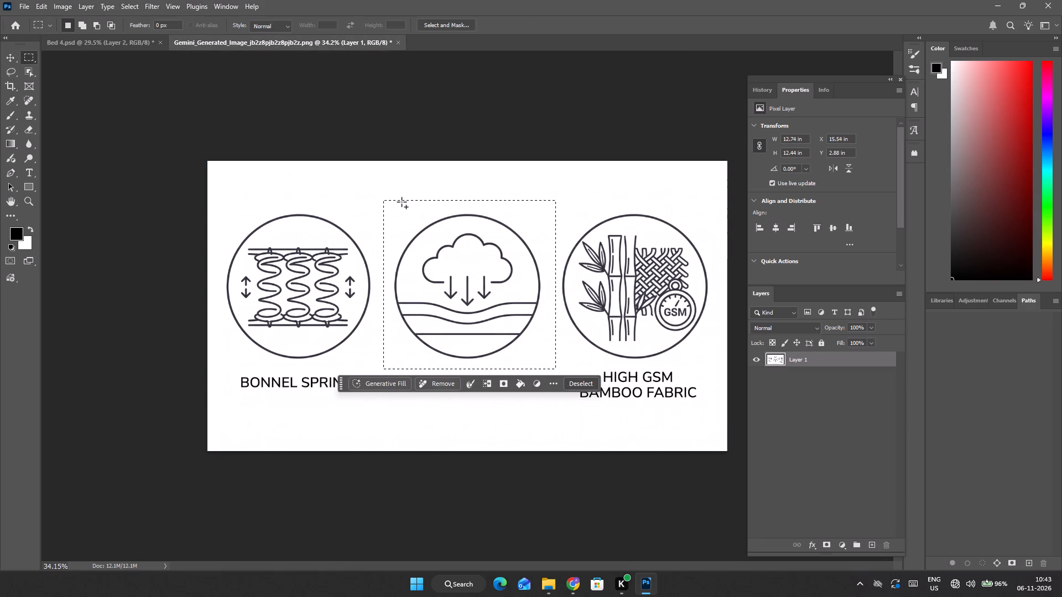
key("shift+Right")
key("shift+Right")
key("shift+Right")
key("shift+Right")
key("shift+Right")
key("shift+Right")
key("shift+Right")
key("shift+Right")
key("shift+Right")
key("shift+Right")
key("shift+Right")
key("shift+Right")
key("shift+Right")
key("shift+Right")
key("shift+Right")
key("shift+Right")
key("shift+Right")
key("shift+Right")
key("shift+Right")
key("shift+Right")
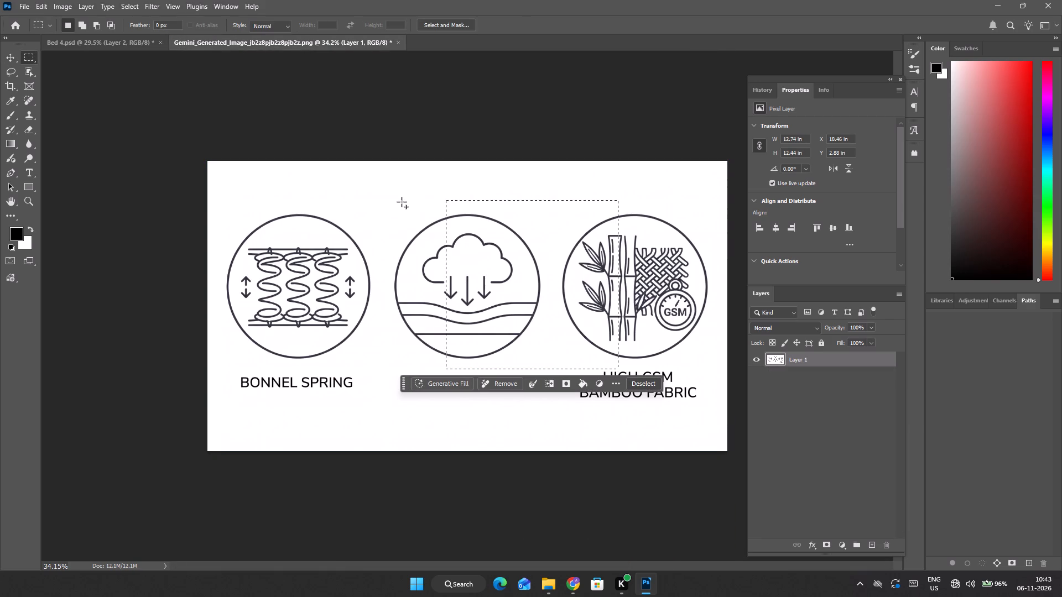
key("shift+Right")
key("shift+Right")
key("shift+Right")
key("shift+Right")
key("shift+Right")
key("shift+Right")
key("shift+Right")
key("shift+Right")
key("shift+Right")
key("shift+Right")
key("shift+Right")
key("shift+Right")
key("shift+Right")
key("shift+Right")
key("shift+Right")
key("shift+Right")
key("shift+Right")
key("shift+Right")
key("shift+Right")
key("shift+Right")
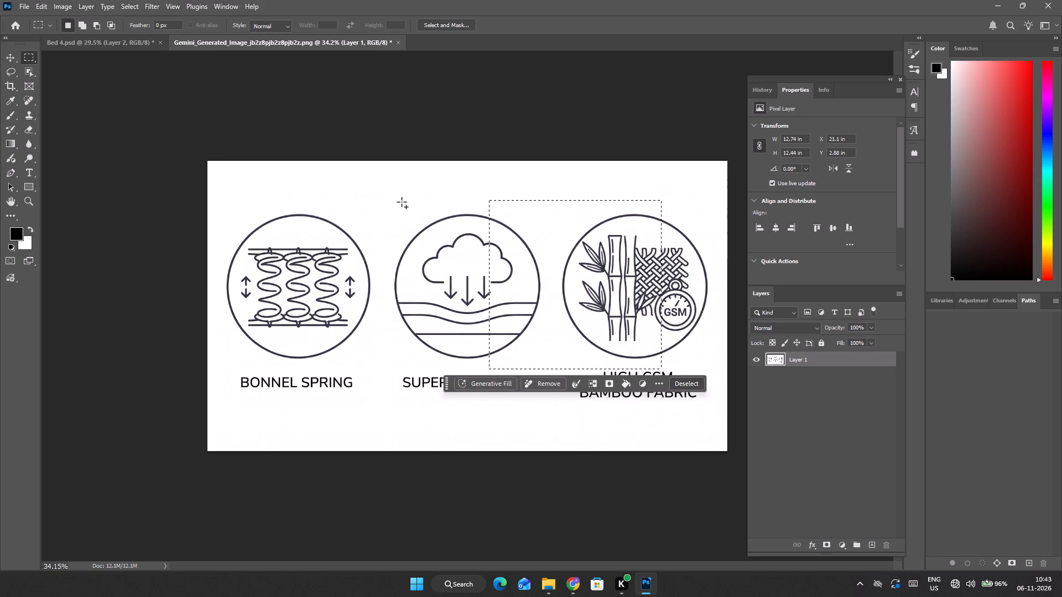
key("shift+Right")
key("shift+Right")
key("shift+Right")
key("shift+Right")
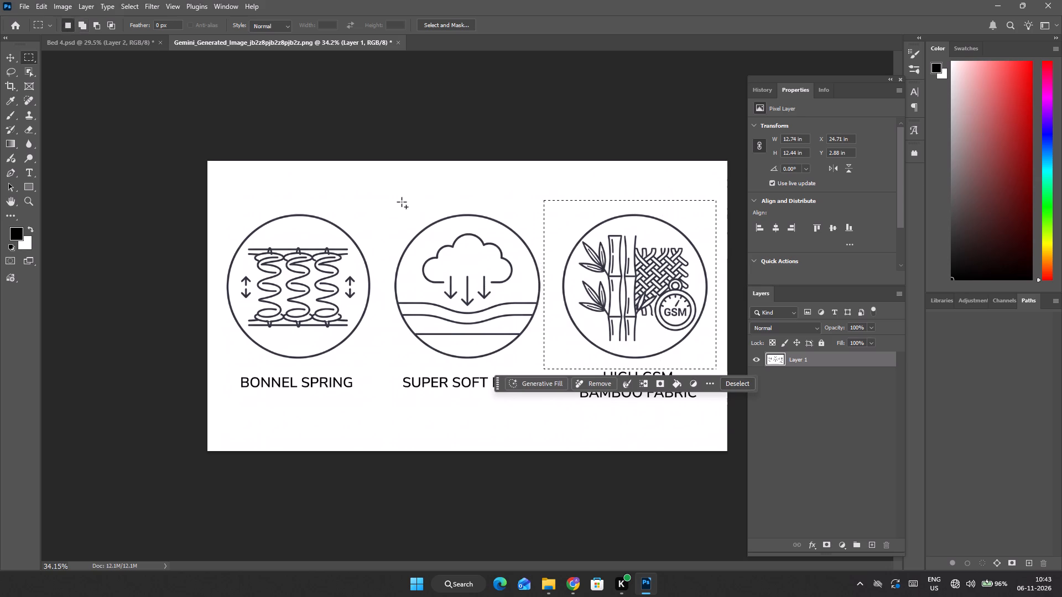
key("shift+Right")
key("shift+Right")
key("shift+Right")
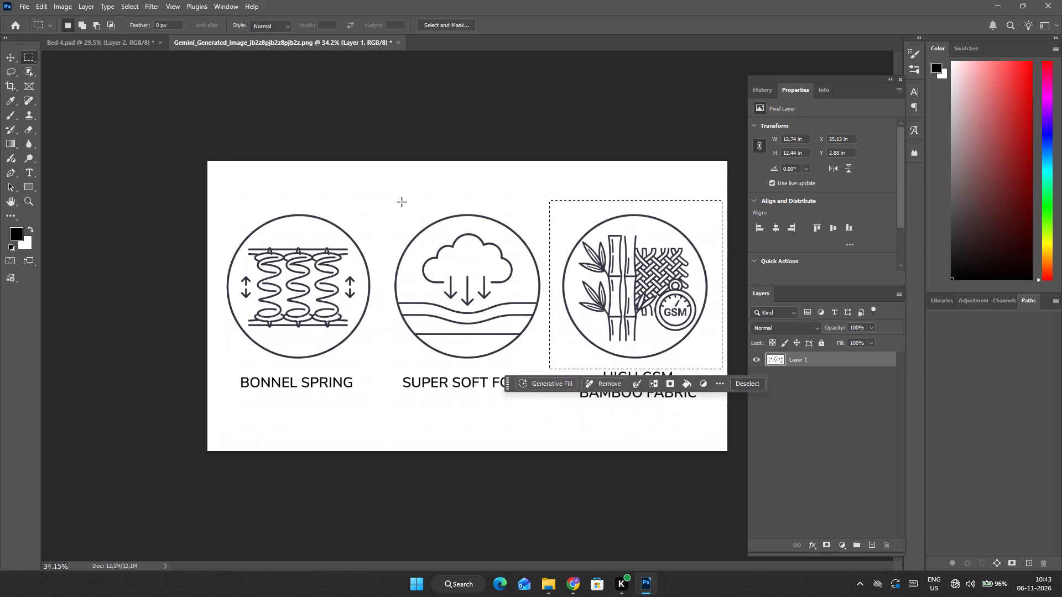
key("Left")
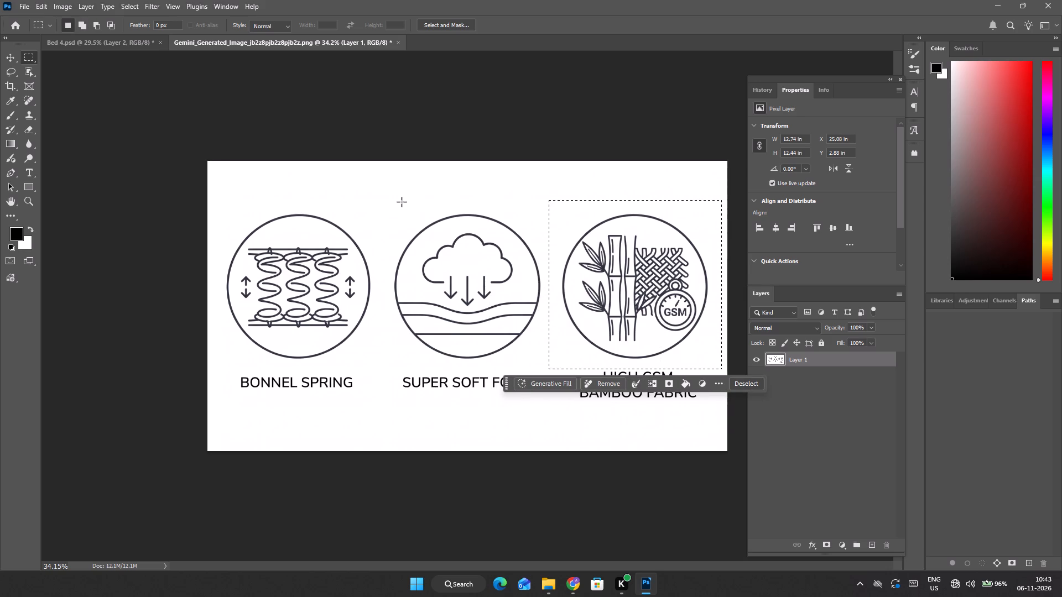
key("v")
left_click_drag(603, 336, 87, 45)
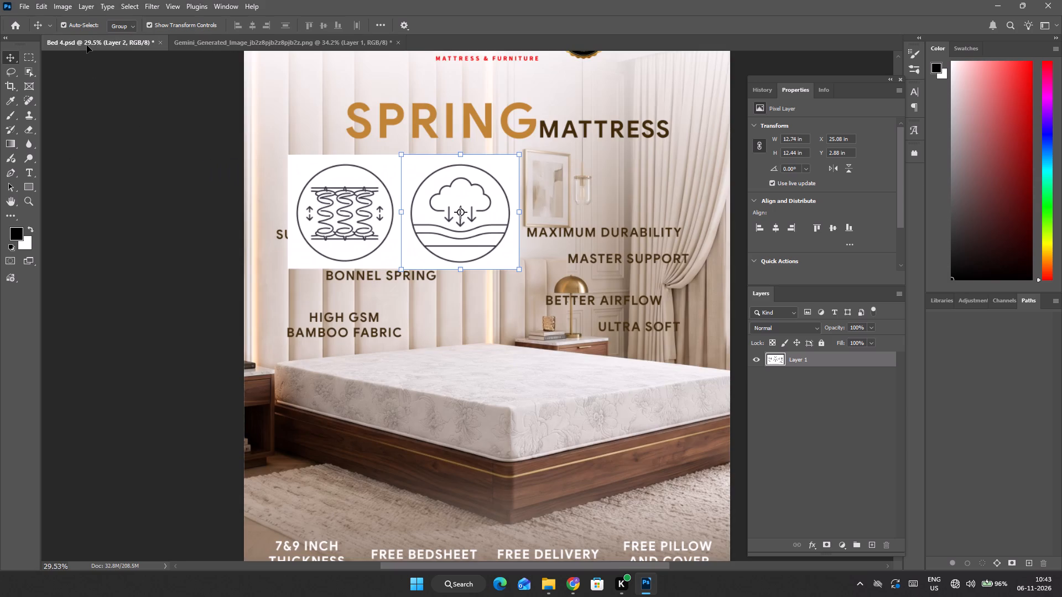
left_click_drag(87, 45, 501, 237)
Align the bamboo fabric icon beside the foam icon, scale it down to about 2.08 by 2.03 in and deselect it.
left_click_drag(534, 211, 551, 223)
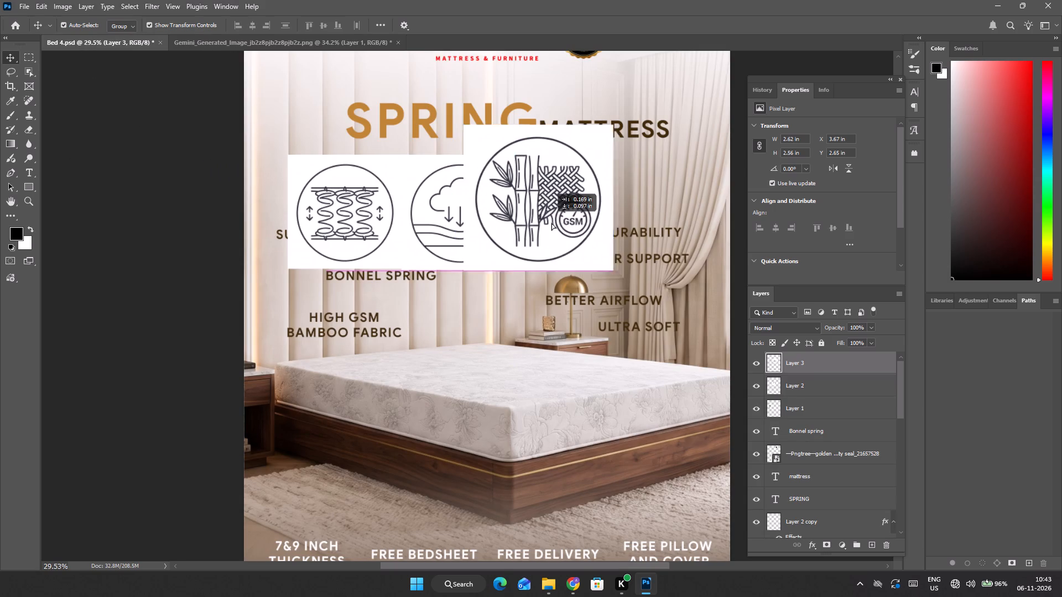
left_click_drag(551, 223, 599, 249)
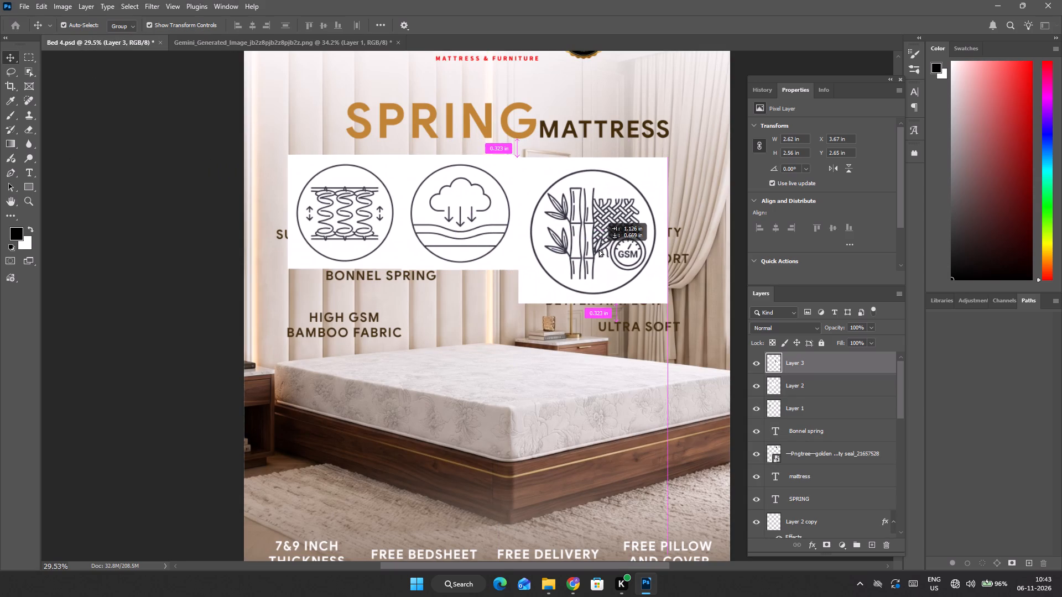
left_click_drag(599, 249, 598, 247)
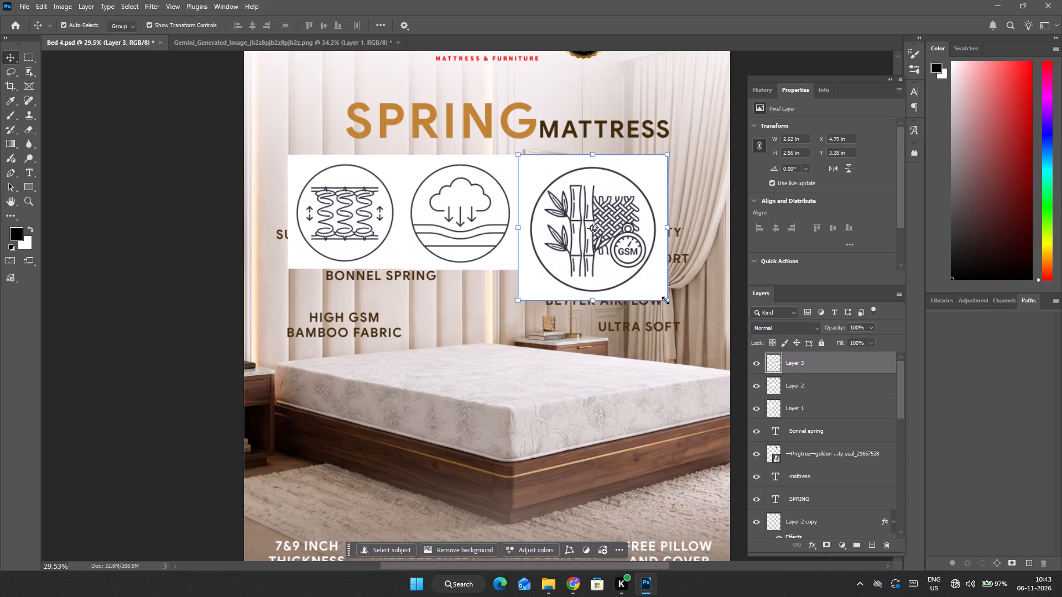
left_click_drag(665, 300, 632, 270)
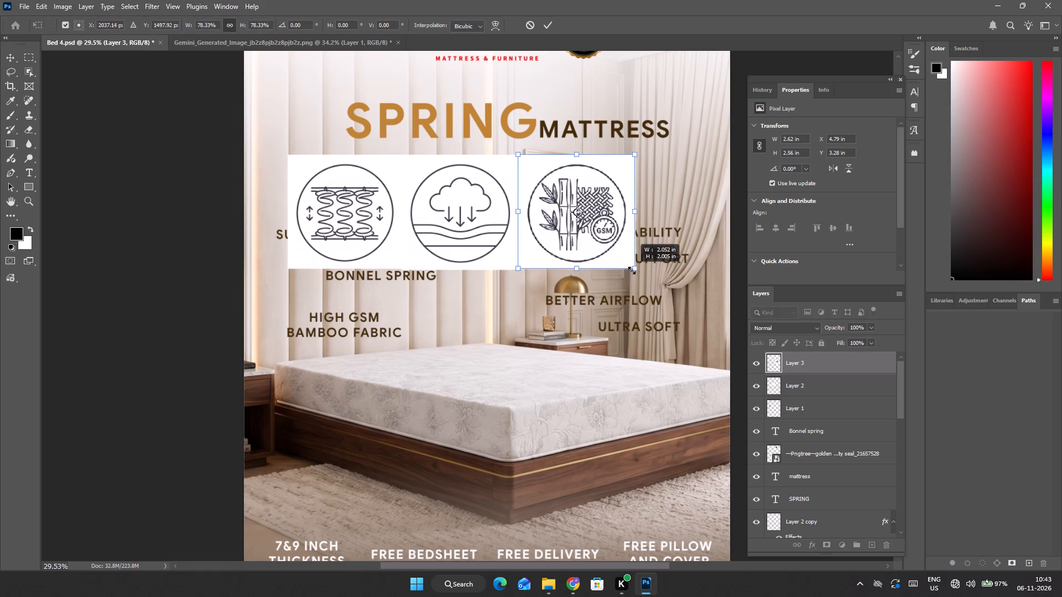
left_click_drag(632, 270, 633, 271)
left_click(546, 23)
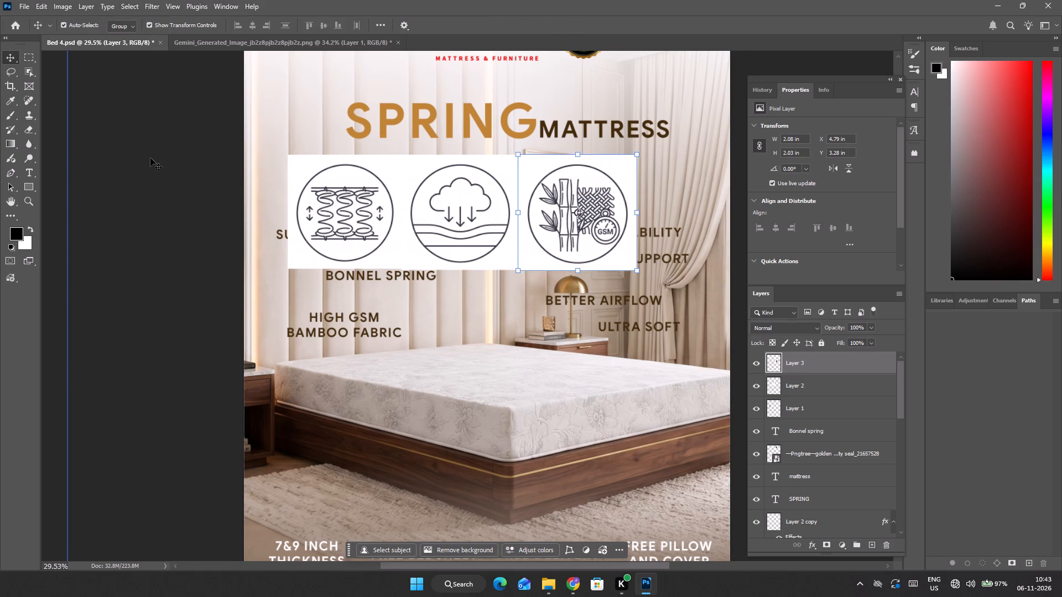
left_click(84, 175)
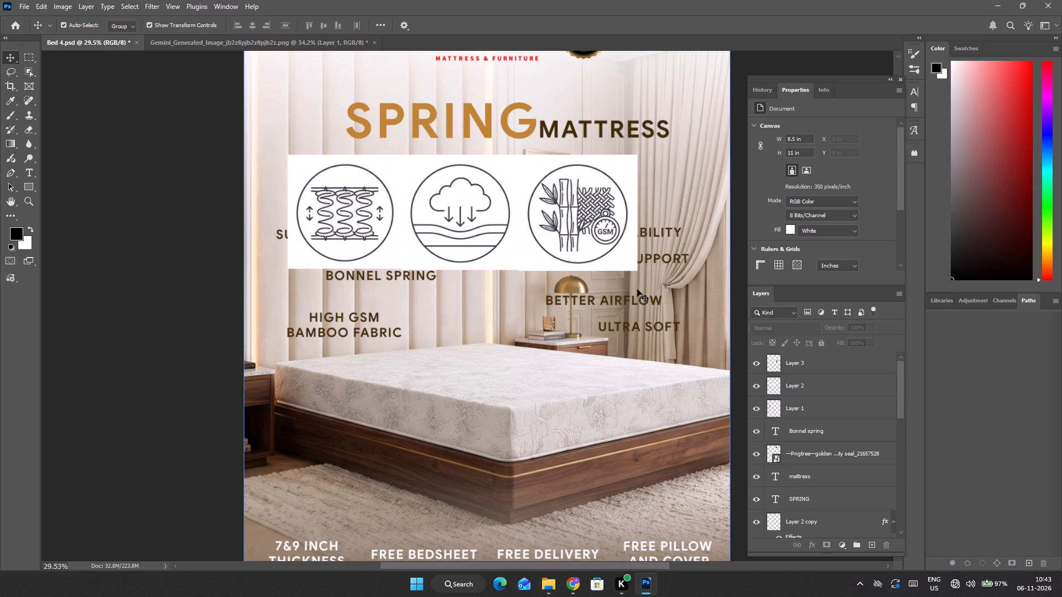
Examine the whole poster layout and look through its layer stack down to the background.
scroll(637, 289, "down", 3, "alt")
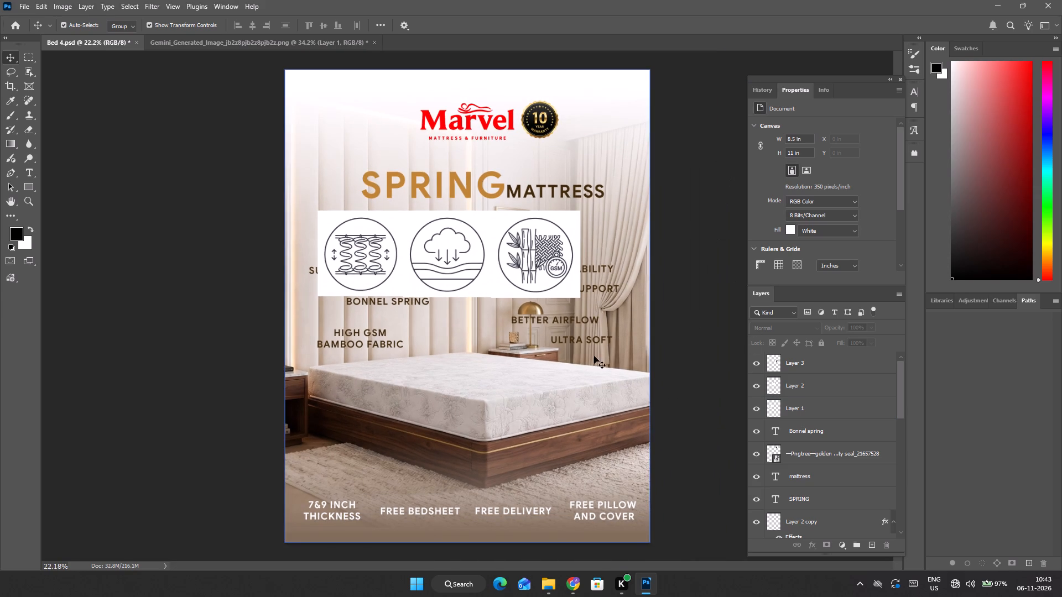
scroll(623, 366, "down", 3, "alt")
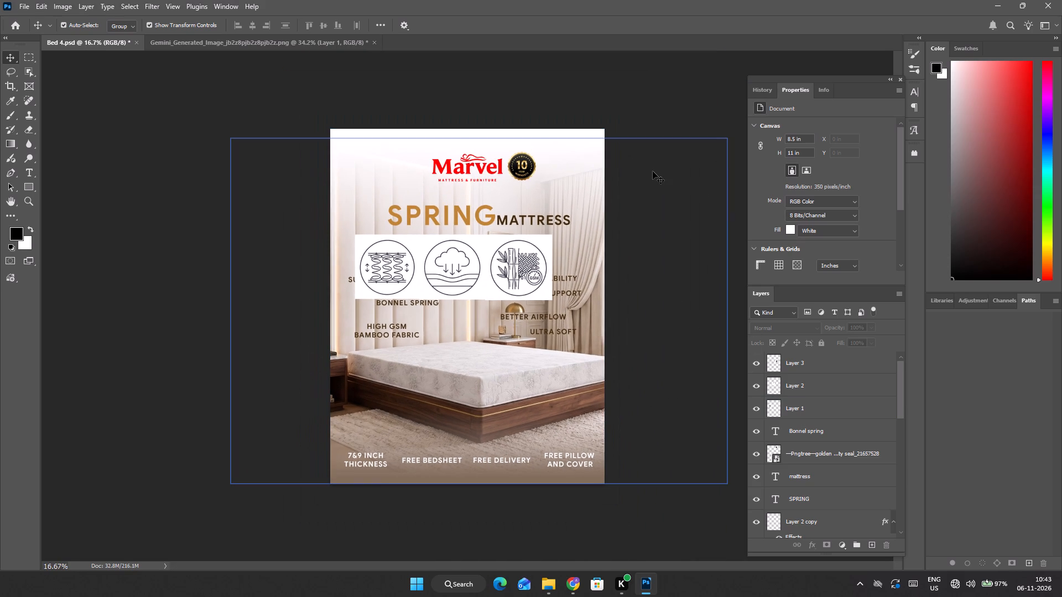
left_click(657, 232)
scroll(848, 485, "down", 1)
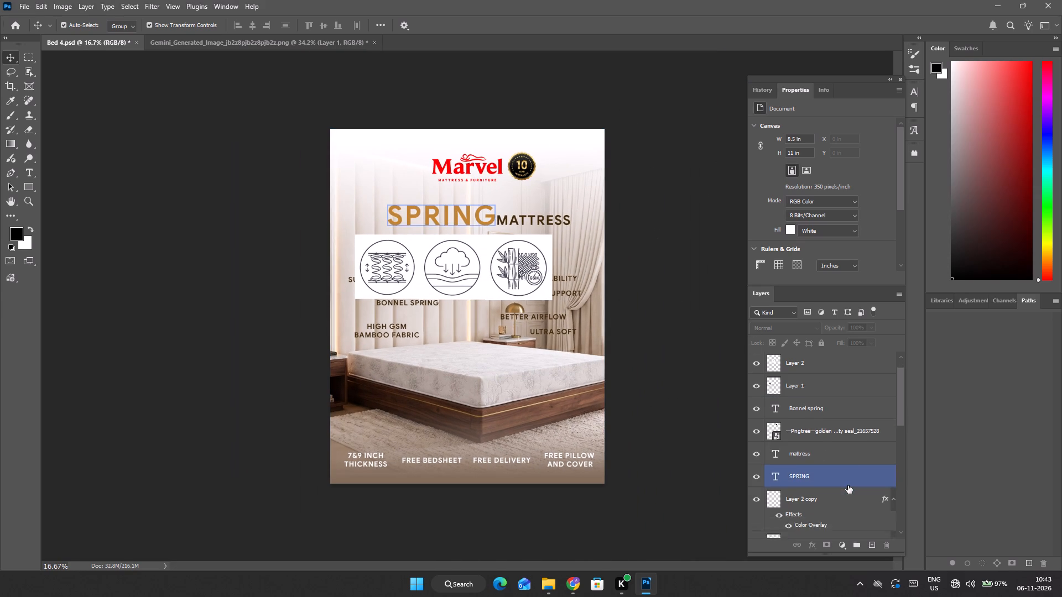
scroll(848, 485, "down", 12)
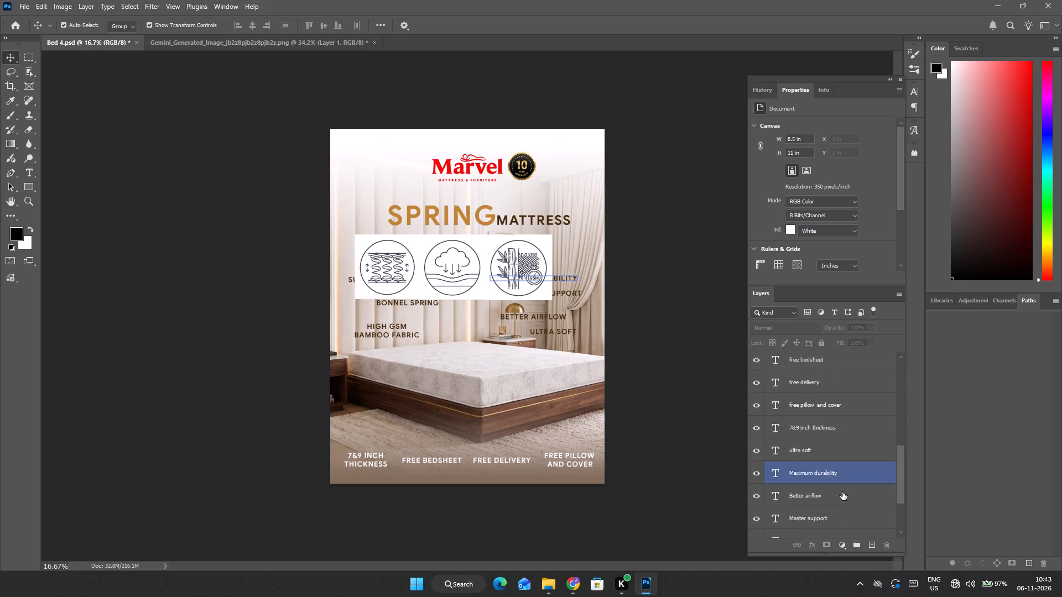
scroll(842, 492, "down", 6)
scroll(553, 271, "up", 5, "alt")
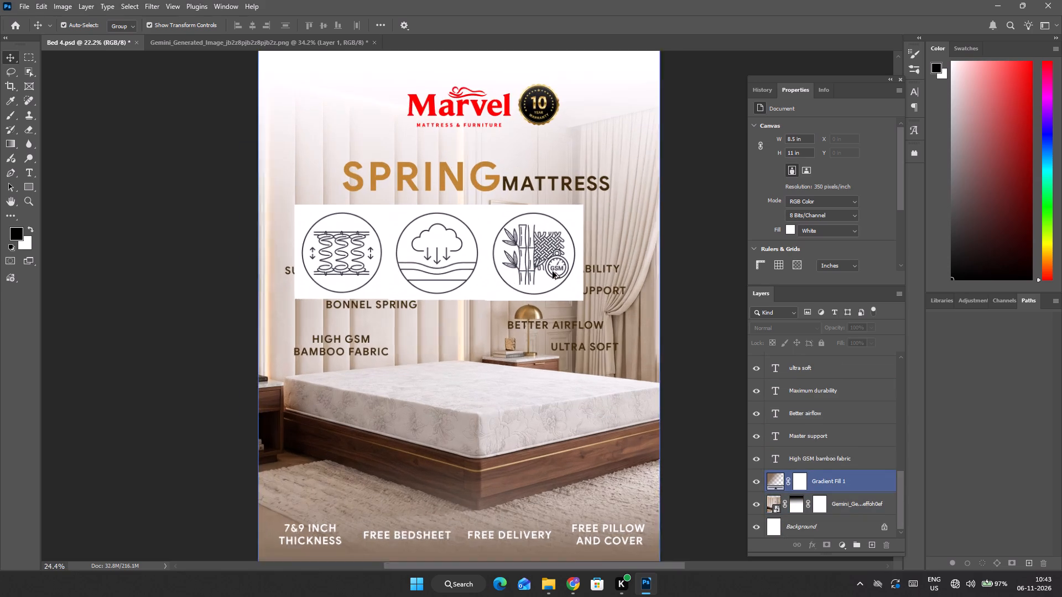
scroll(553, 271, "up", 2, "alt")
Move the bamboo fabric icon away from the foam icon, under MATTRESS, and scale it down to about 1.27 by 1.24 in.
left_click_drag(531, 246, 554, 245)
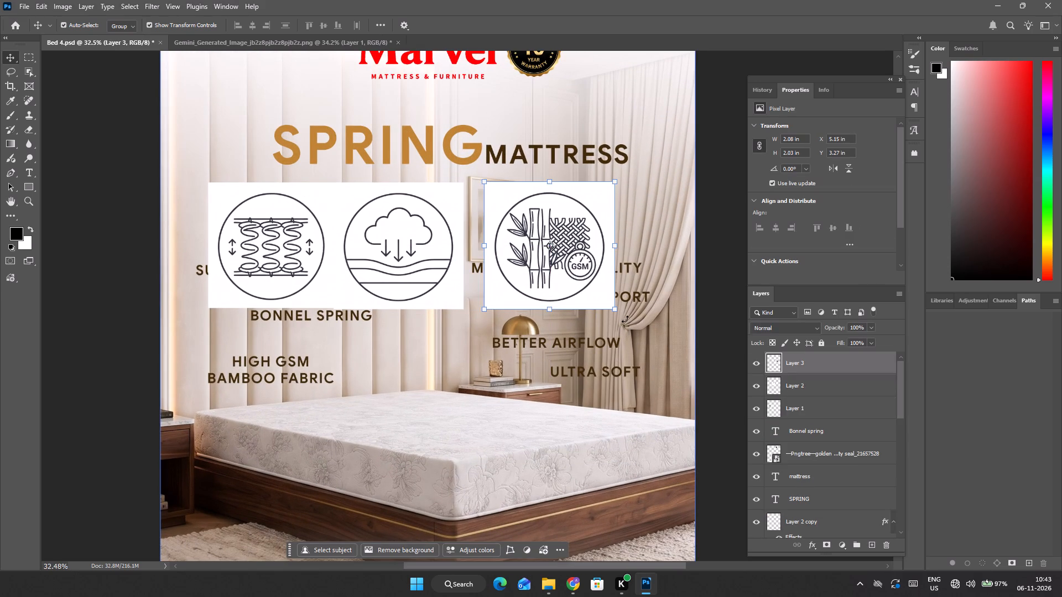
left_click_drag(616, 310, 564, 281)
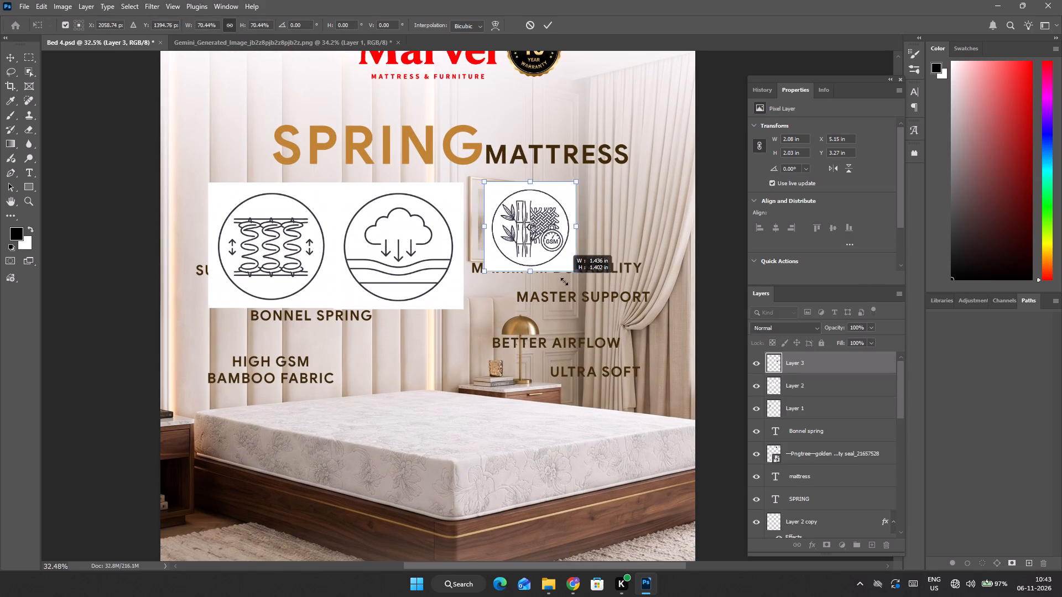
left_click_drag(564, 281, 554, 271)
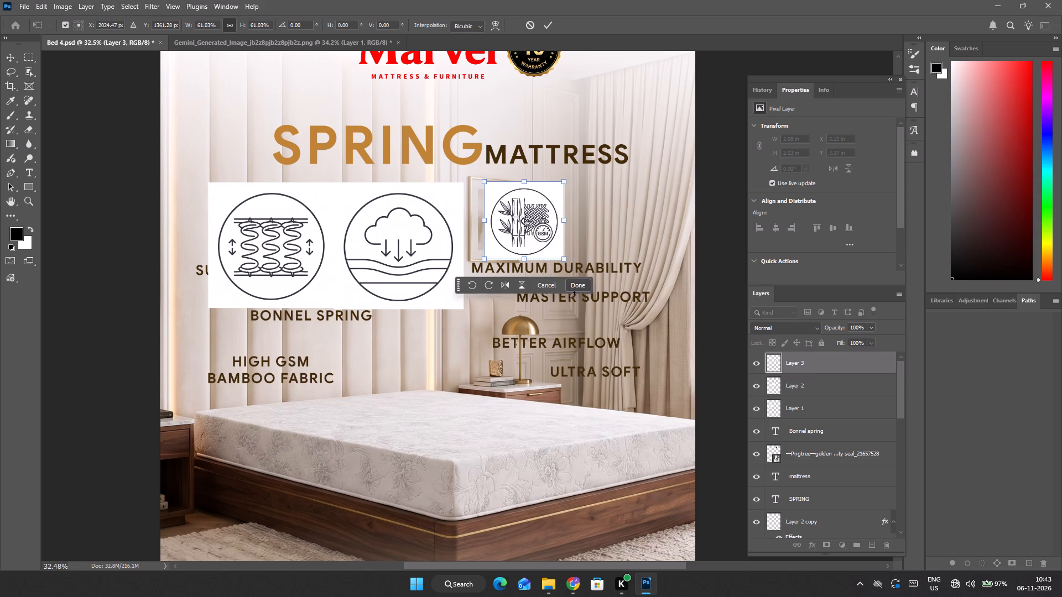
left_click(577, 288)
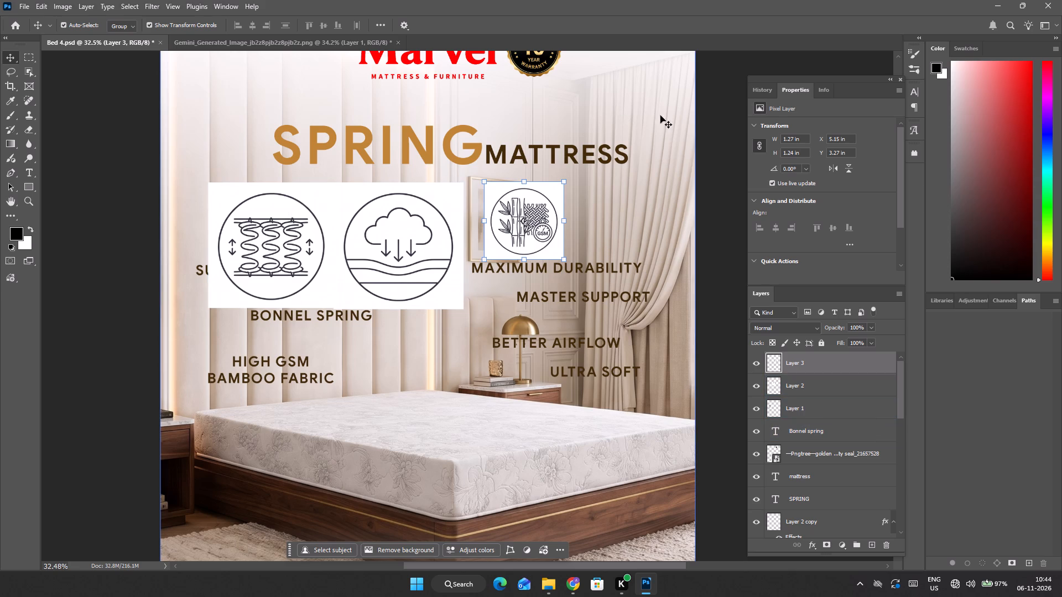
Move the foam icon toward the bamboo icon and scale it down to about 1.27 by 1.25 in.
scroll(450, 250, "up", 3, "alt")
left_click_drag(392, 269, 434, 268)
left_click_drag(341, 328, 361, 310)
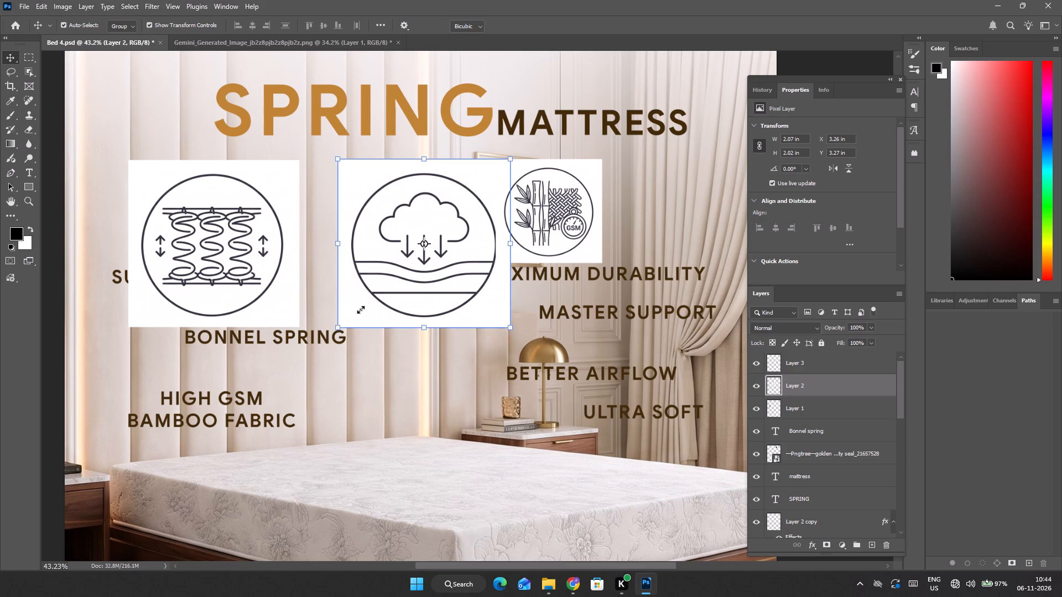
left_click_drag(361, 310, 394, 257)
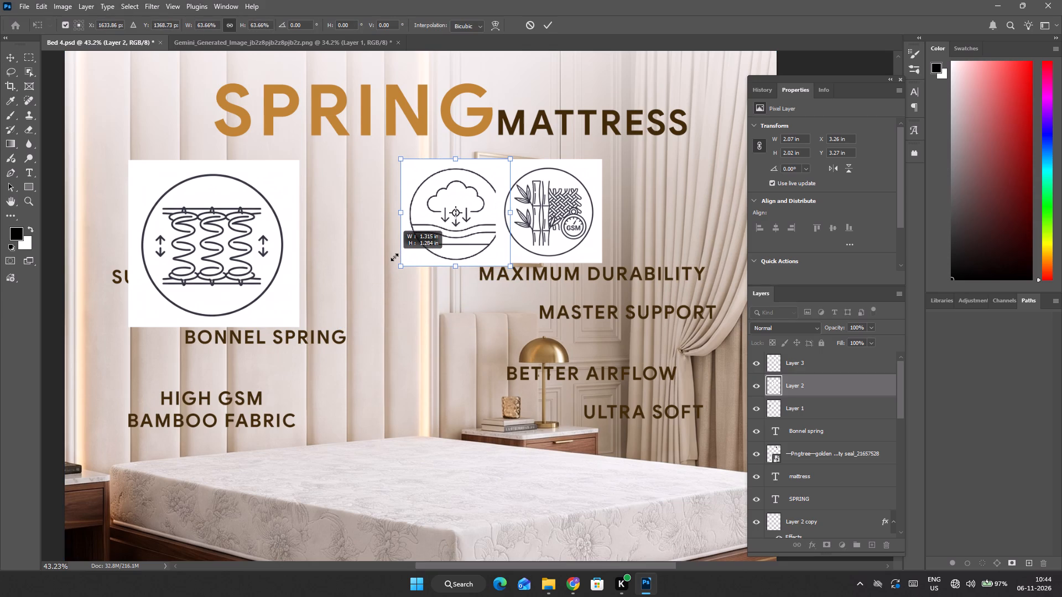
left_click_drag(394, 257, 399, 255)
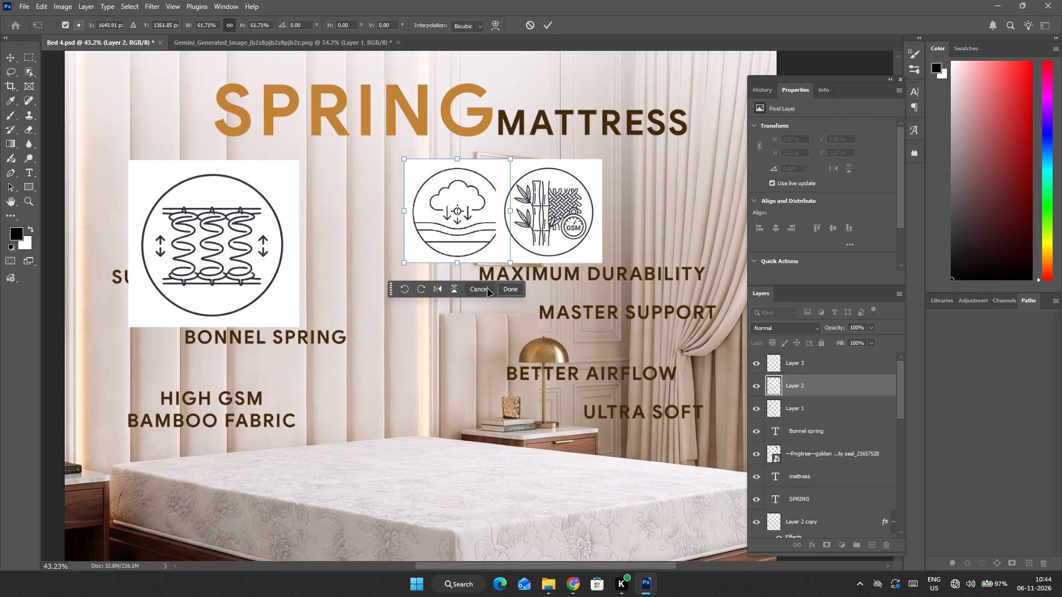
left_click(508, 294)
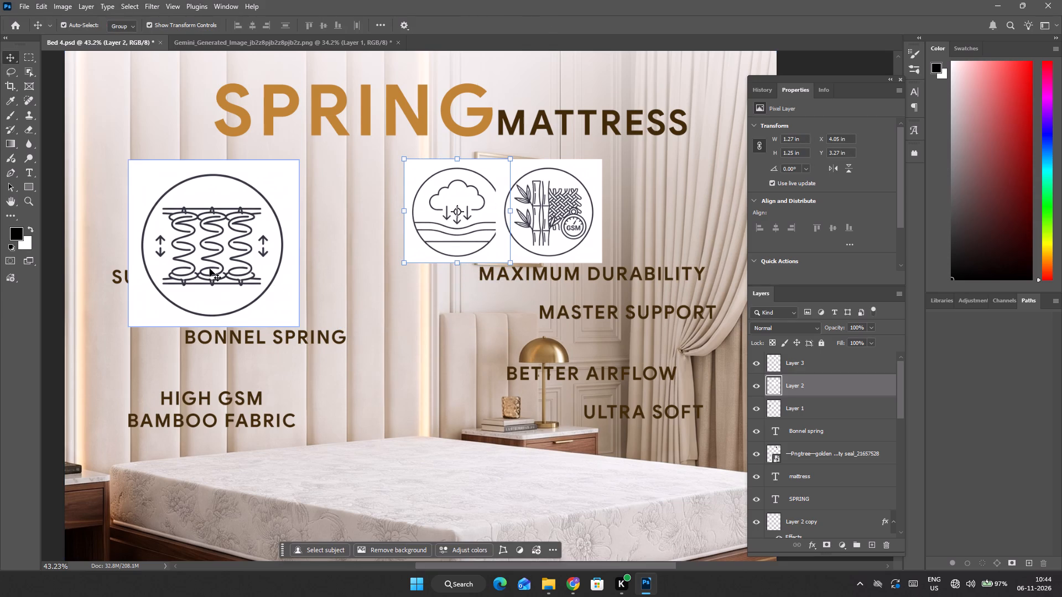
Align the spring icon against the foam icon, scale it down to about 1.28 by 1.25 in and deselect it.
left_click(210, 269)
left_click_drag(249, 273, 350, 274)
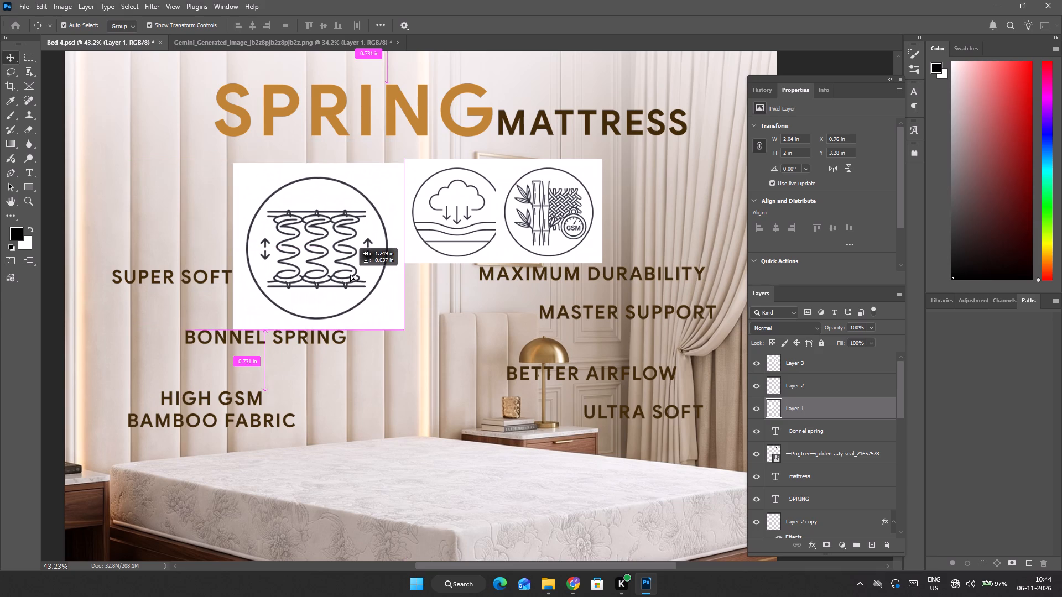
left_click_drag(350, 274, 354, 270)
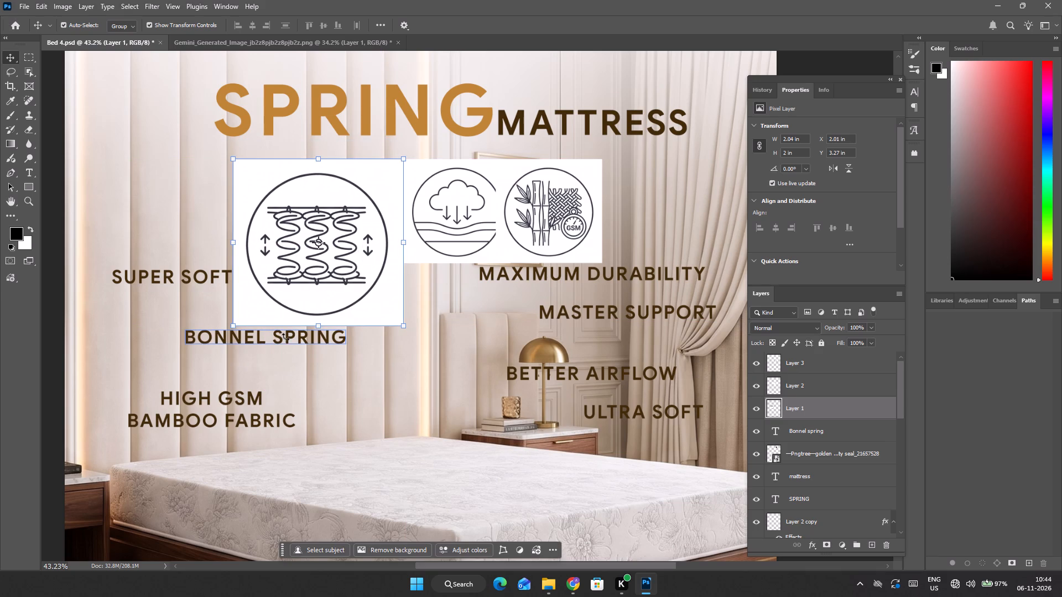
left_click_drag(233, 325, 290, 261)
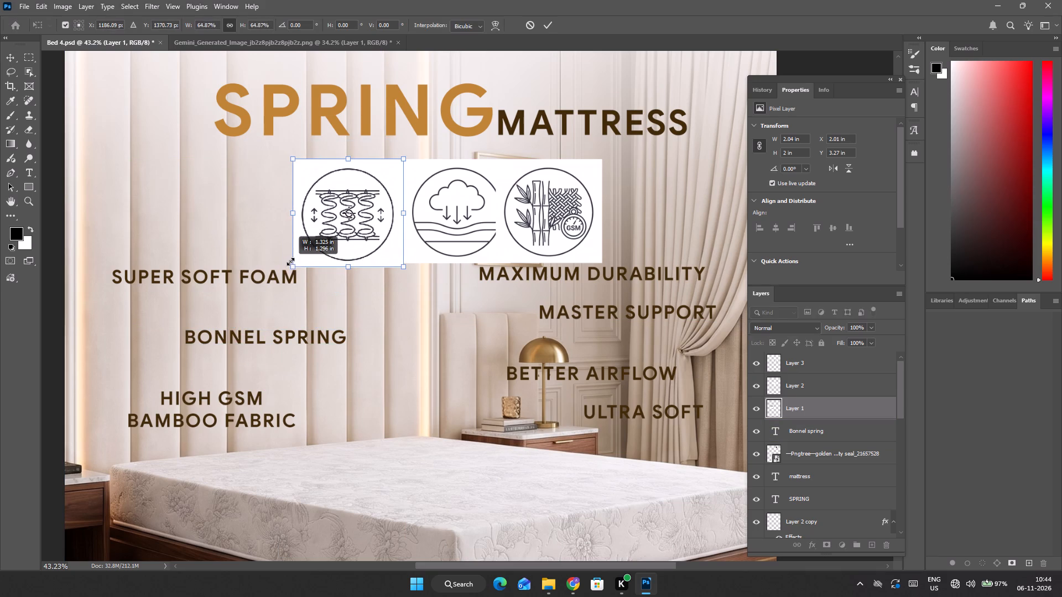
left_click_drag(290, 261, 295, 260)
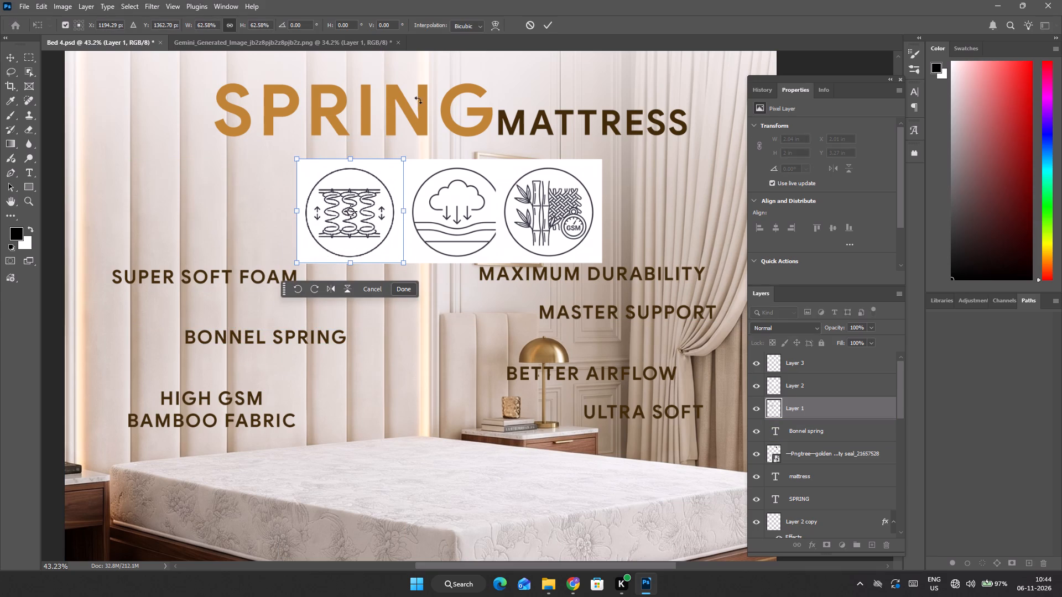
left_click(547, 33)
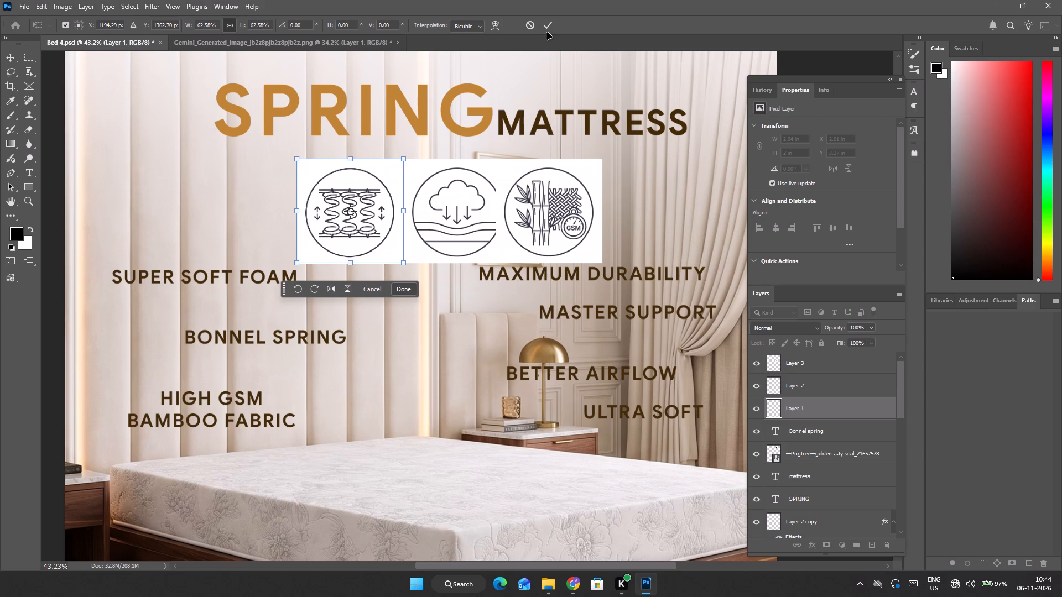
left_click(550, 25)
scroll(437, 369, "down", 5, "alt")
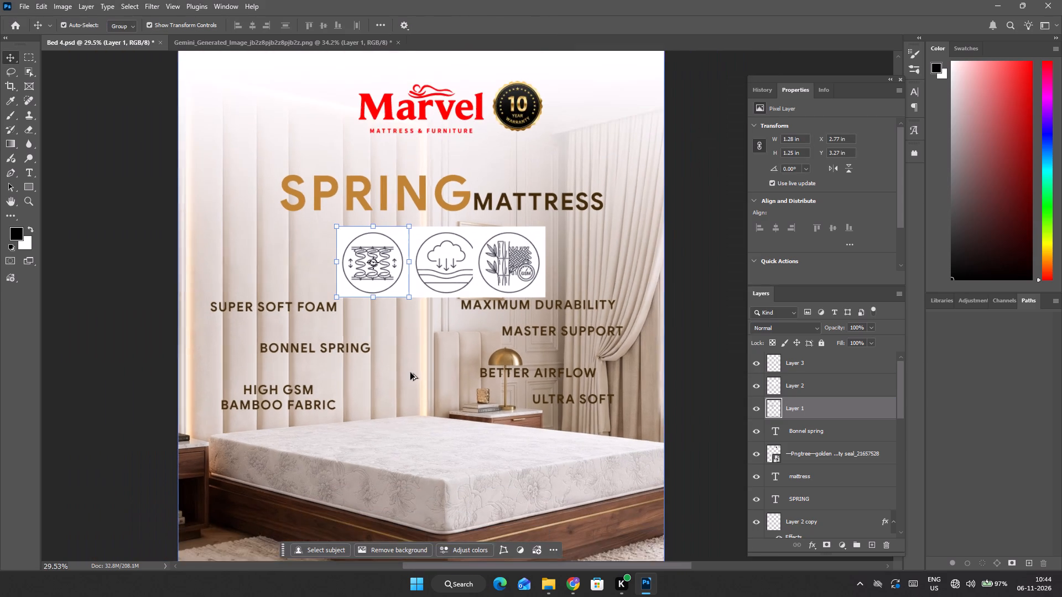
left_click(701, 66)
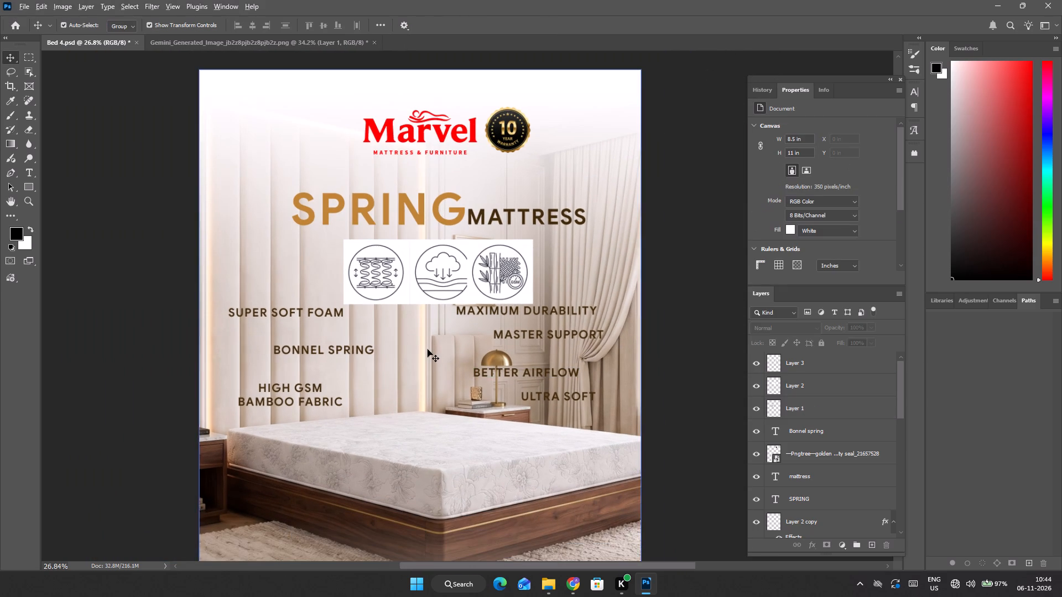
Spread the icons into a staggered arrangement, with foam raised in the middle and spring and bamboo level and lower on either side, then deselect.
scroll(428, 349, "up", 4, "alt")
left_click_drag(346, 231, 336, 240)
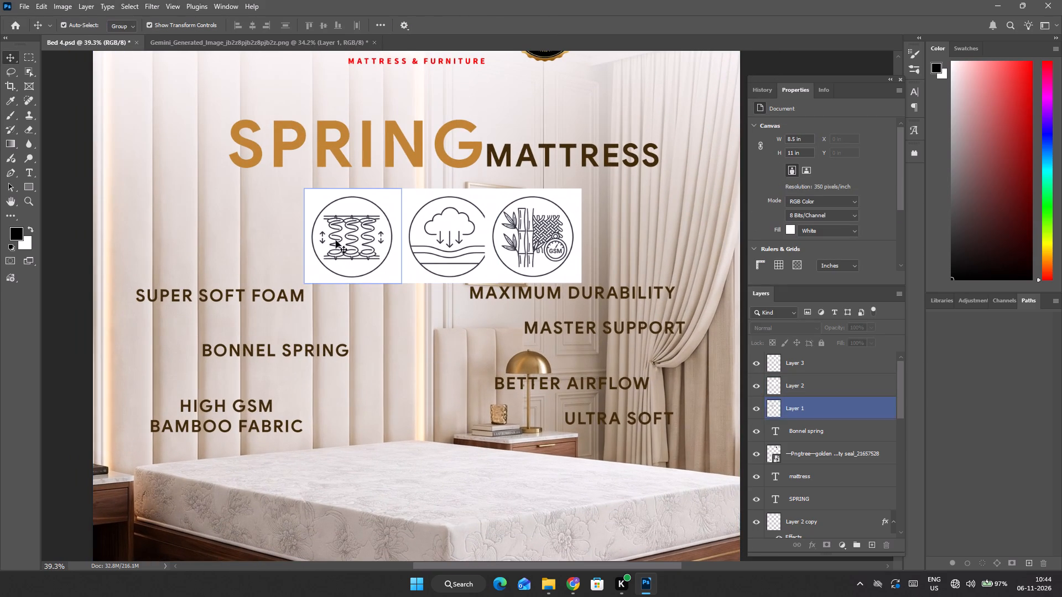
left_click_drag(336, 240, 290, 265)
left_click_drag(442, 239, 434, 233)
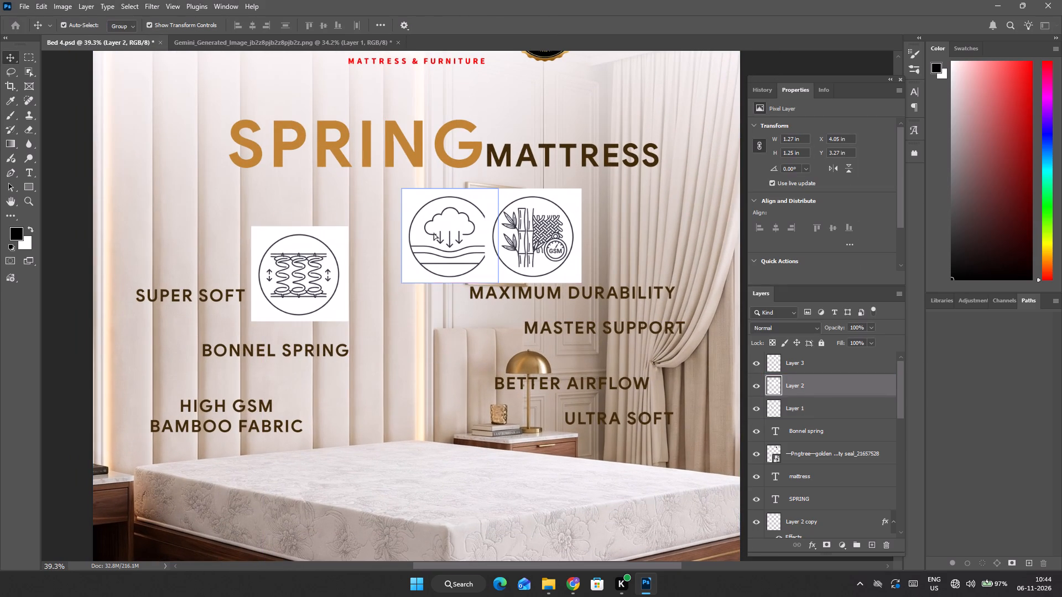
left_click_drag(434, 233, 396, 229)
left_click_drag(549, 237, 522, 289)
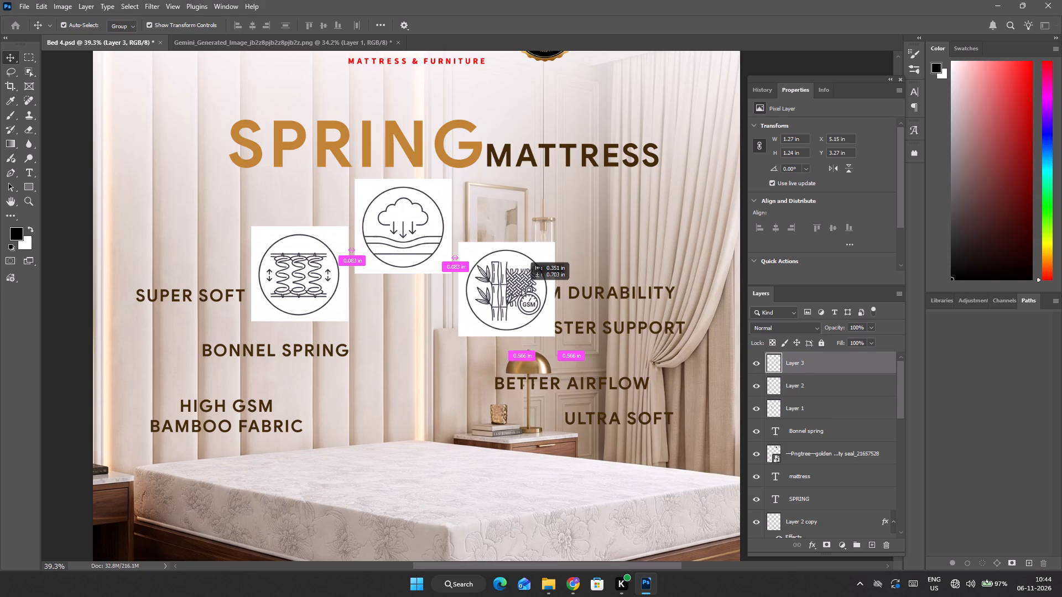
left_click_drag(522, 289, 517, 280)
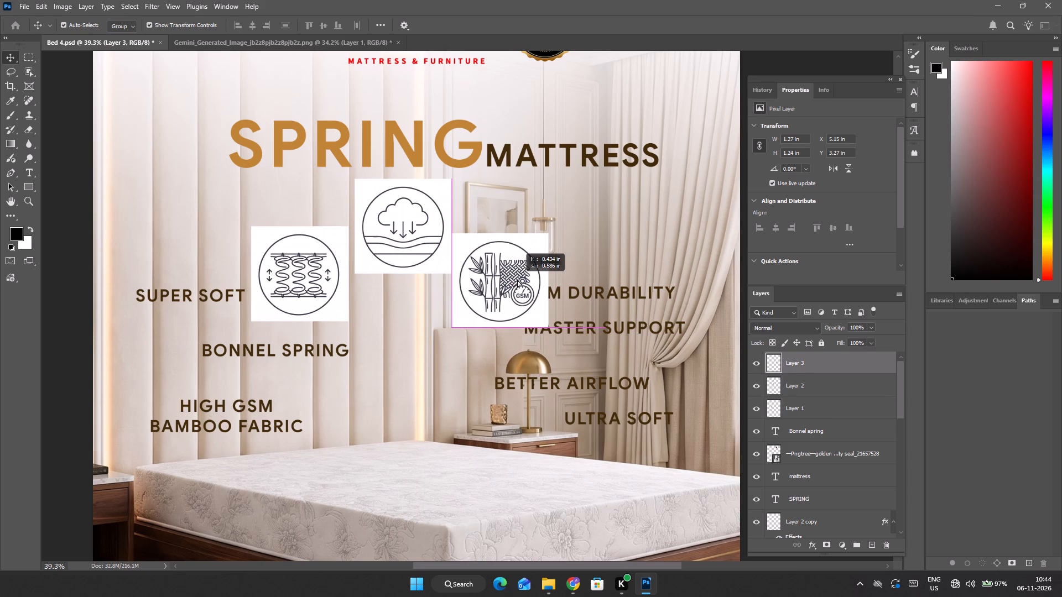
left_click_drag(517, 280, 521, 275)
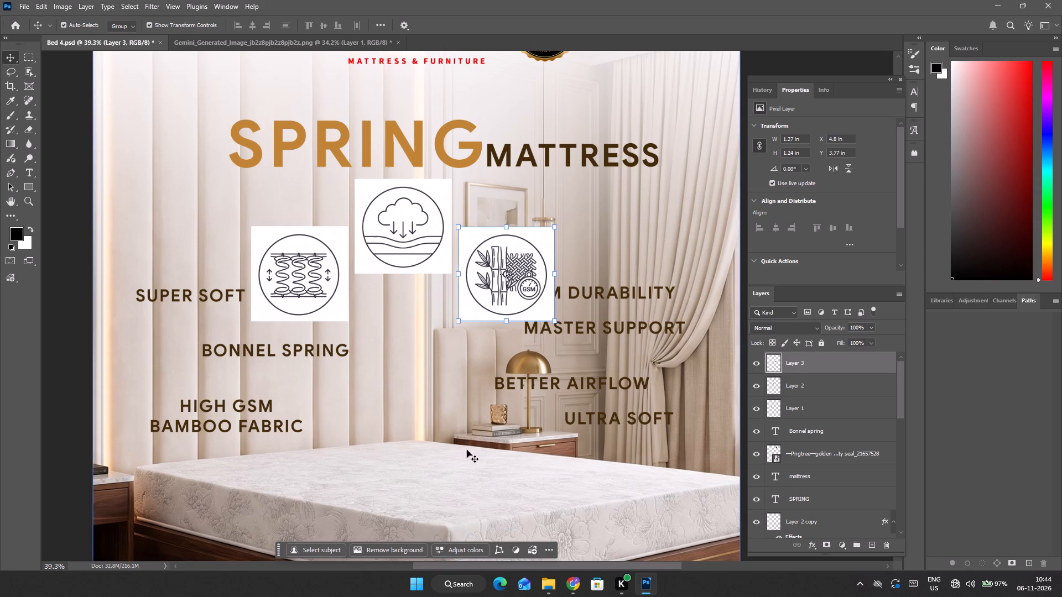
left_click(70, 214)
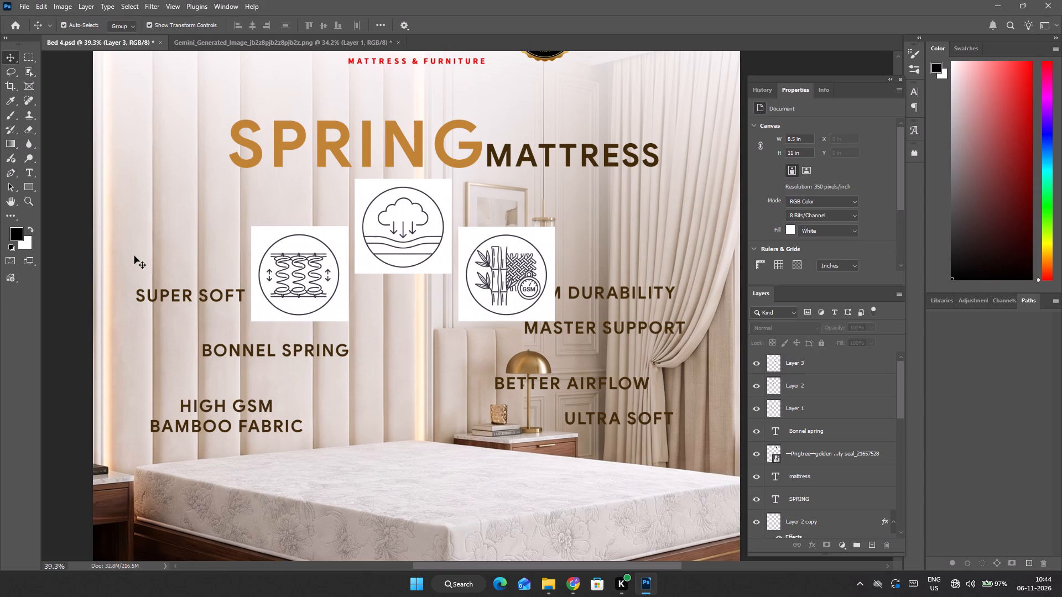
Move the SUPER SOFT FOAM caption out from behind the spring icon to the area below the foam icon.
scroll(343, 315, "down", 2, "alt")
left_click_drag(197, 298, 358, 357)
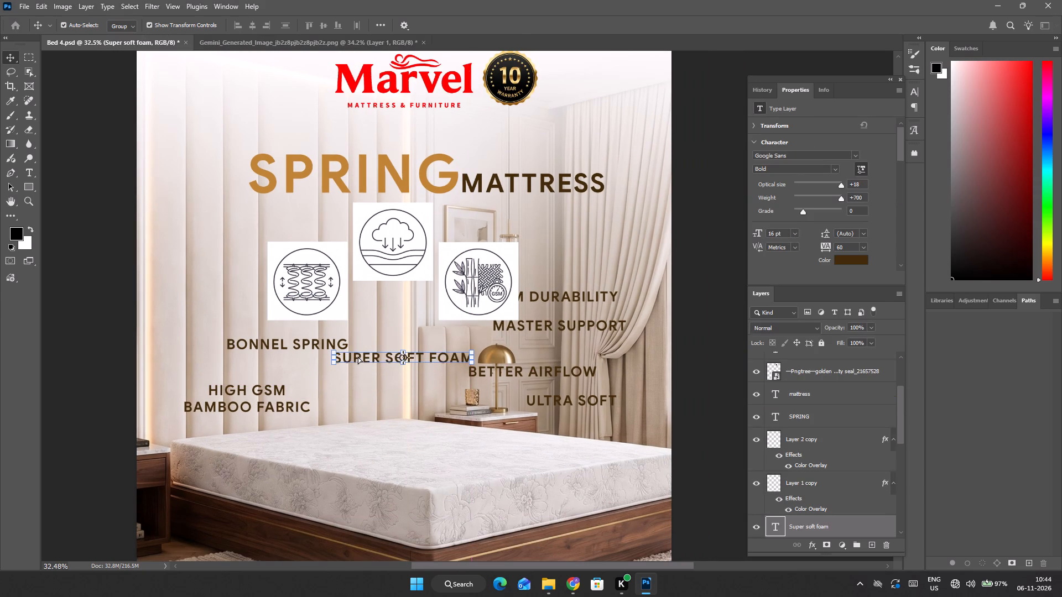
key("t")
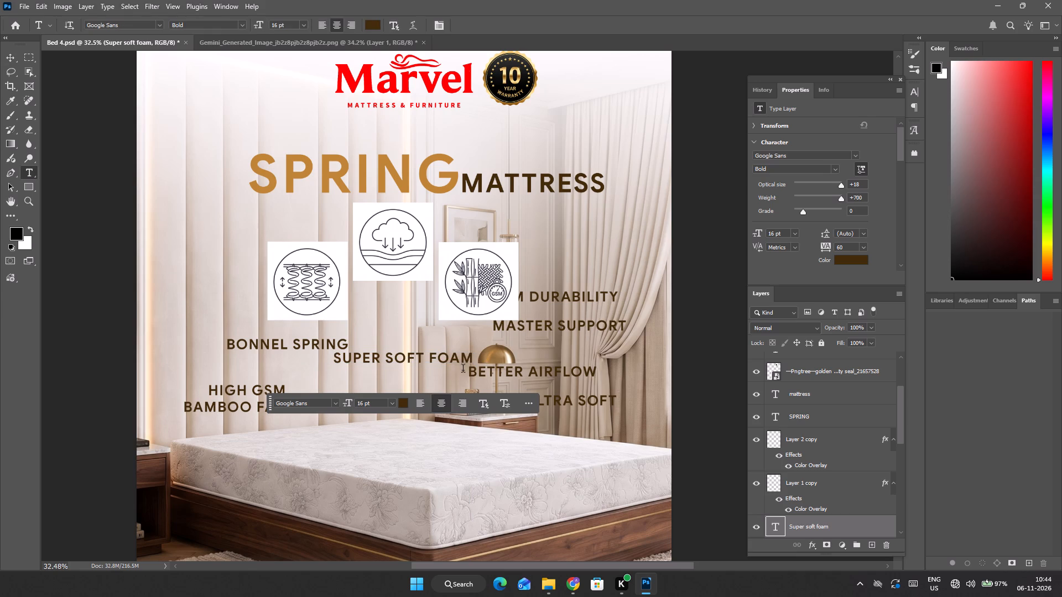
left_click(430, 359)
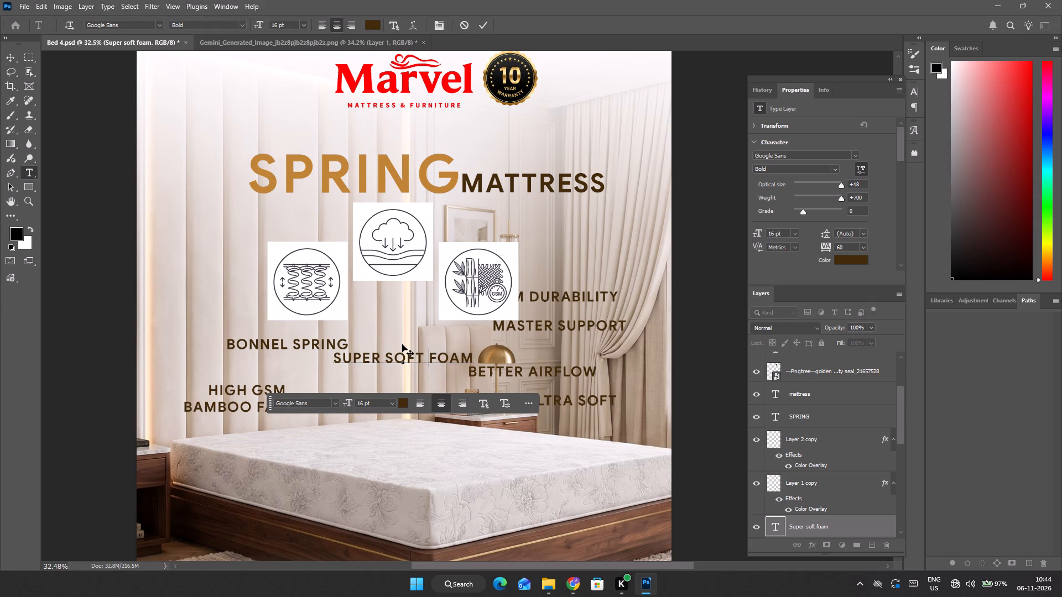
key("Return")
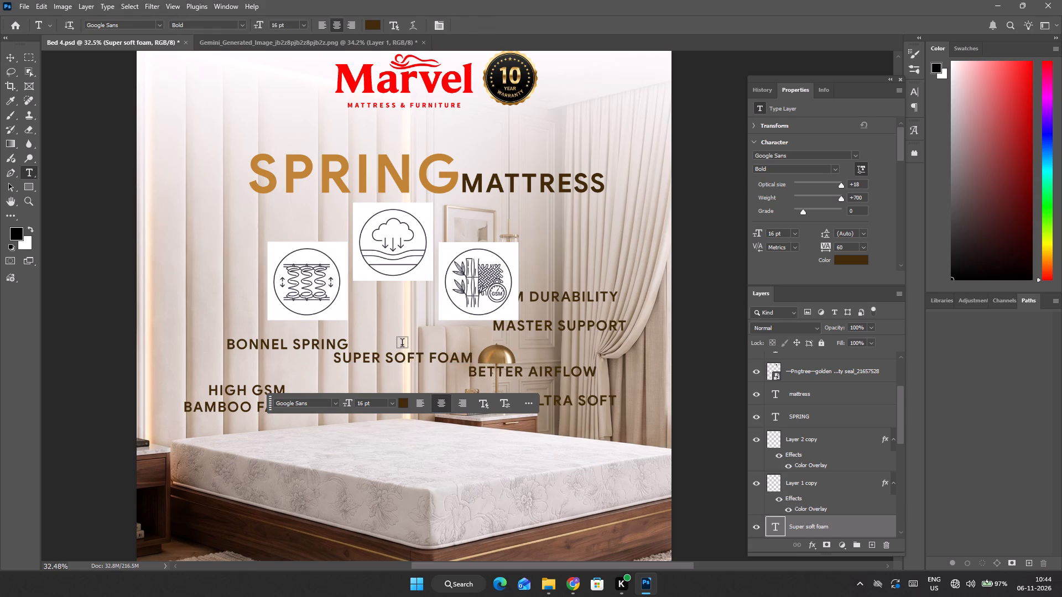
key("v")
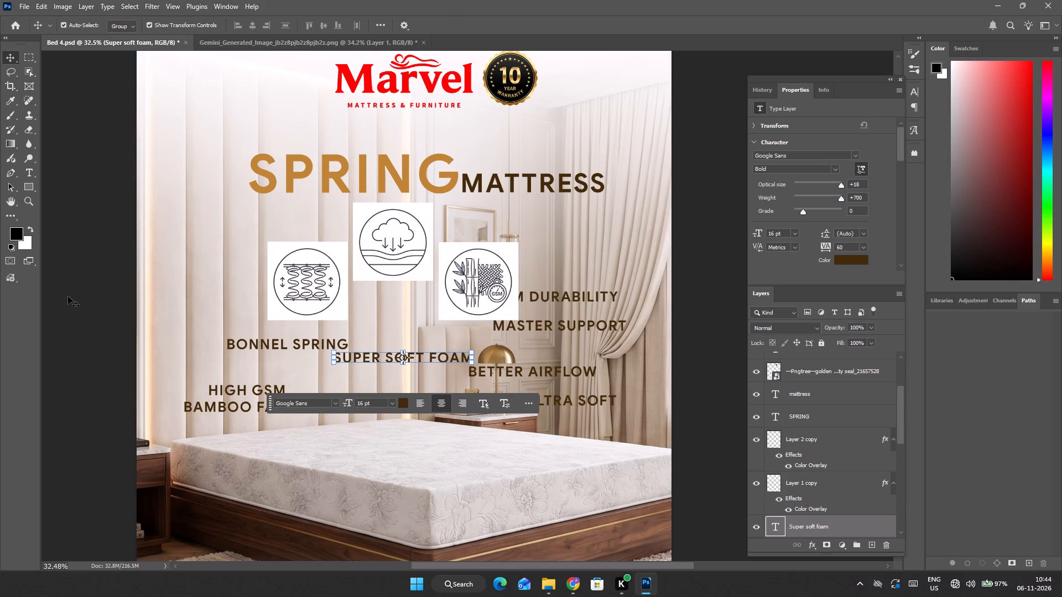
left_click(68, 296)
Place the HIGH GSM BAMBOO FABRIC caption under the bamboo icon and the BONNEL SPRING caption under the spring icon, with their tops level.
left_click_drag(261, 401, 262, 401)
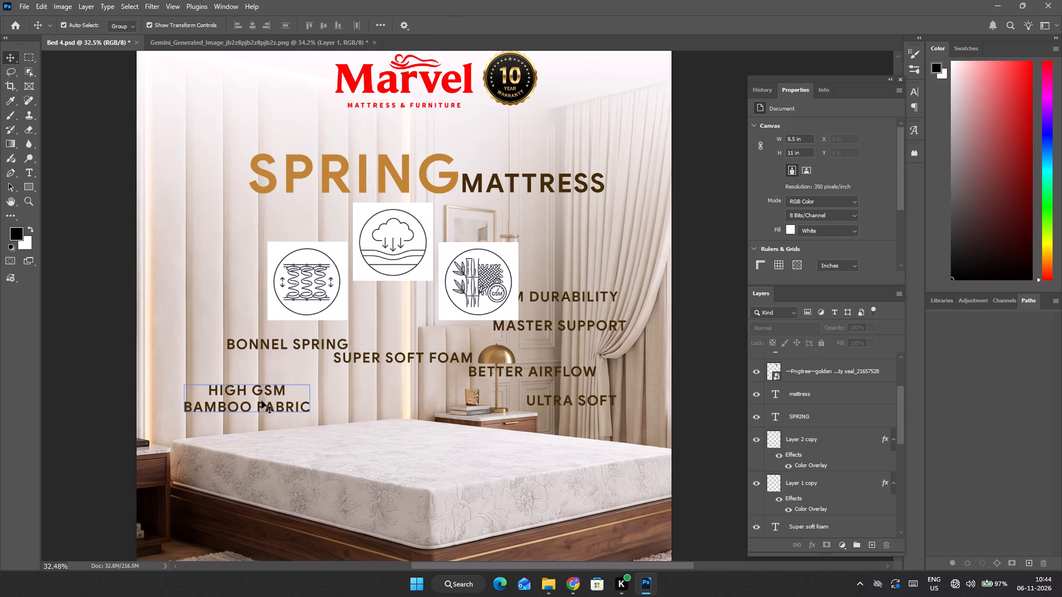
left_click_drag(262, 401, 490, 342)
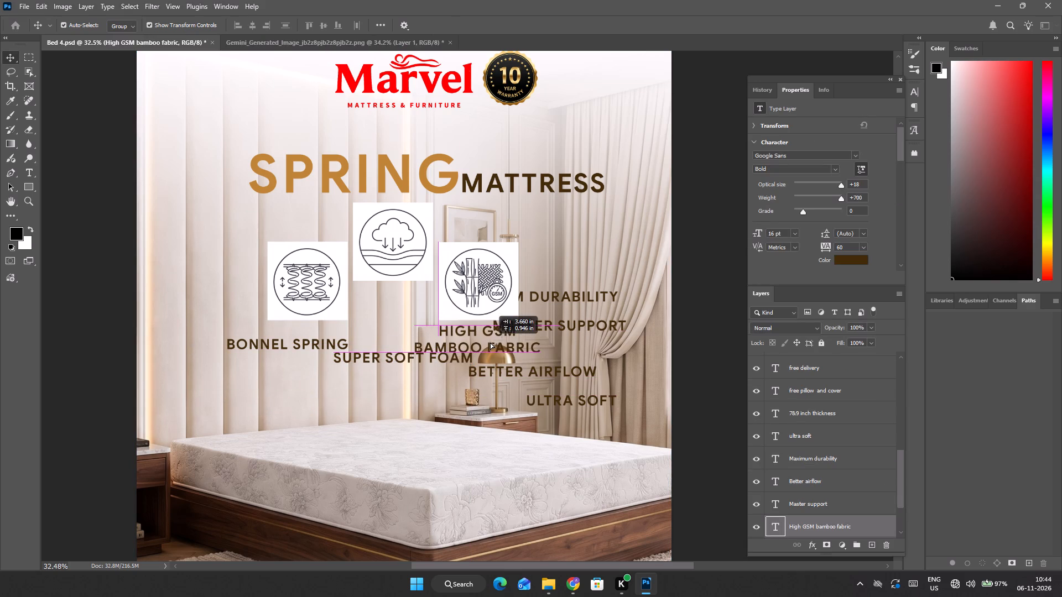
left_click_drag(490, 342, 488, 342)
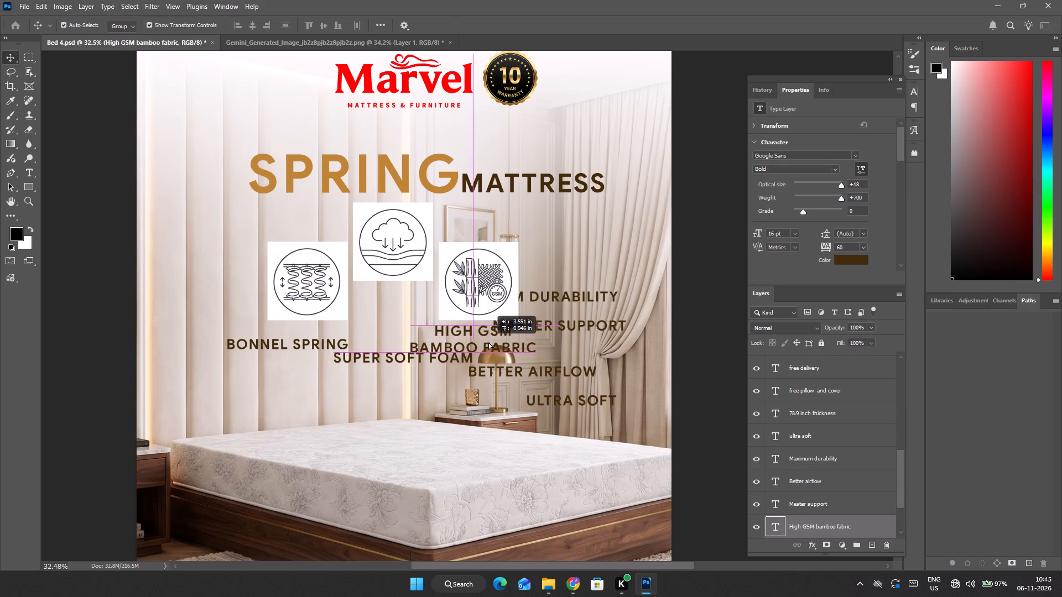
left_click_drag(488, 342, 493, 342)
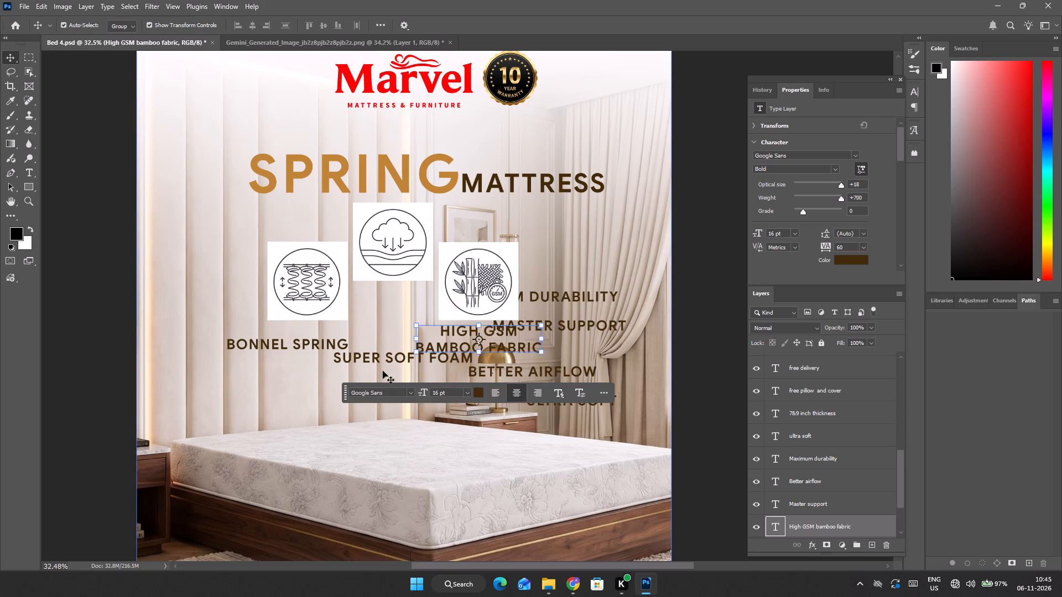
left_click_drag(299, 343, 317, 339)
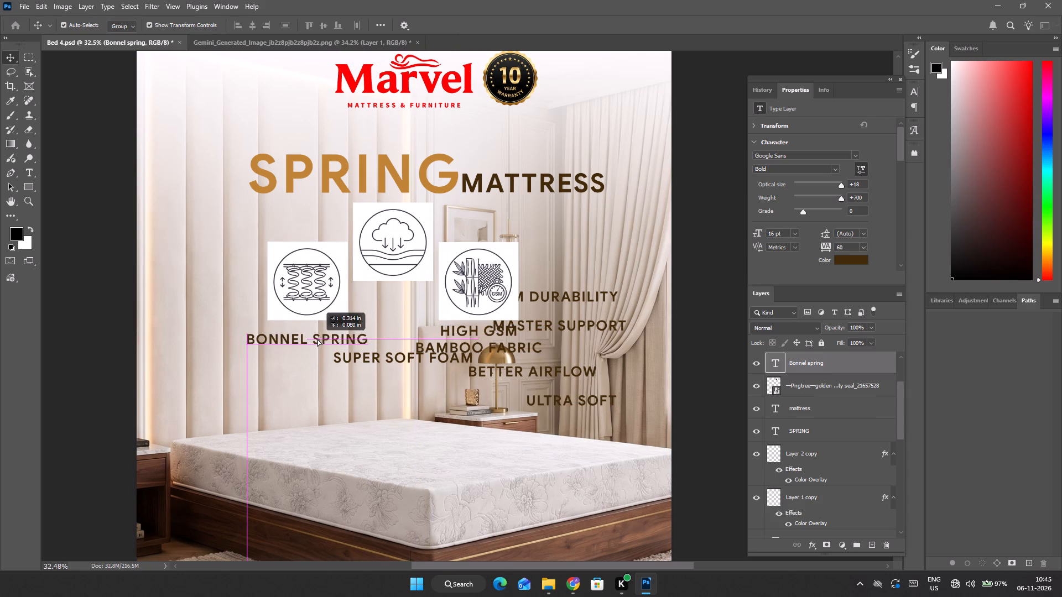
left_click_drag(317, 339, 321, 335)
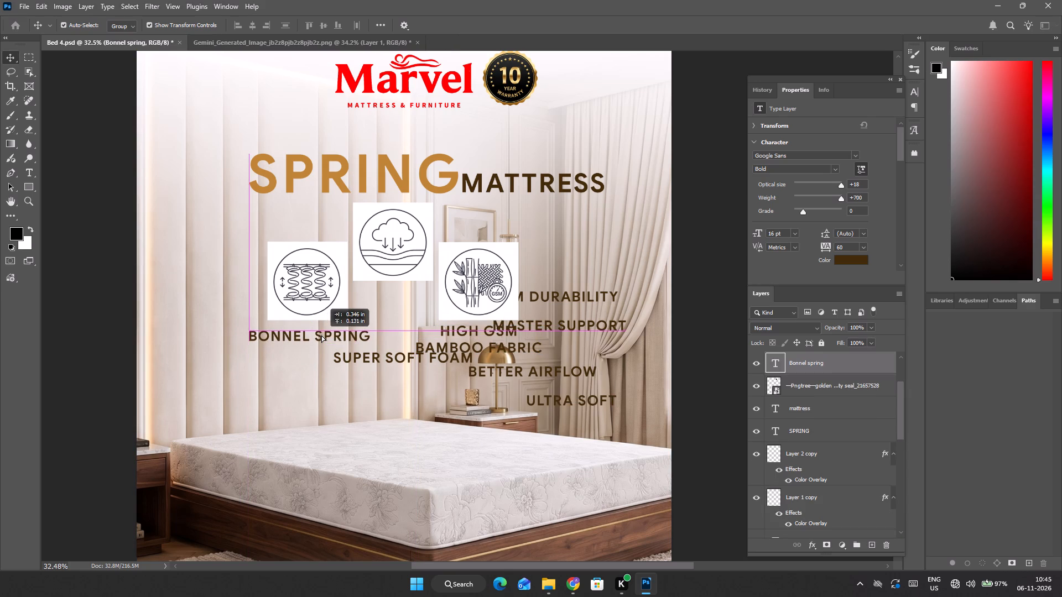
left_click_drag(321, 335, 321, 331)
Move the SUPER SOFT FOAM caption up directly beneath the foam icon, centred on it, and set its size to 14 pt.
left_click_drag(412, 355, 405, 293)
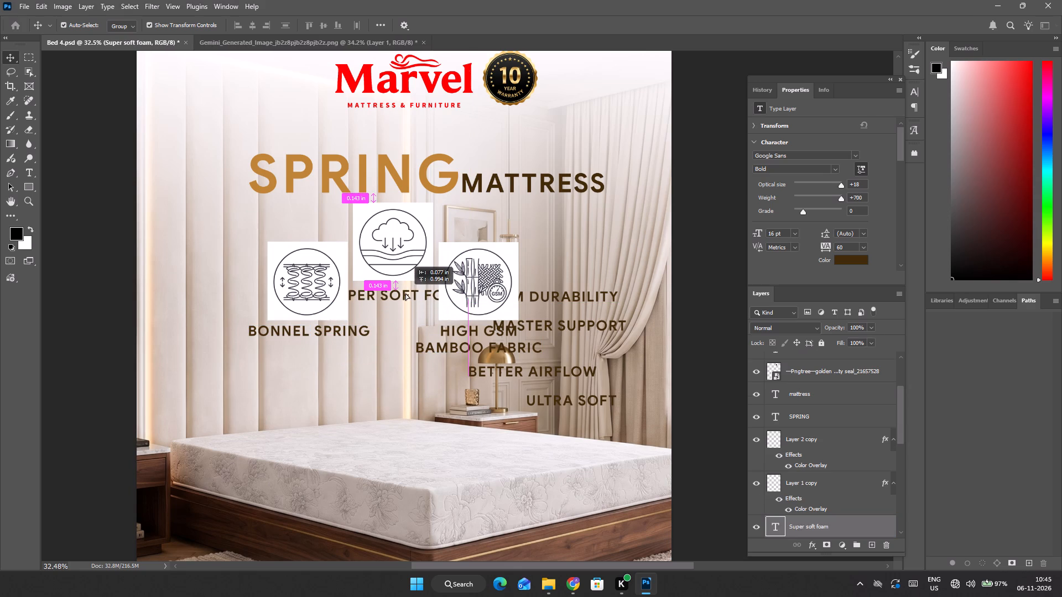
left_click_drag(405, 293, 403, 291)
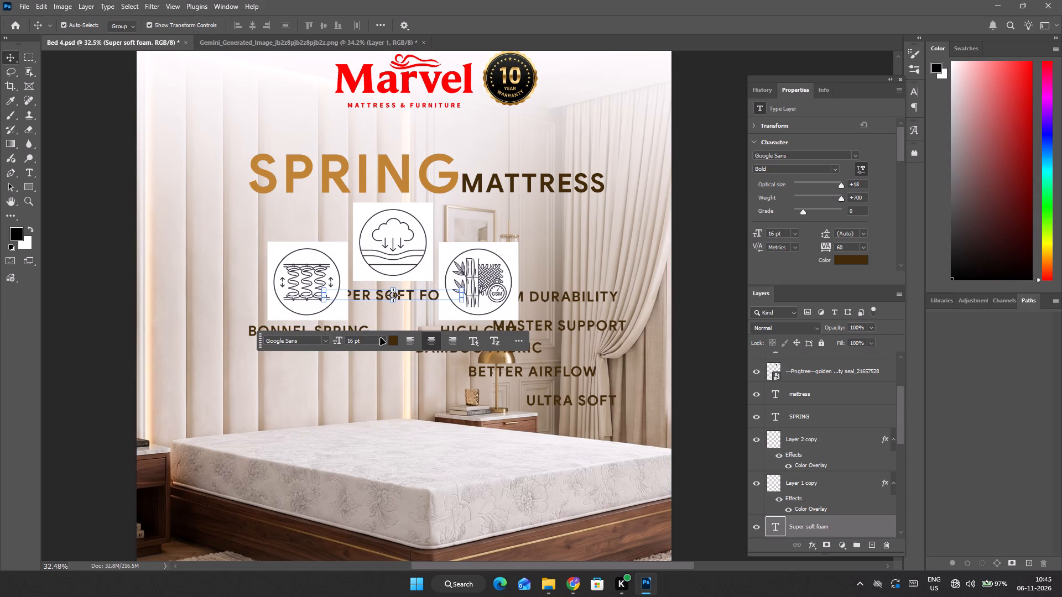
left_click(381, 342)
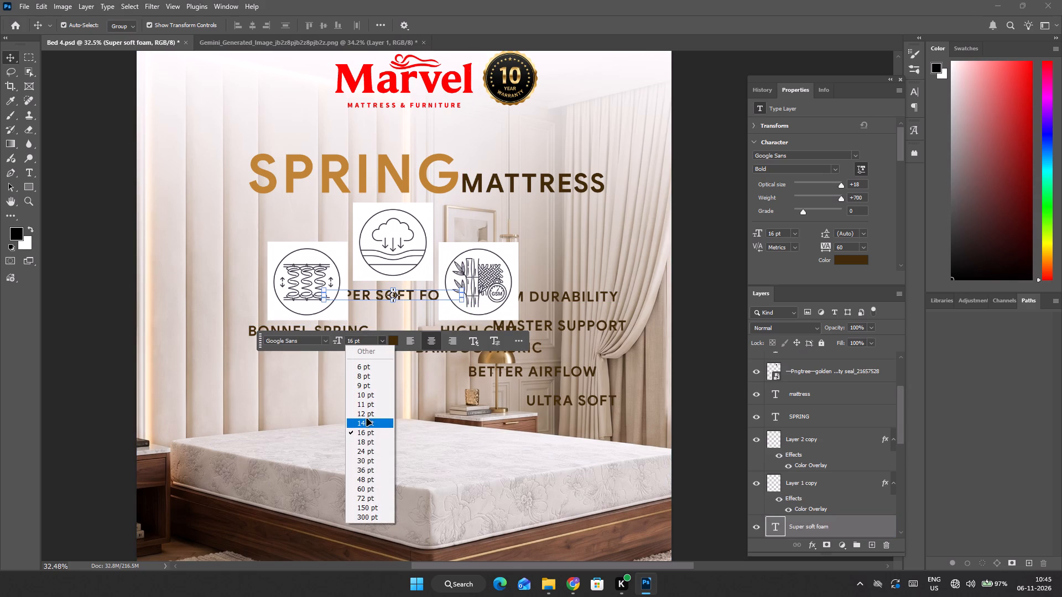
left_click(367, 419)
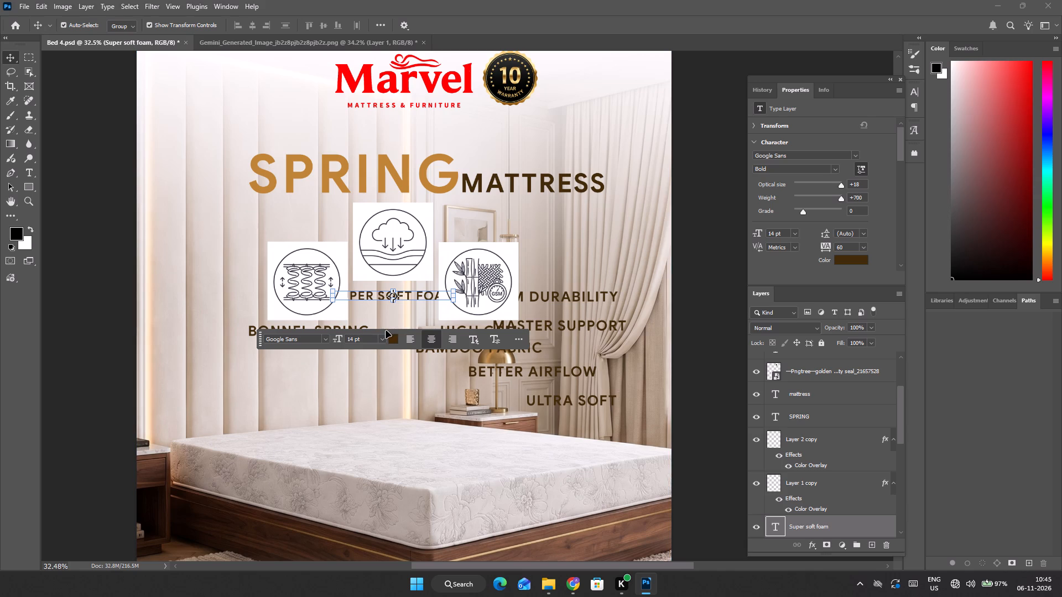
Move the spring and bamboo icons outward by about 0.5 in each, keeping their height, to clear the SUPER SOFT FOAM caption, and deselect.
left_click(289, 277)
left_click(303, 295, "shift")
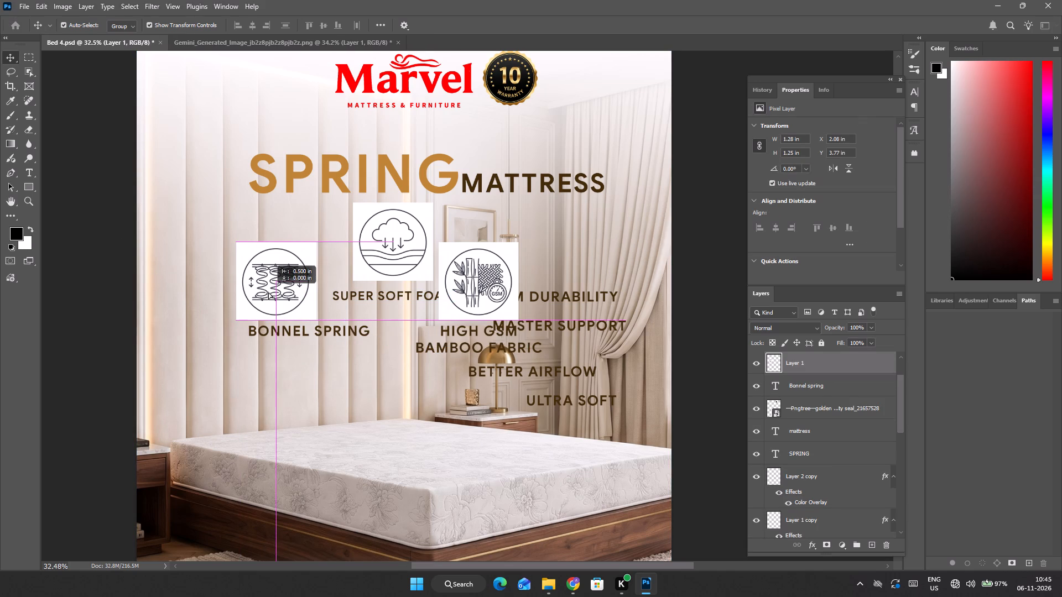
left_click(481, 278)
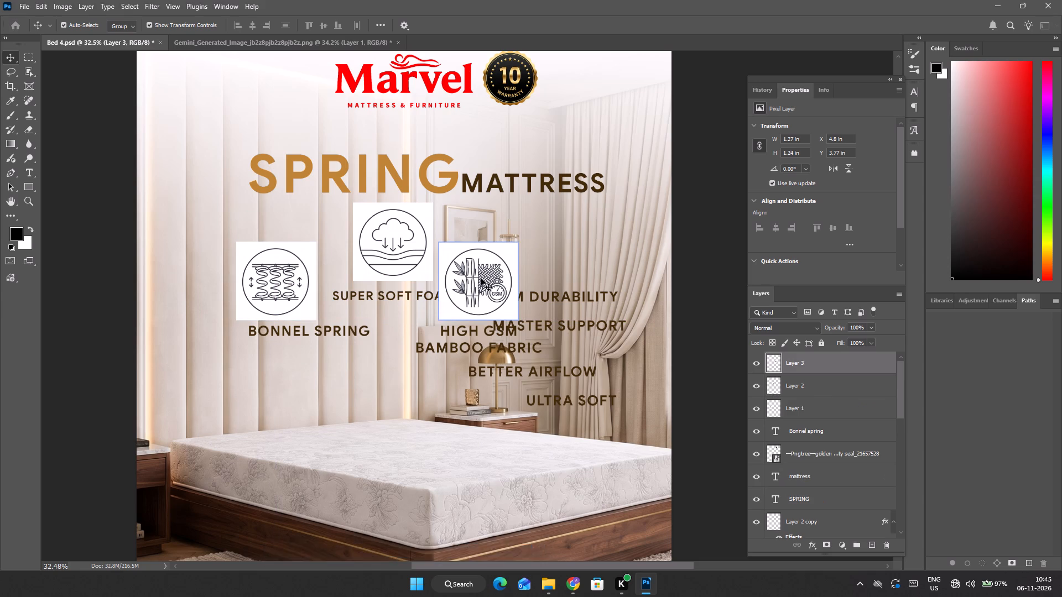
left_click_drag(497, 270, 530, 274, "shift")
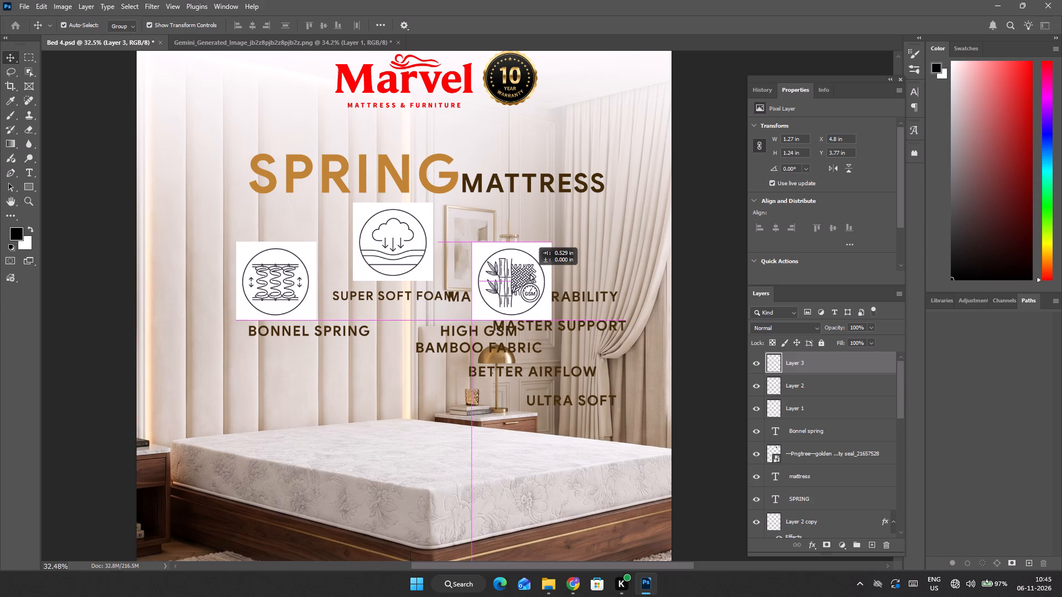
left_click_drag(530, 274, 529, 276, "shift")
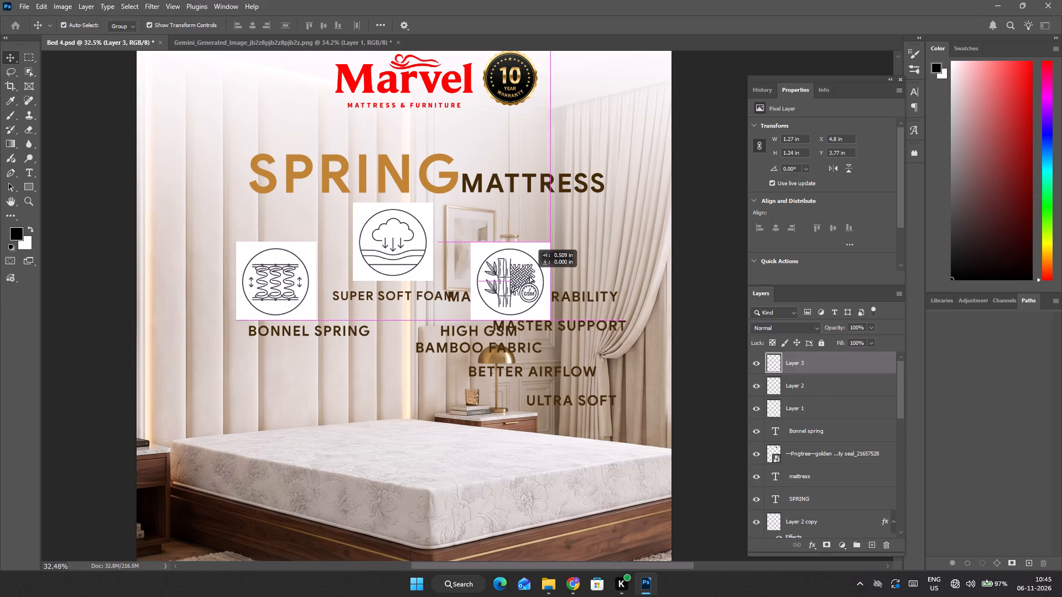
left_click_drag(529, 276, 529, 276, "shift")
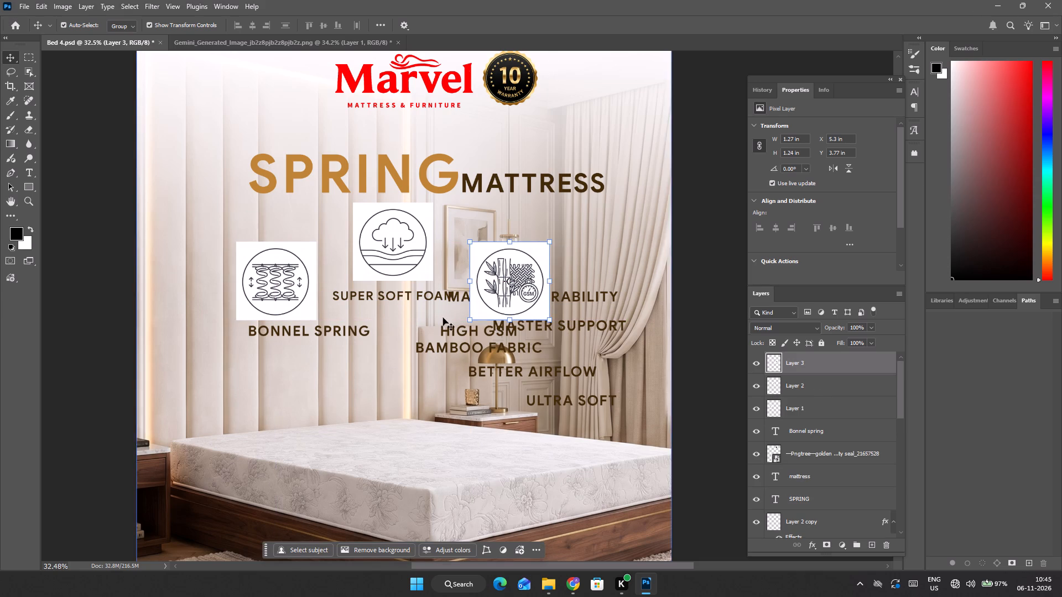
left_click(79, 257)
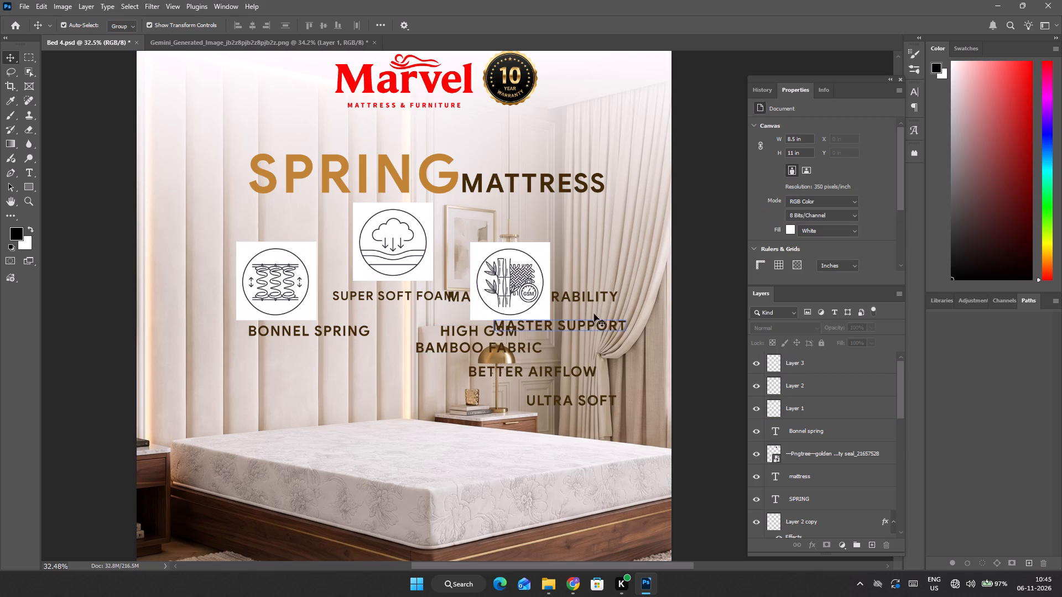
Move the MAXIMUM DURABILITY, MASTER SUPPORT, BETTER AIRFLOW and ULTRA SOFT captions down over the mattress, clear of the icon area.
left_click_drag(587, 296, 322, 427)
left_click_drag(586, 325, 541, 398)
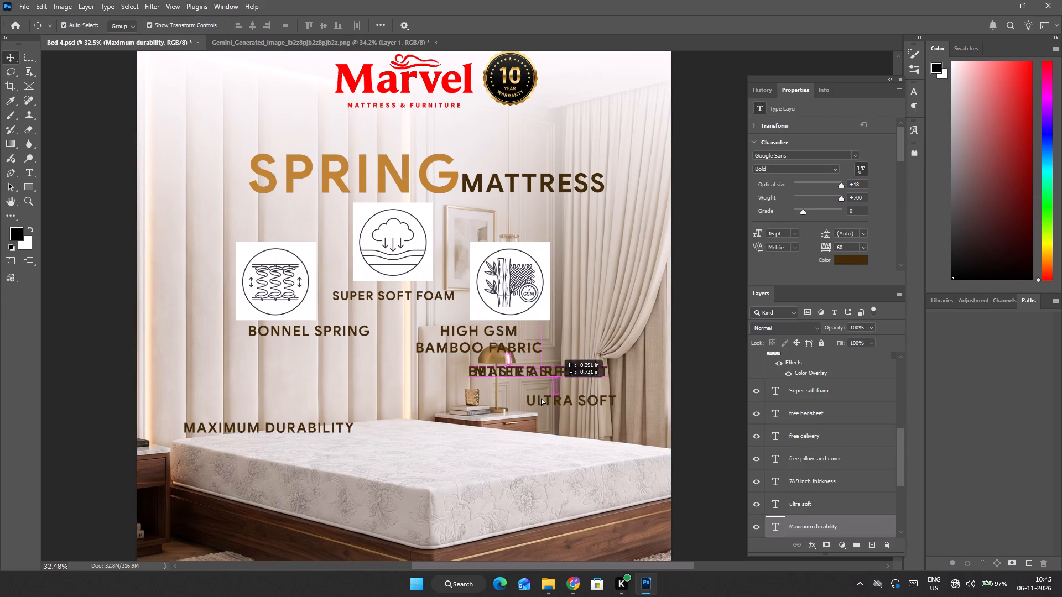
left_click_drag(541, 398, 431, 463)
left_click_drag(541, 367, 308, 467)
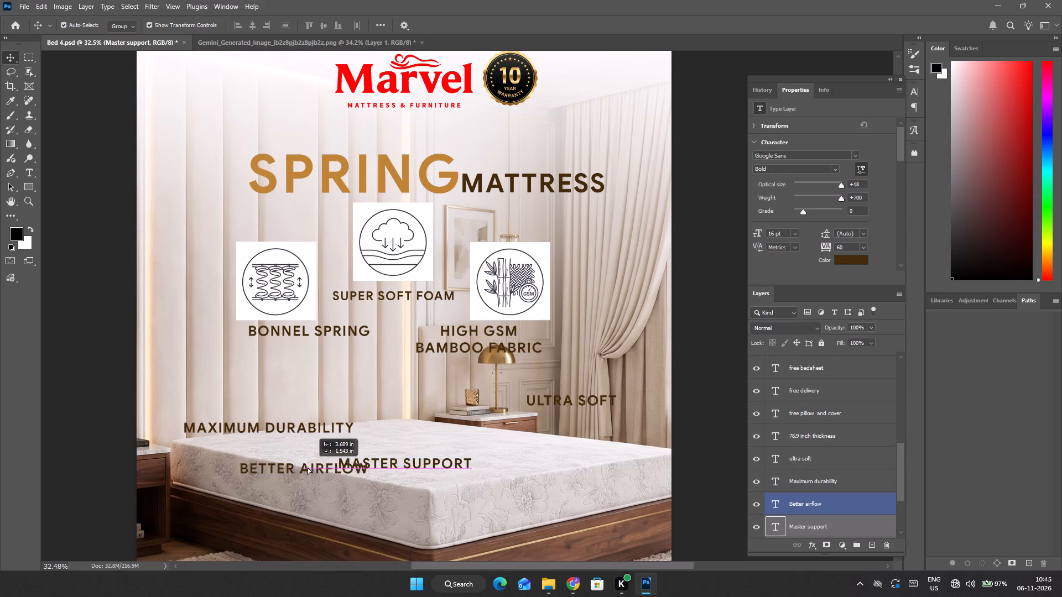
left_click_drag(308, 467, 296, 485)
left_click_drag(580, 403, 547, 477)
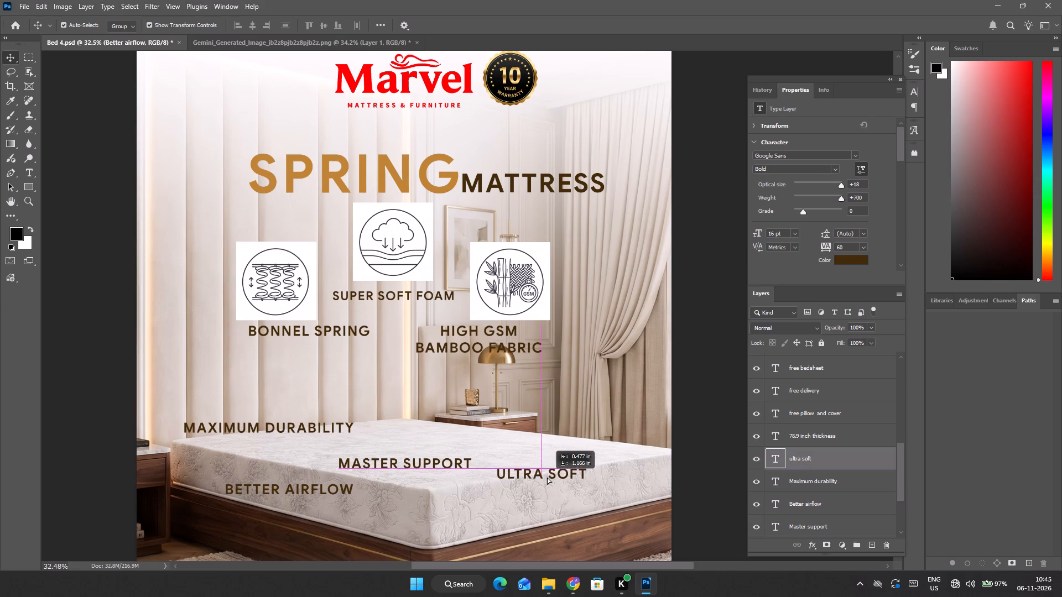
left_click_drag(547, 477, 539, 496)
Move the HIGH GSM BAMBOO FABRIC caption outward by about 0.5 in, centring it beneath the bamboo icon at the same height, and deselect.
left_click(498, 352)
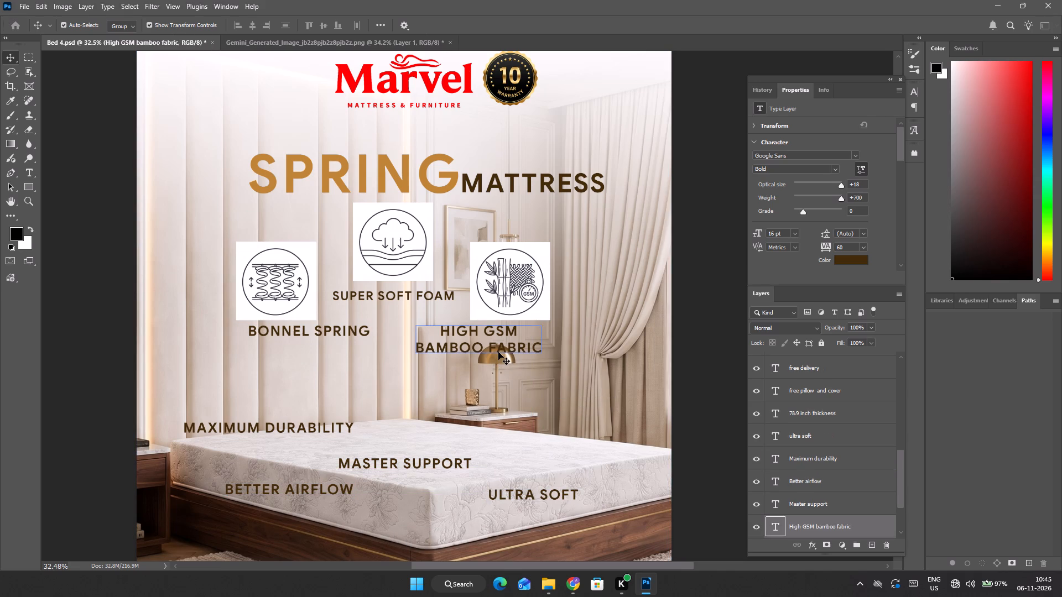
left_click_drag(507, 345, 530, 345, "shift")
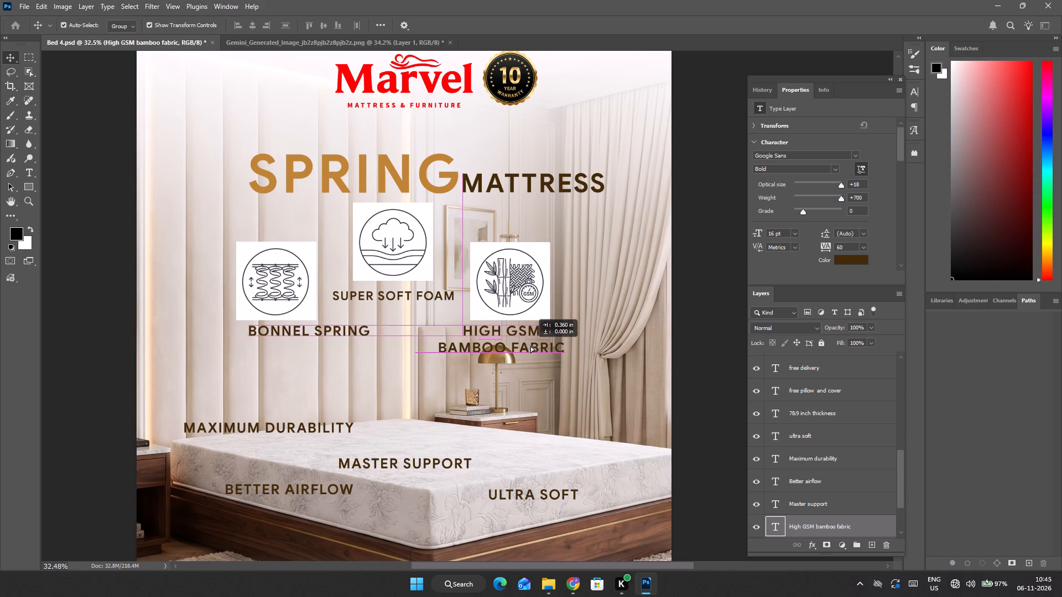
left_click_drag(530, 345, 537, 345, "shift")
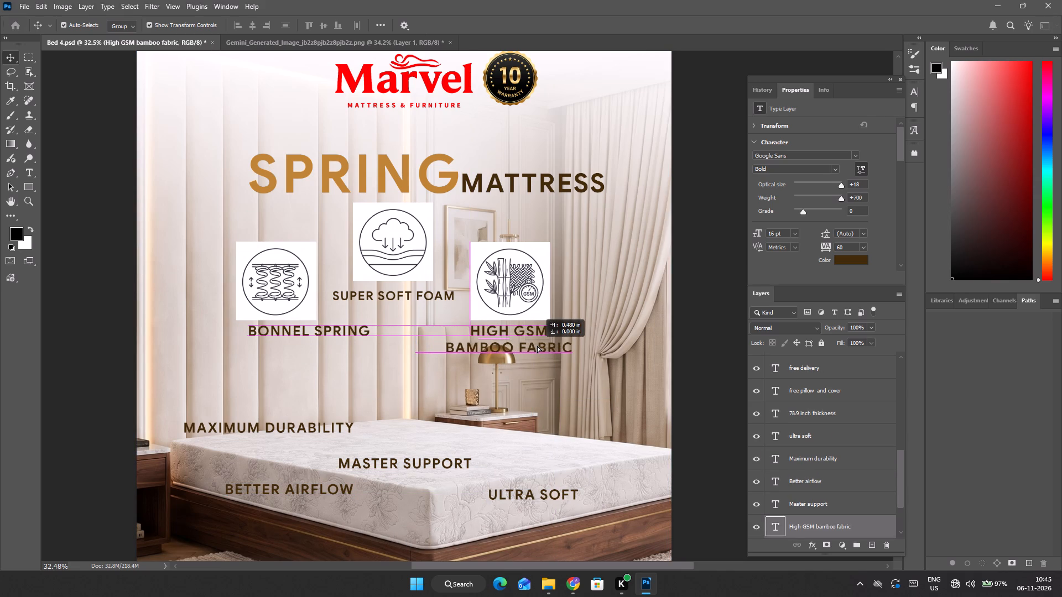
left_click_drag(537, 345, 538, 345, "shift")
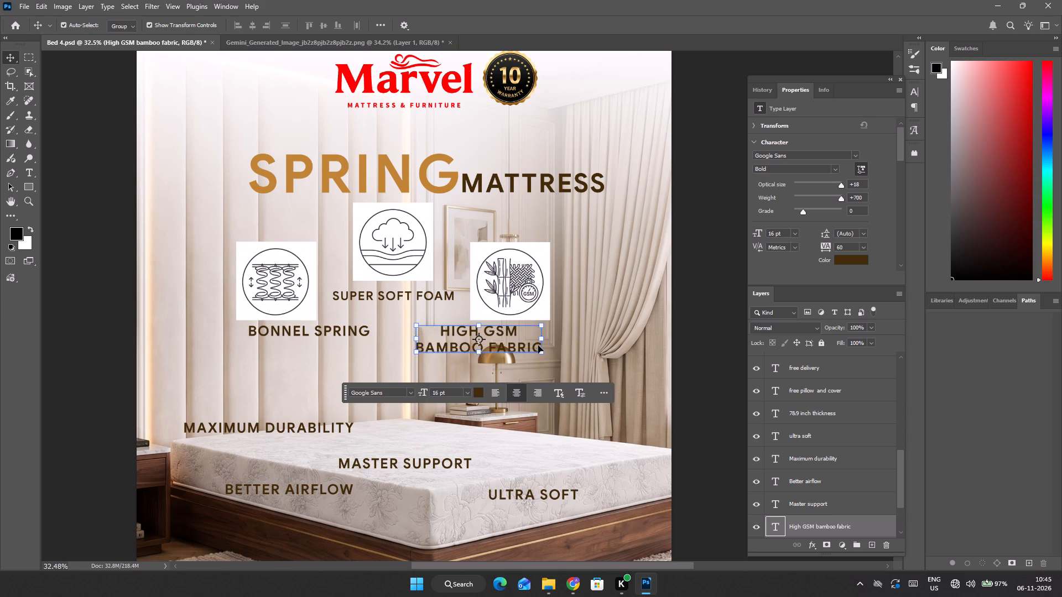
left_click_drag(517, 350, 553, 353, "shift")
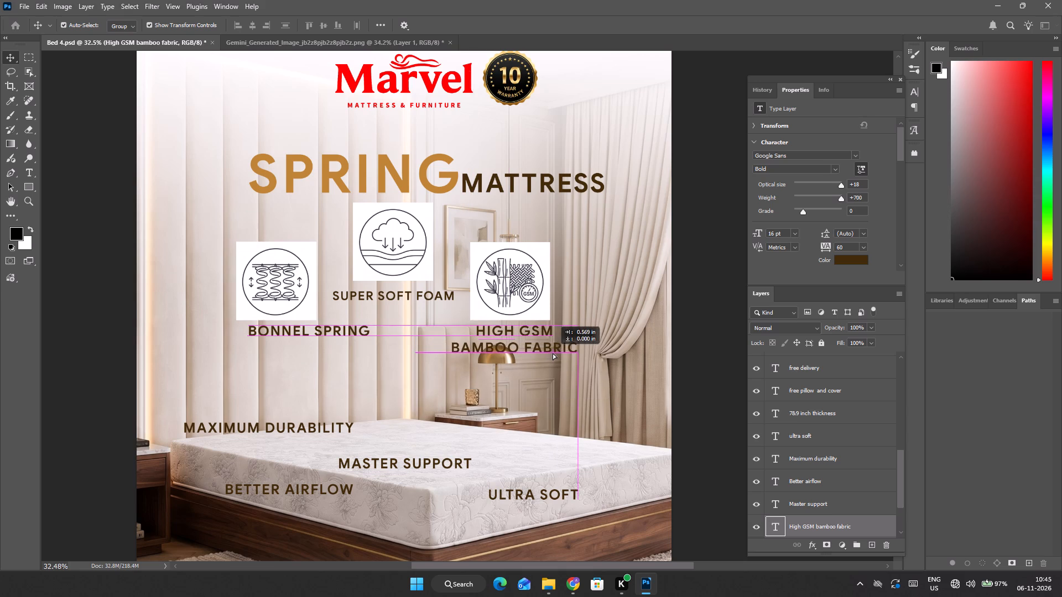
left_click_drag(553, 353, 548, 354, "shift")
left_click(548, 354)
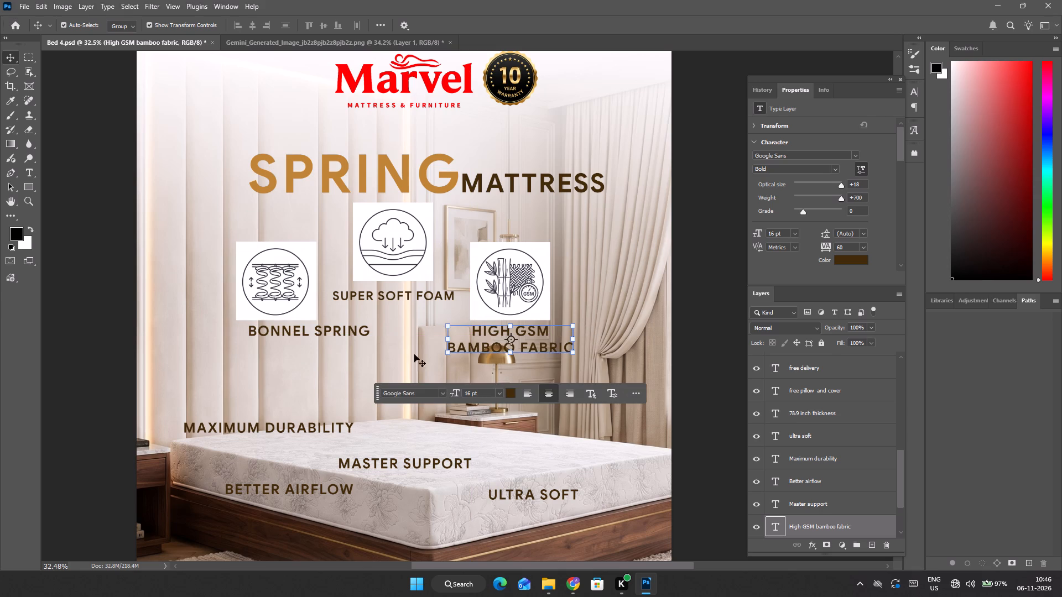
left_click(50, 333)
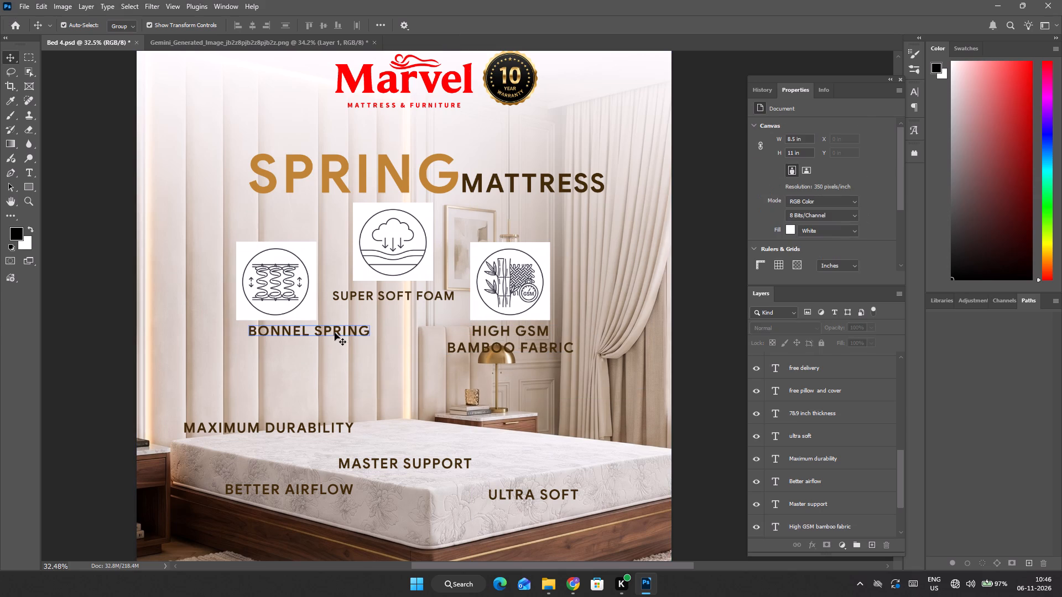
Move the BONNEL SPRING caption outward by about 0.5 in, centring it beneath the spring icon at the same height.
left_click(335, 333)
left_click_drag(357, 330, 327, 334, "shift")
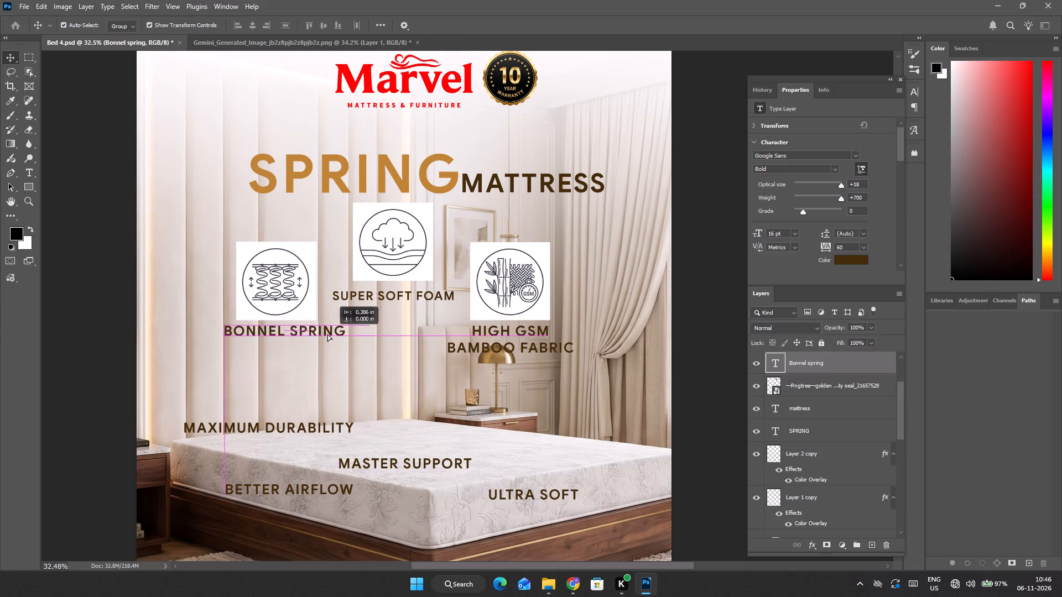
left_click_drag(327, 334, 324, 335, "shift")
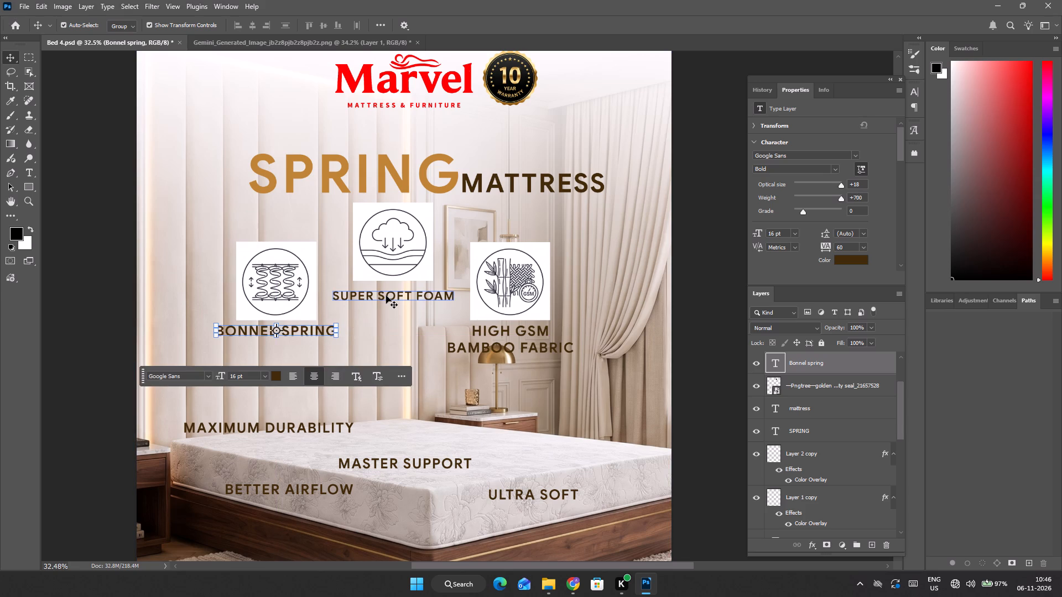
Set the BONNEL SPRING caption to 14 pt to match the SUPER SOFT FOAM caption.
left_click(386, 296)
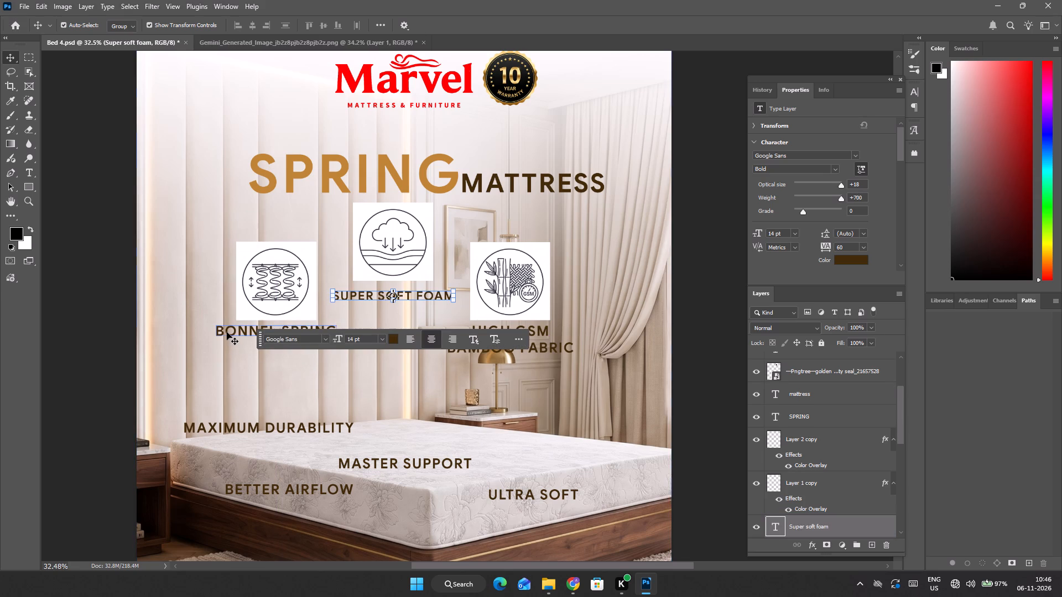
left_click(227, 332)
left_click(248, 373)
scroll(248, 373, "down", 1)
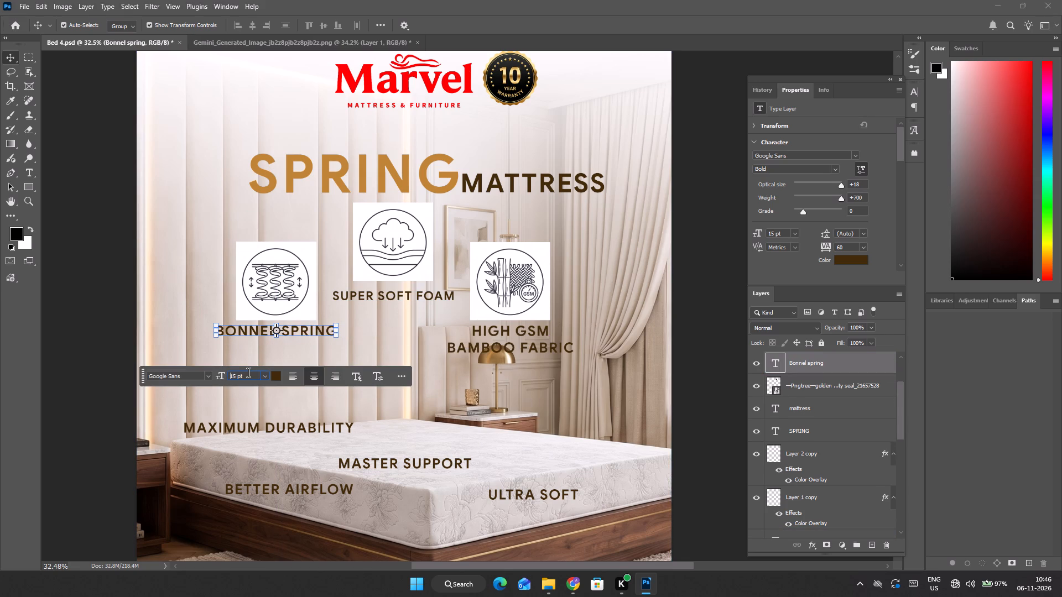
scroll(248, 373, "down", 1)
key("Return")
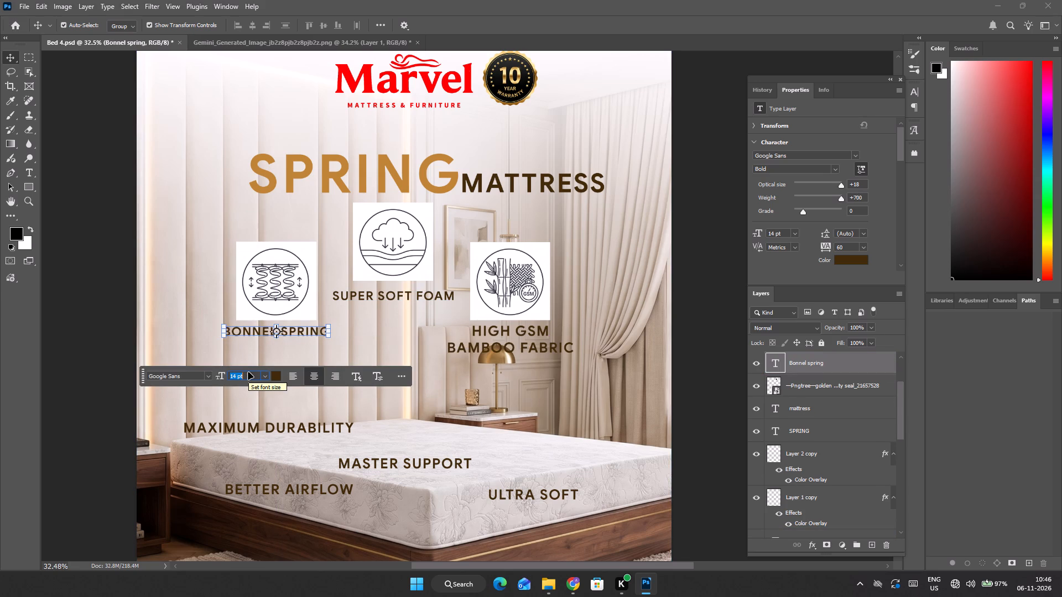
Set the HIGH GSM BAMBOO FABRIC caption to 14 pt and deselect it.
left_click(522, 349)
left_click(471, 393)
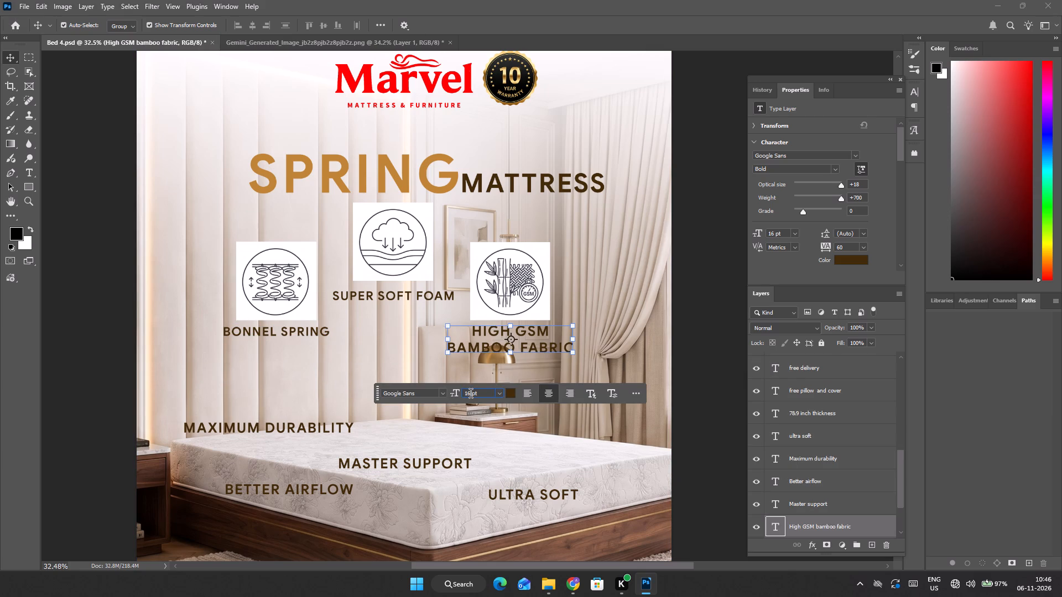
scroll(471, 393, "down", 2)
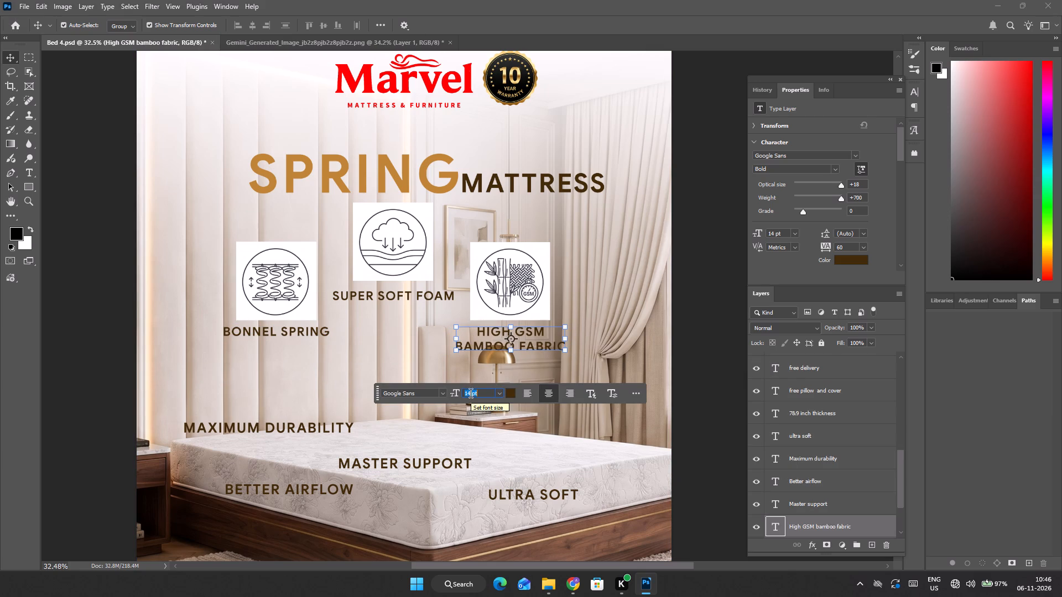
key("Return")
left_click(700, 80)
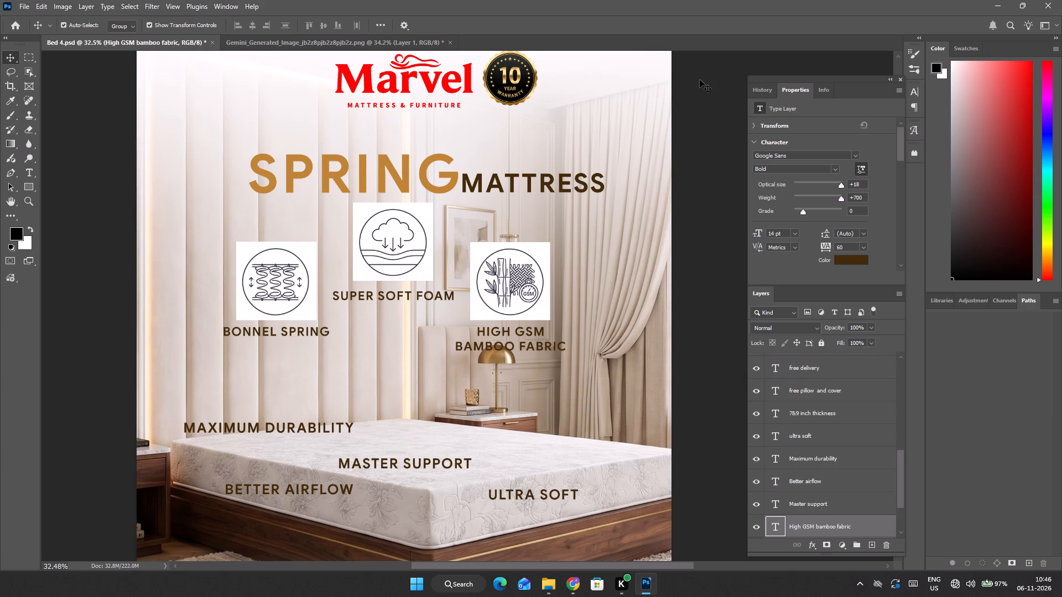
Move the foam icon horizontally to the centre of the poster, at X 3.61 in, keeping its height.
scroll(463, 387, "down", 4, "alt")
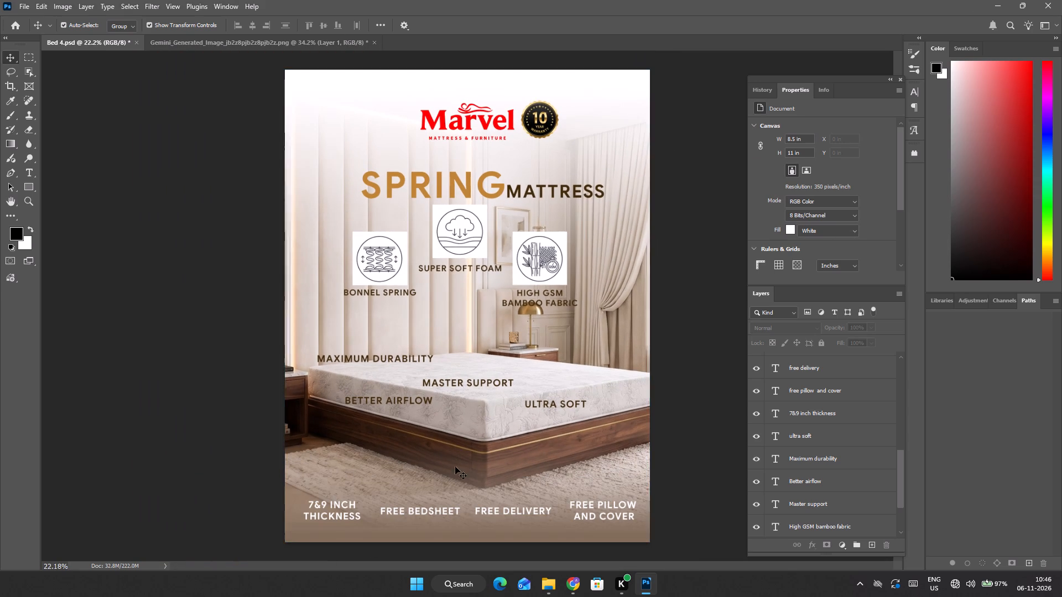
scroll(475, 463, "up", 2, "alt")
scroll(475, 463, "down", 3)
scroll(412, 466, "down", 1, "alt")
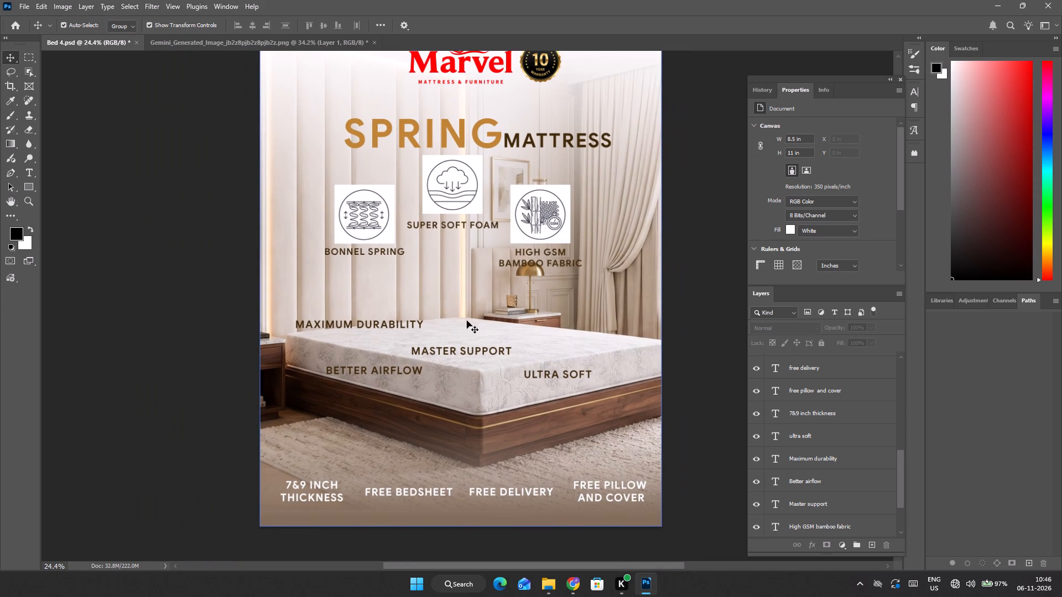
scroll(472, 297, "down", 2, "alt")
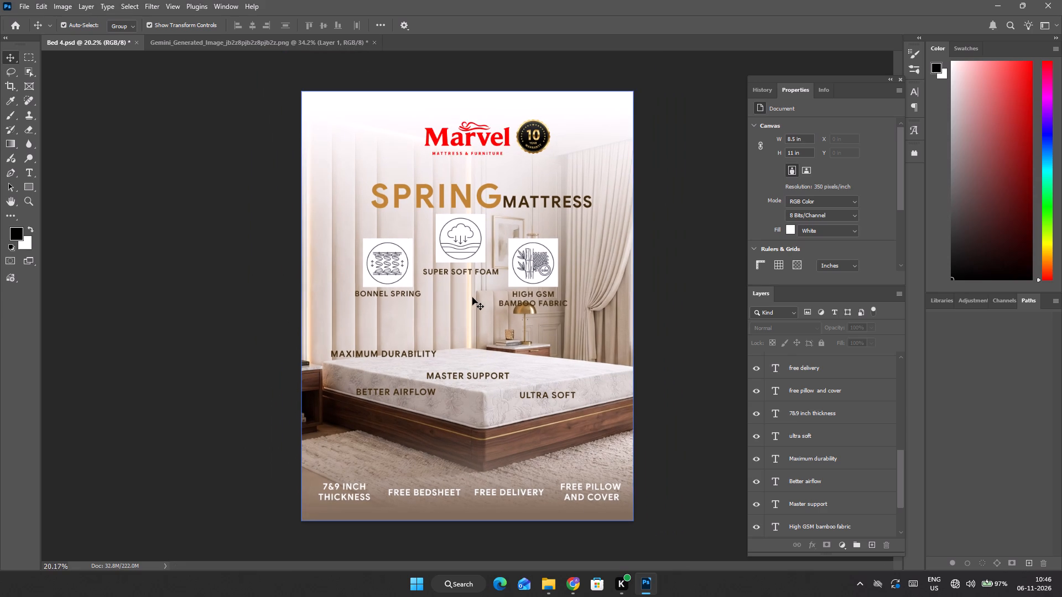
scroll(481, 281, "up", 3, "alt")
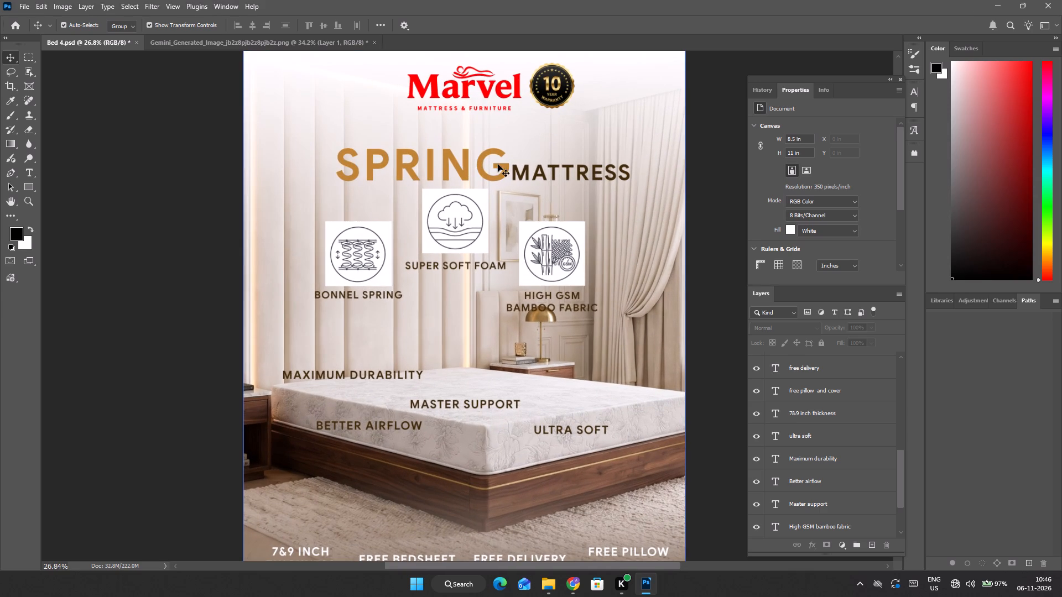
scroll(483, 248, "down", 1)
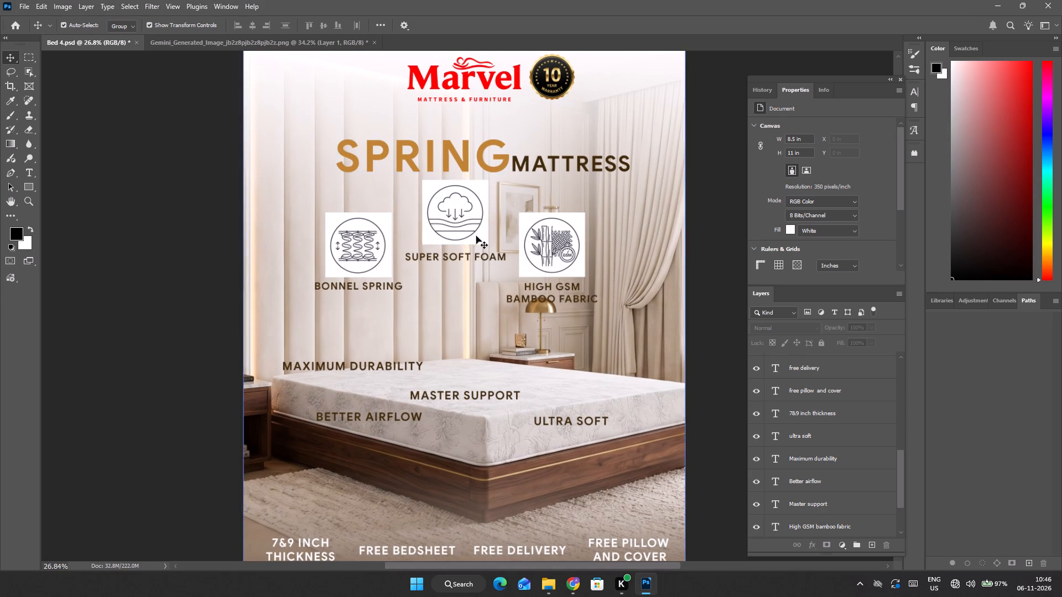
left_click(466, 205)
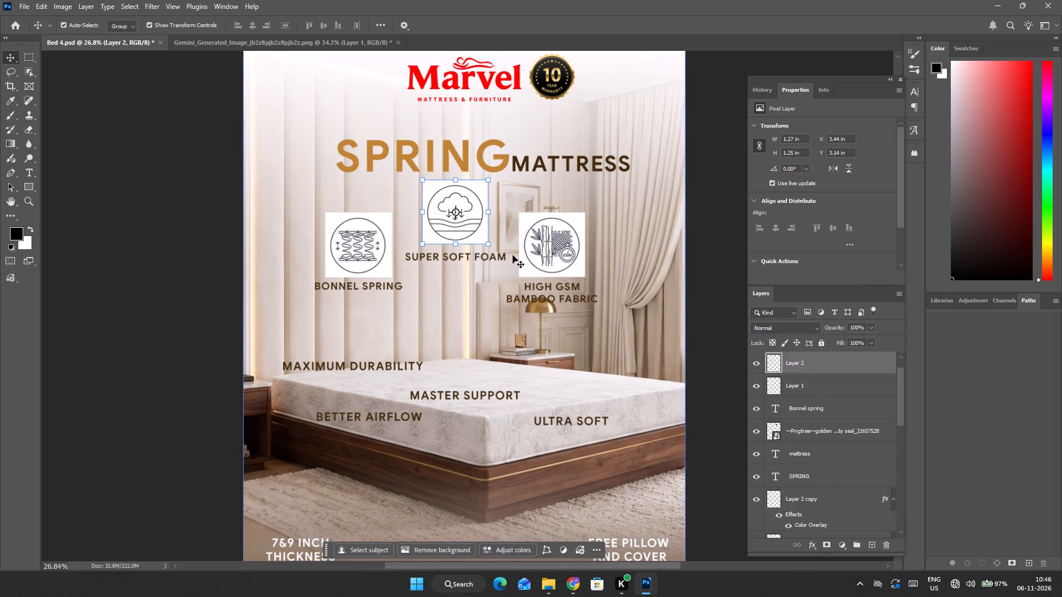
scroll(488, 242, "down", 1, "alt")
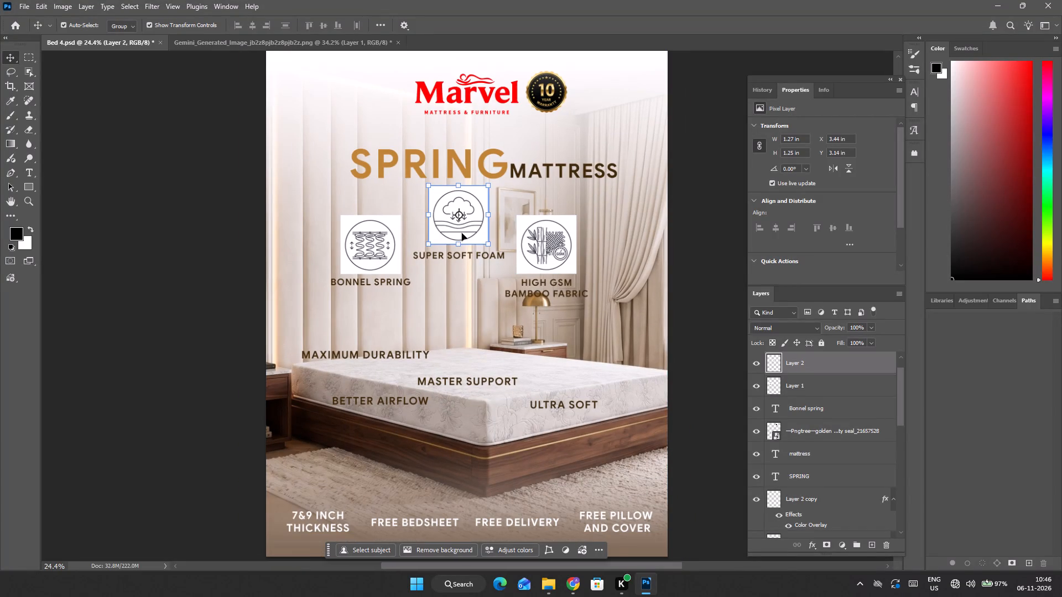
left_click_drag(464, 230, 470, 229, "shift")
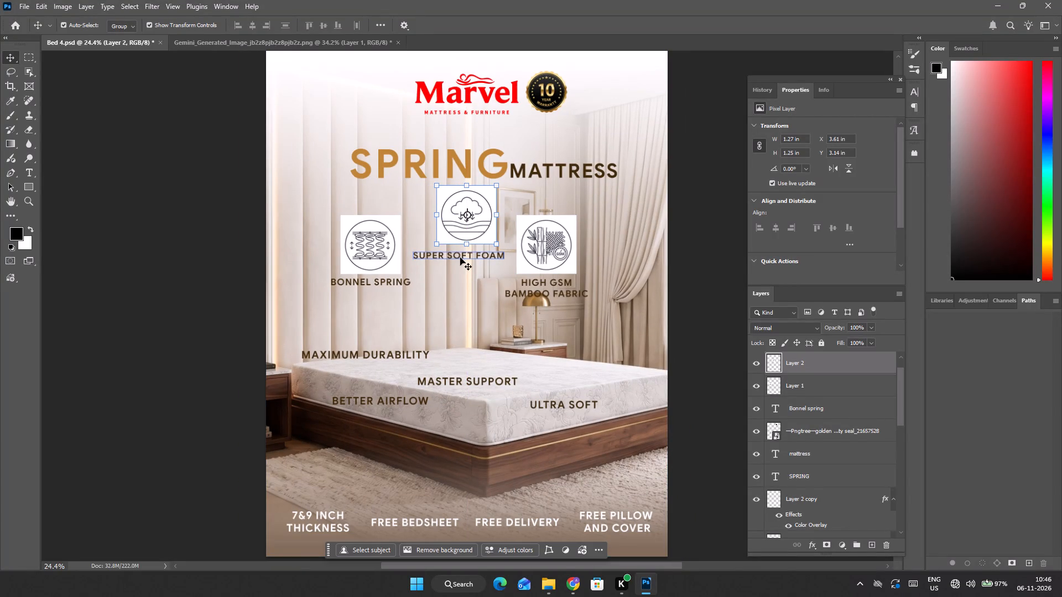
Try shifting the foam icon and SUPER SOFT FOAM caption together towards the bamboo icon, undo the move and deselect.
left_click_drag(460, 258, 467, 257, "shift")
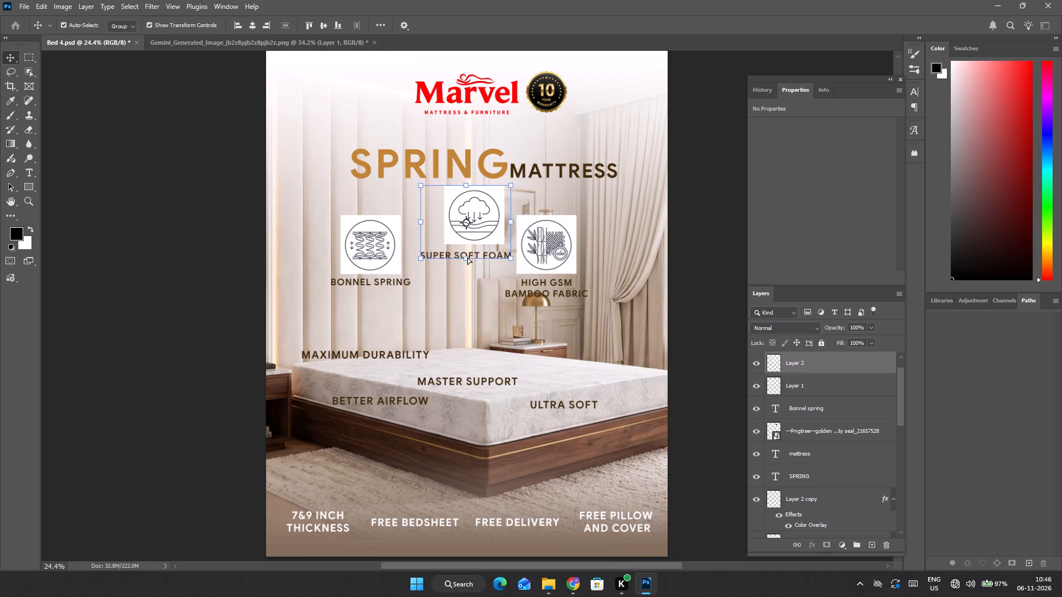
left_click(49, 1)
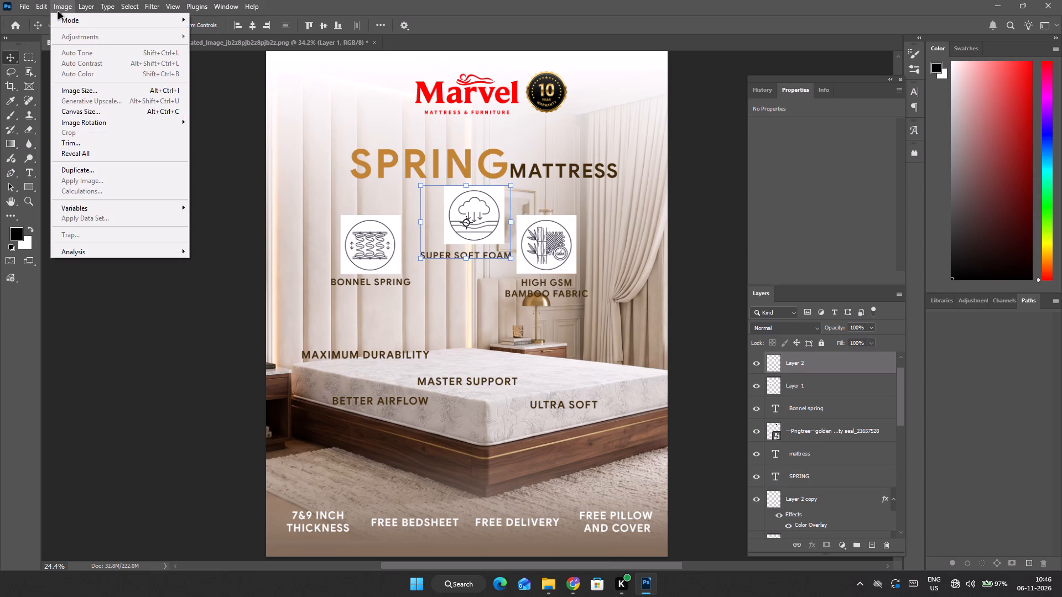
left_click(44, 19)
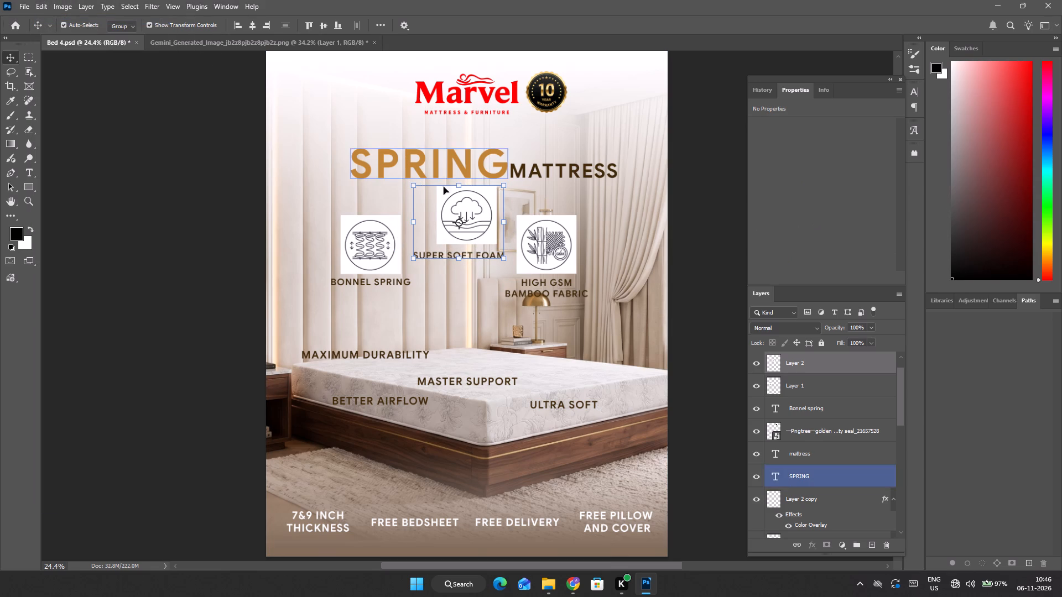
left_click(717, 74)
Move the SUPER SOFT FOAM caption alone so that it is centred beneath the foam icon.
left_click(449, 252)
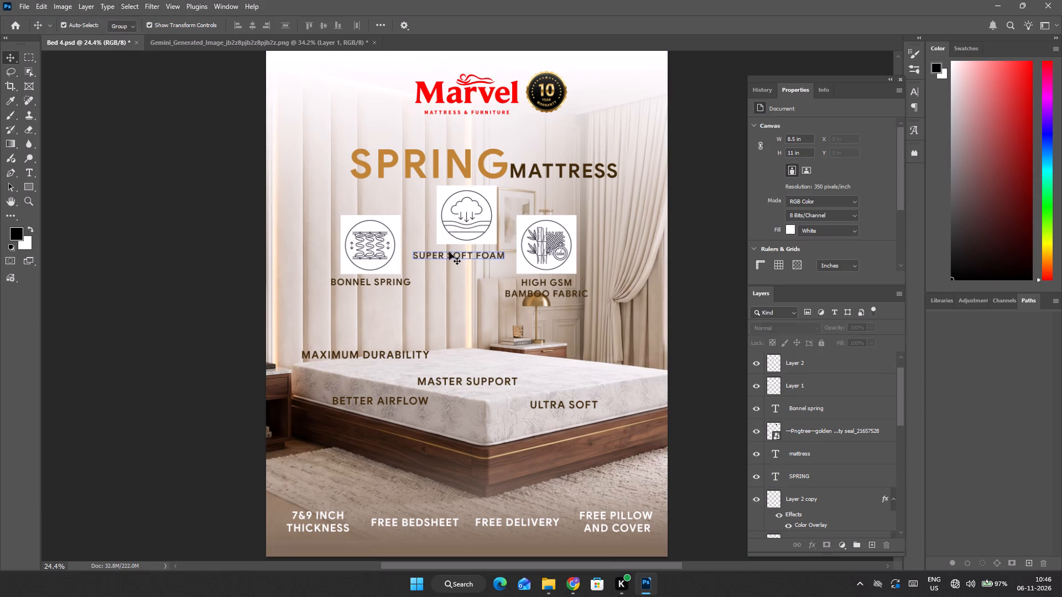
left_click(487, 255, "shift")
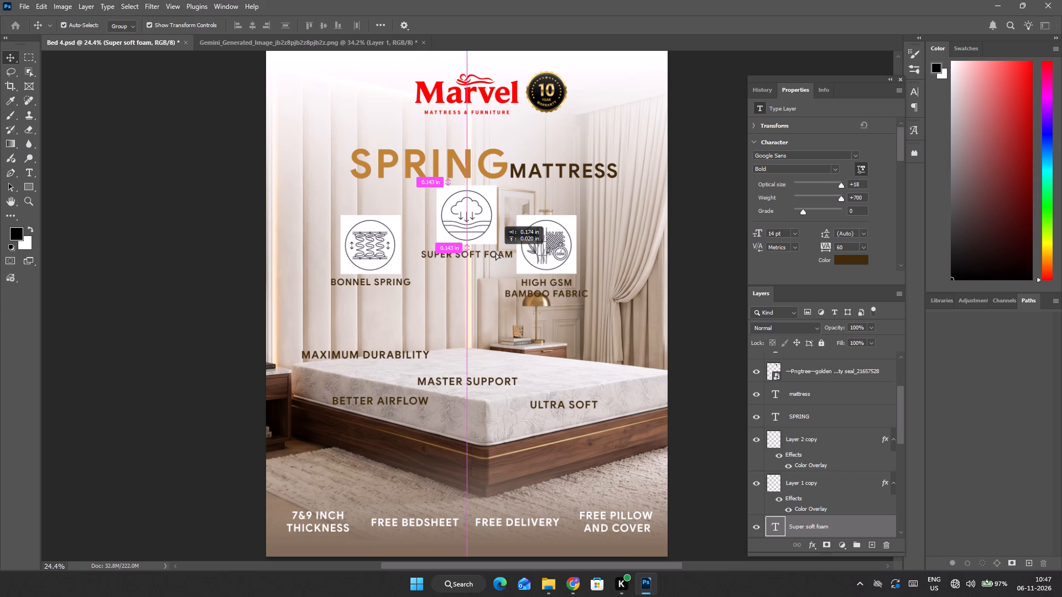
left_click(717, 45)
Move the bamboo icon outward by about 0.35 in to X 5.65 in, keeping its height, to clear the SUPER SOFT FOAM caption.
left_click(553, 245)
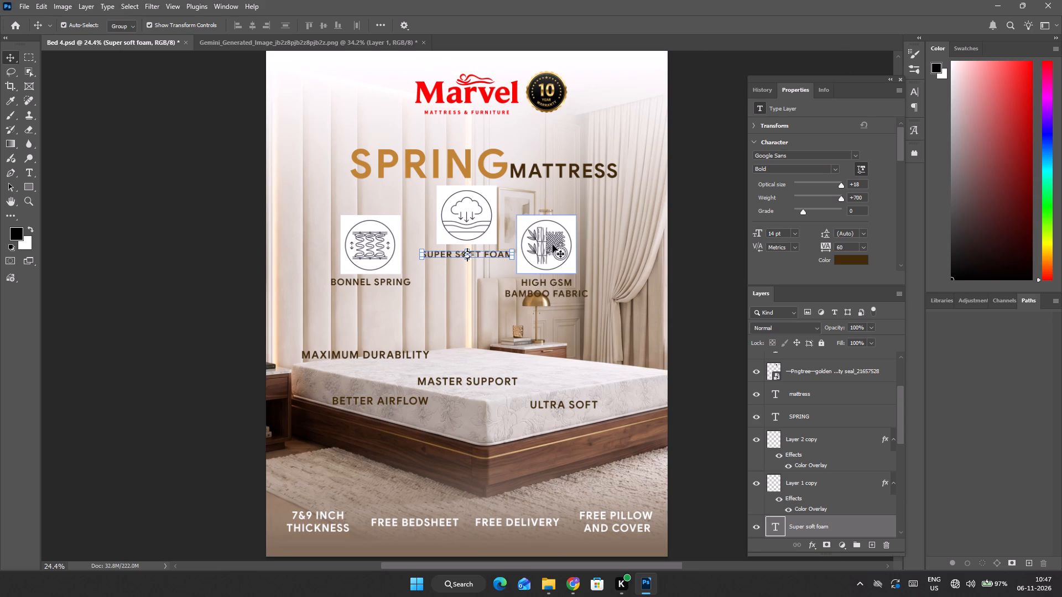
left_click_drag(562, 240, 568, 239, "shift")
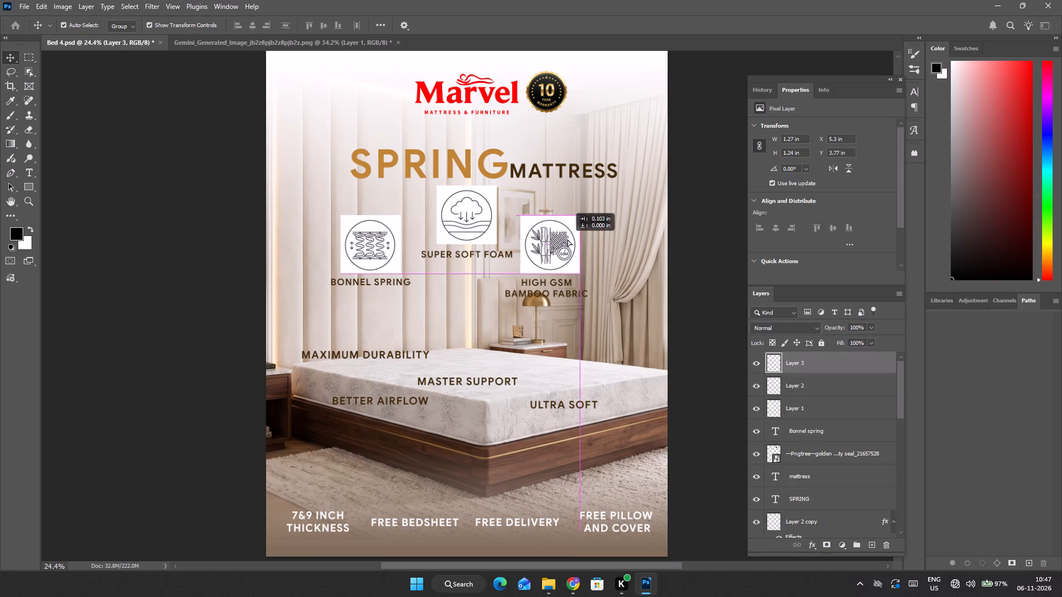
left_click_drag(568, 239, 577, 241, "shift")
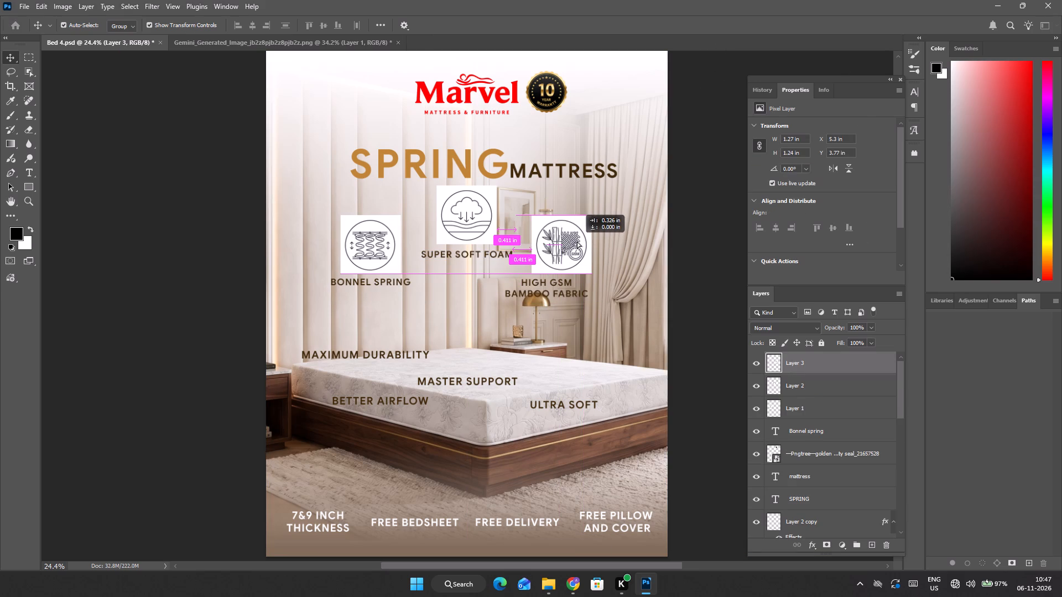
left_click_drag(577, 241, 580, 243, "shift")
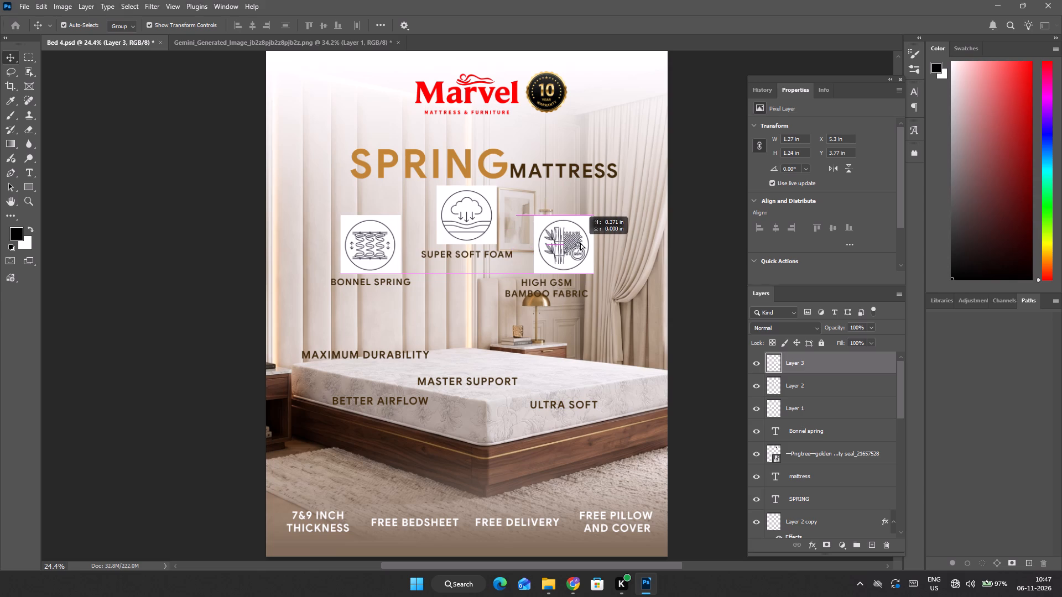
left_click_drag(580, 243, 577, 243, "shift")
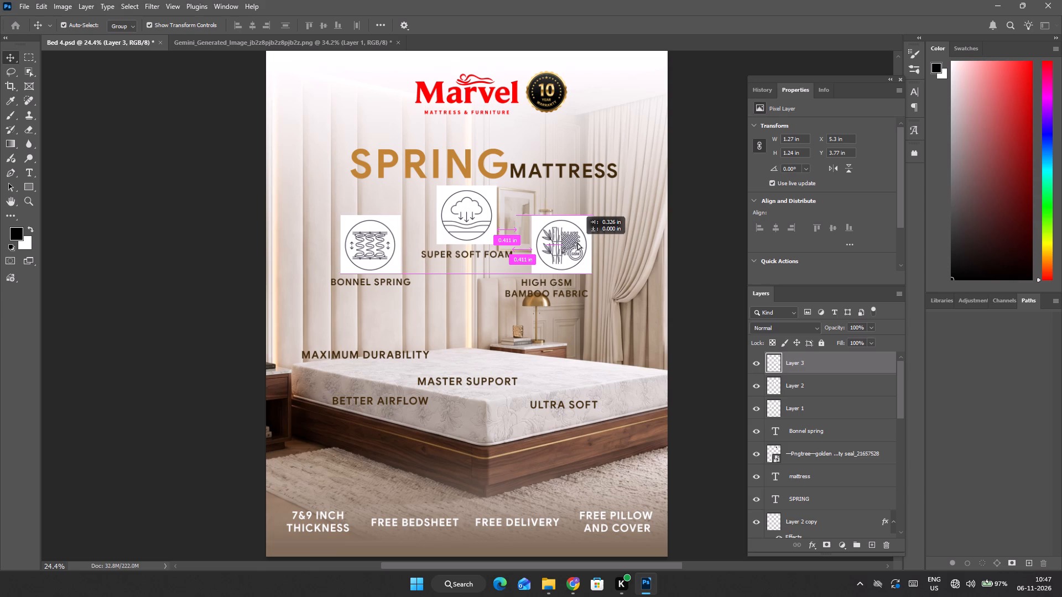
left_click_drag(577, 243, 580, 243, "shift")
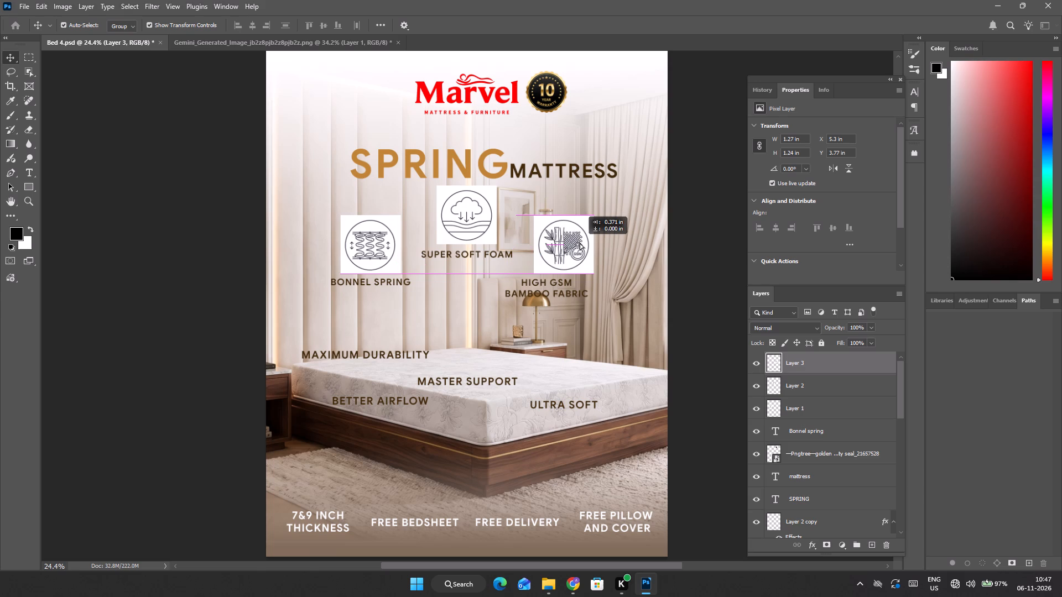
left_click_drag(580, 243, 579, 244, "shift")
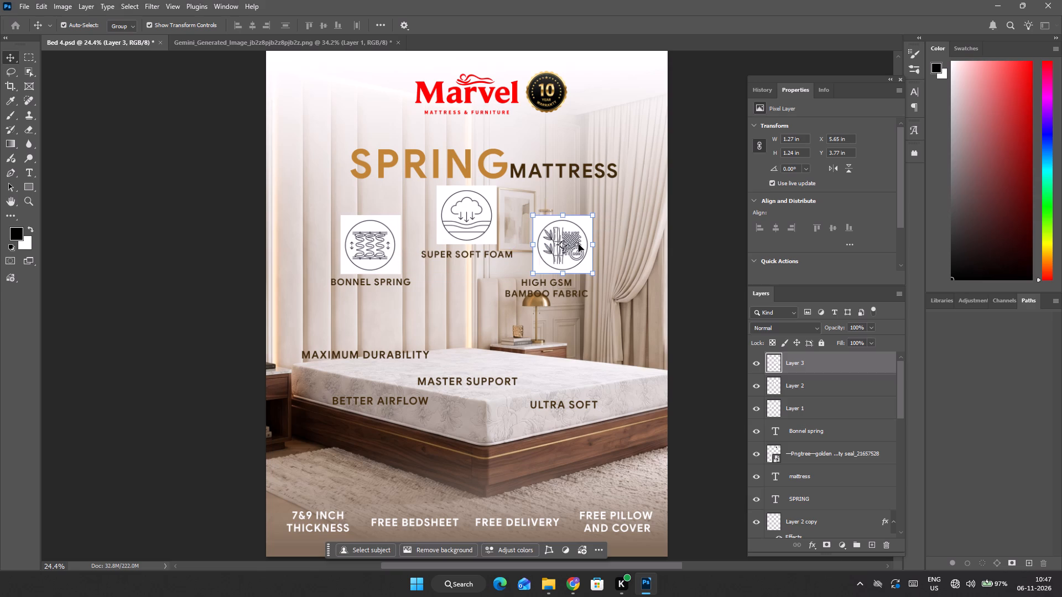
Move the HIGH GSM BAMBOO FABRIC caption so that it is centred beneath the bamboo icon, and deselect.
left_click(541, 289)
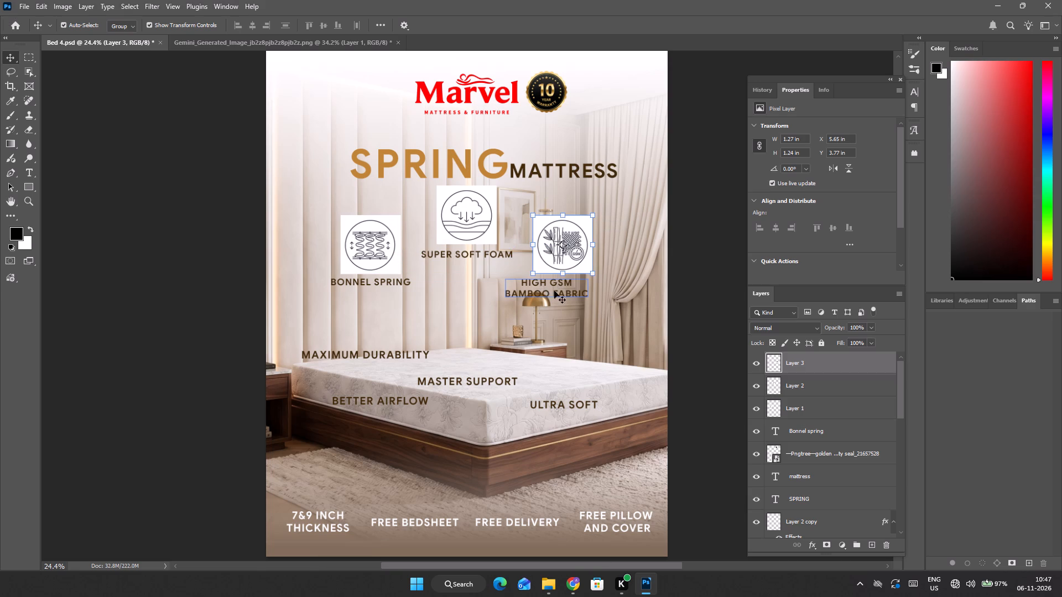
left_click_drag(567, 291, 583, 294, "shift")
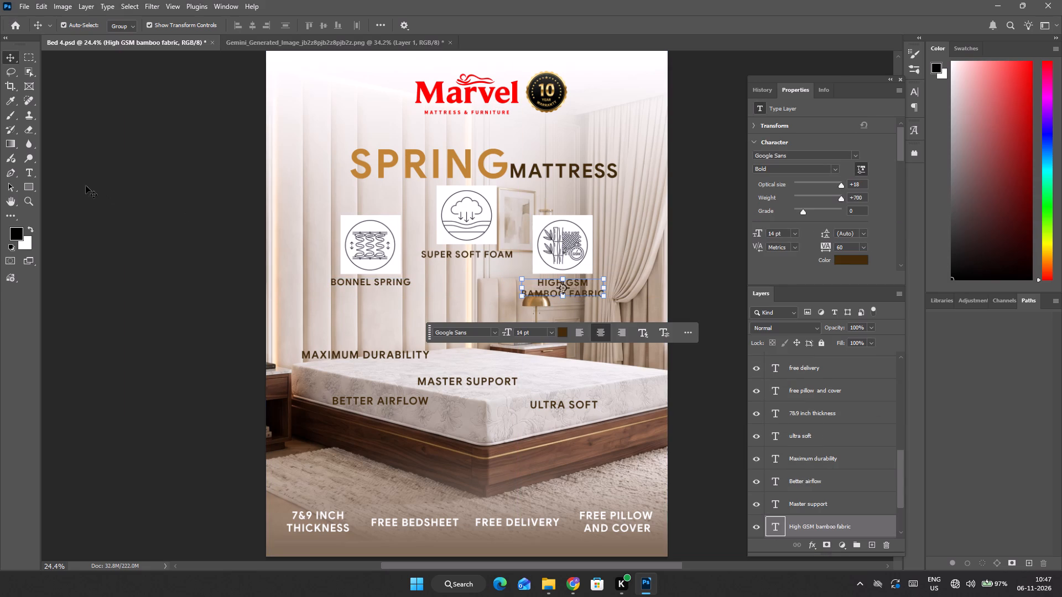
left_click(65, 181)
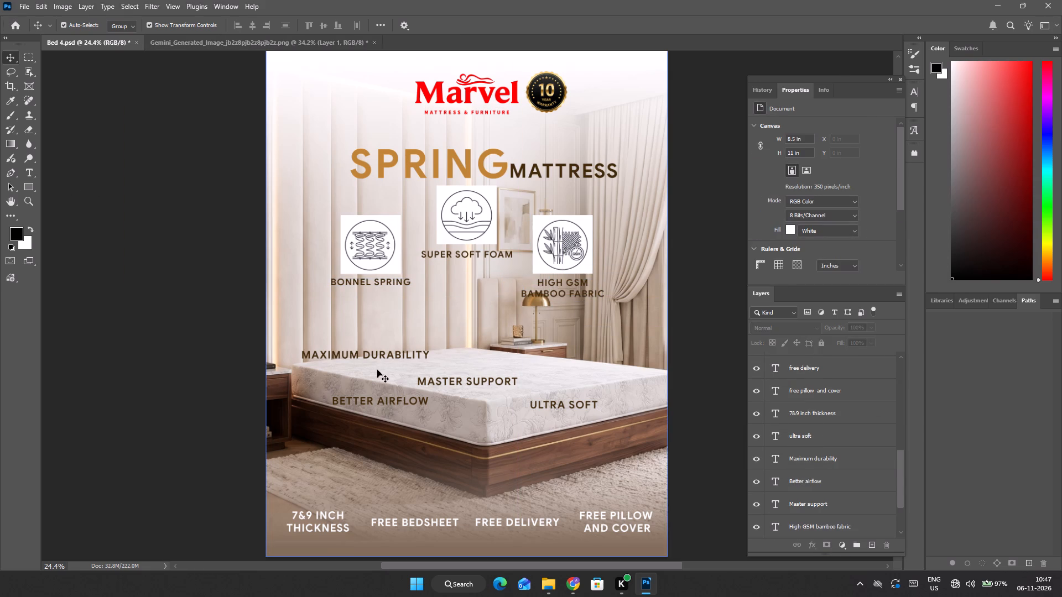
Set the blend mode of the Bonnel spring, foam and bamboo icon layers to Linear Burn to drop out their white backgrounds.
left_click(369, 242)
left_click(804, 330)
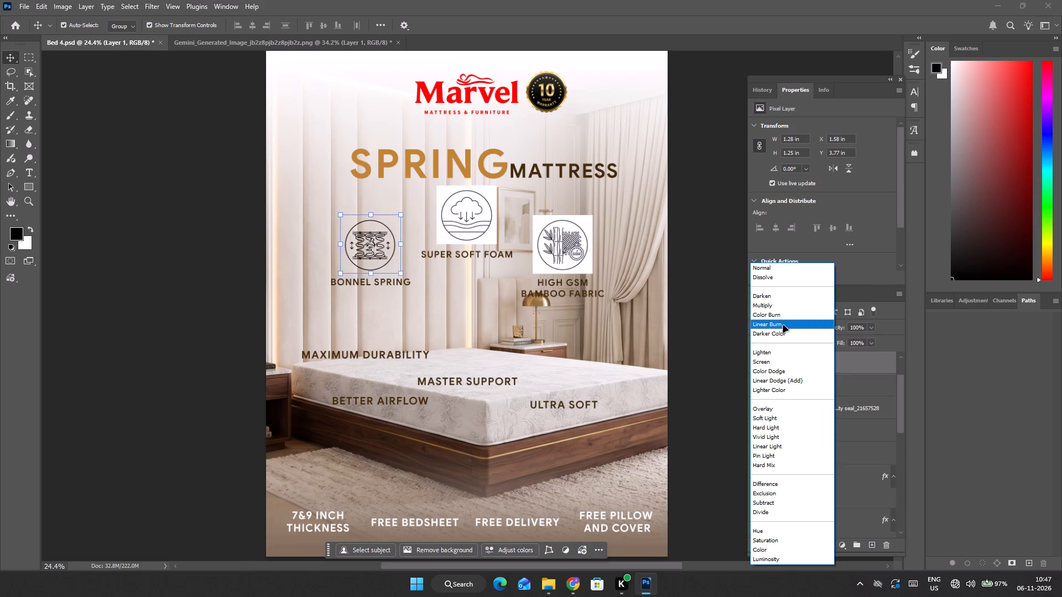
left_click(452, 212)
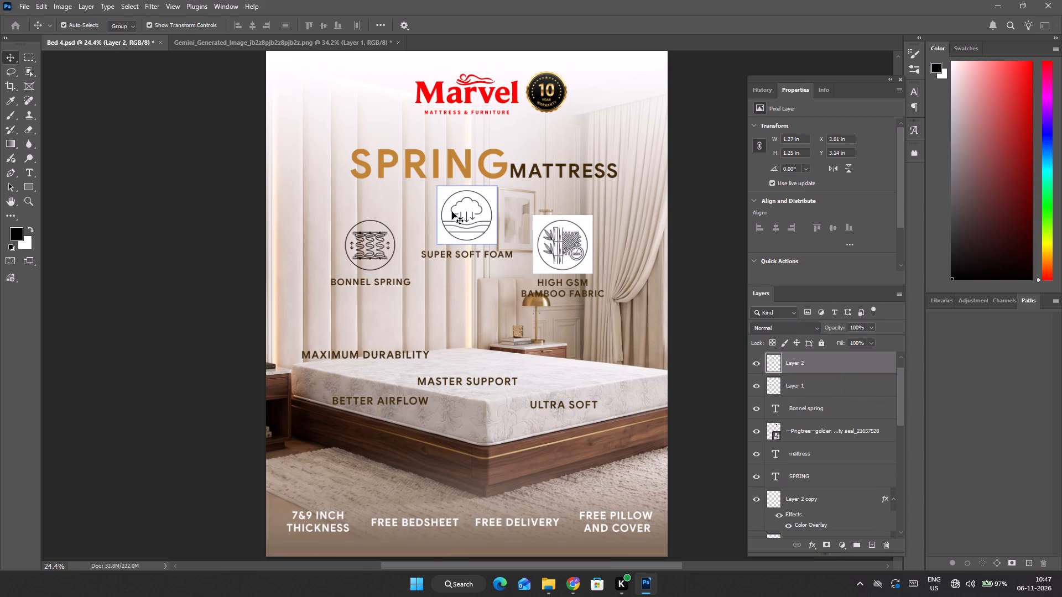
left_click(800, 333)
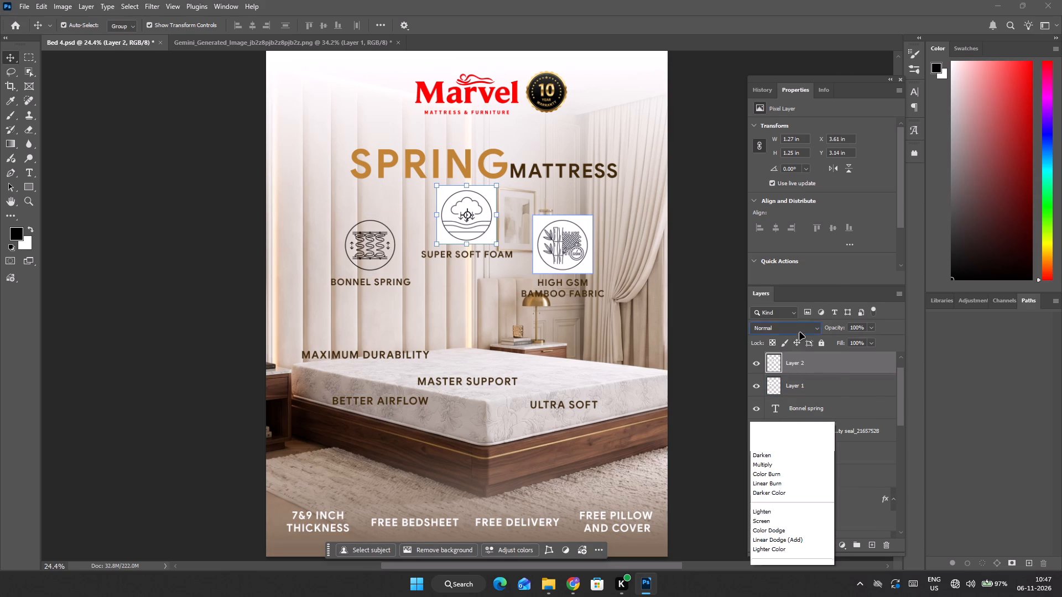
left_click(796, 324)
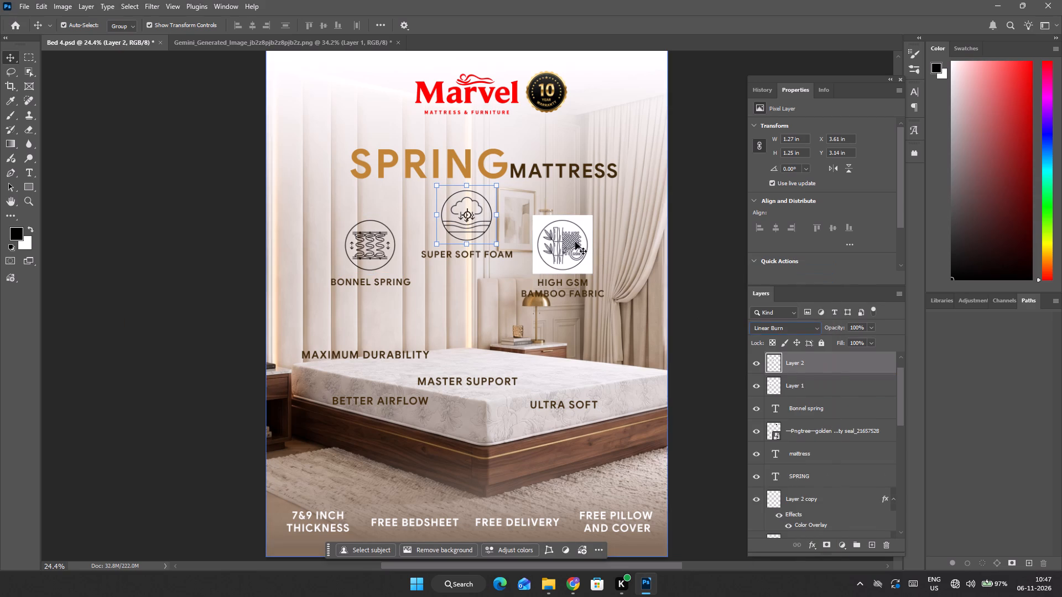
left_click(568, 242)
left_click(800, 331)
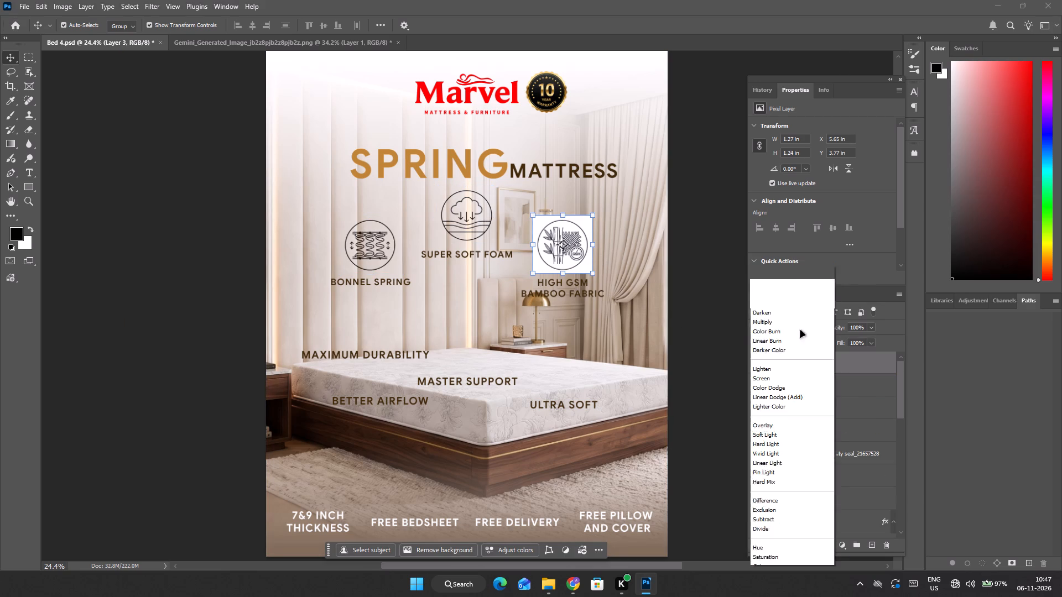
left_click(789, 322)
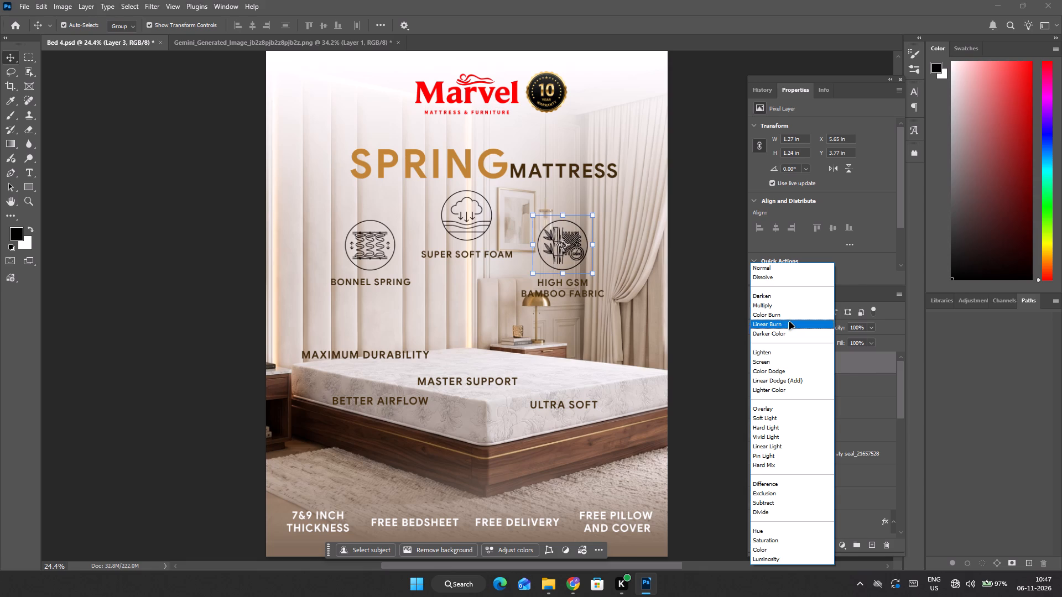
left_click(74, 227)
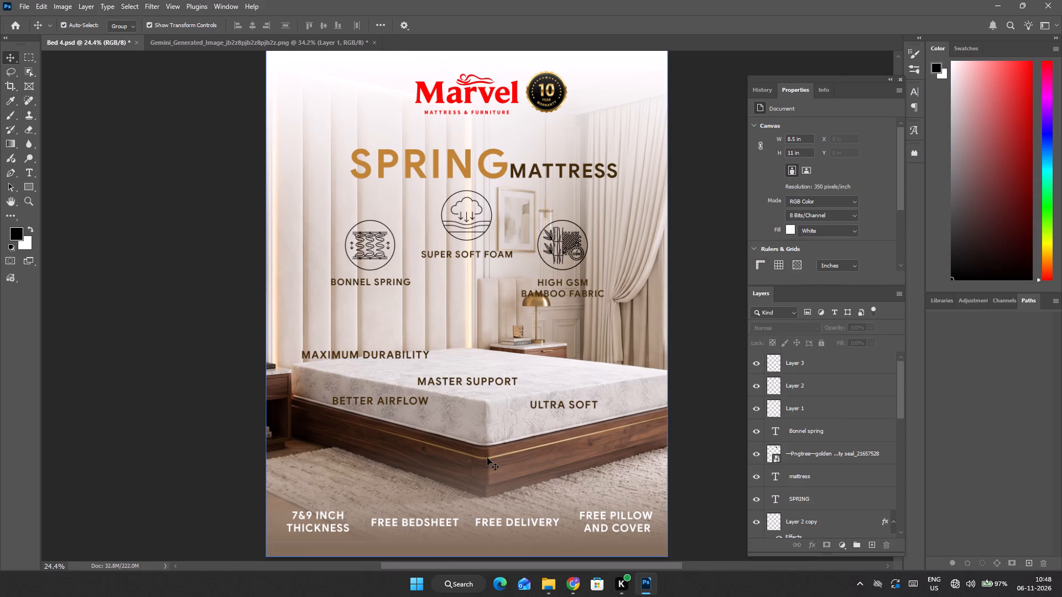
Move the BETTER AIRFLOW caption off the mattress side to the mattress's back edge, in front of the bedside table.
left_click_drag(379, 401, 376, 456)
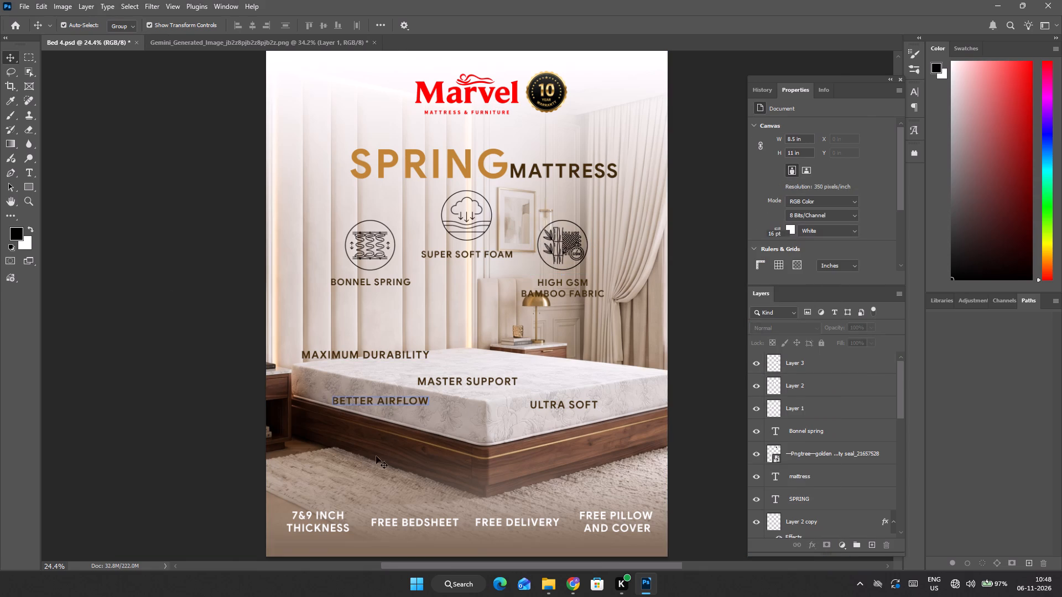
left_click_drag(376, 456, 369, 332)
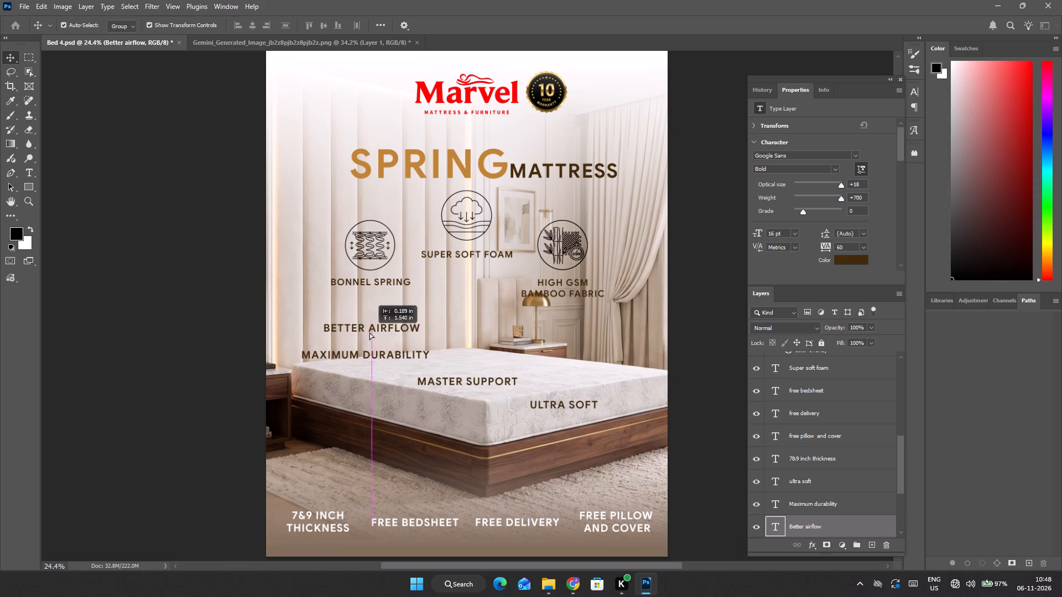
left_click_drag(369, 332, 553, 401)
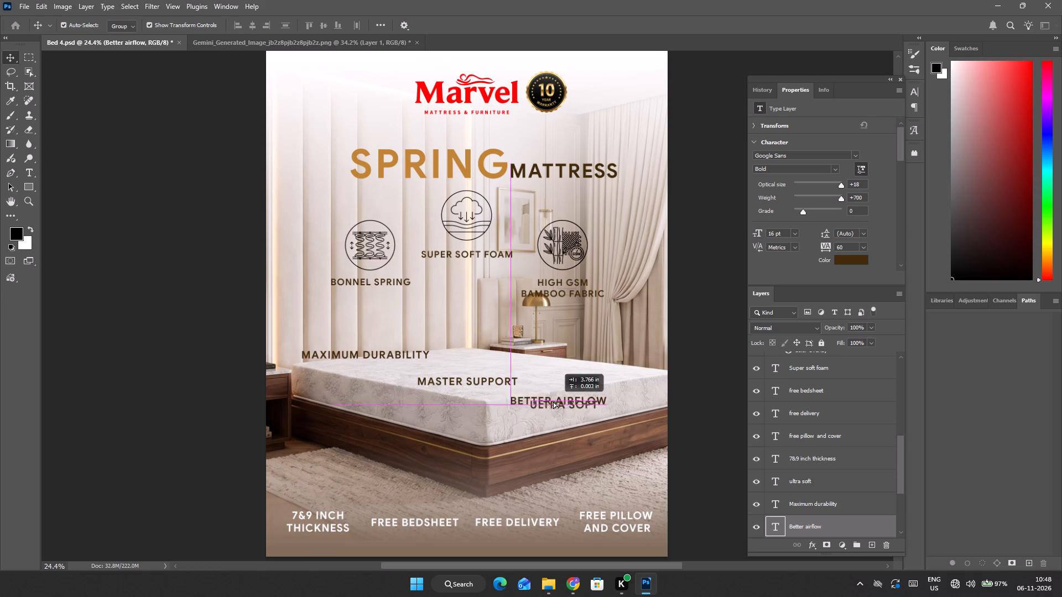
left_click_drag(553, 401, 343, 426)
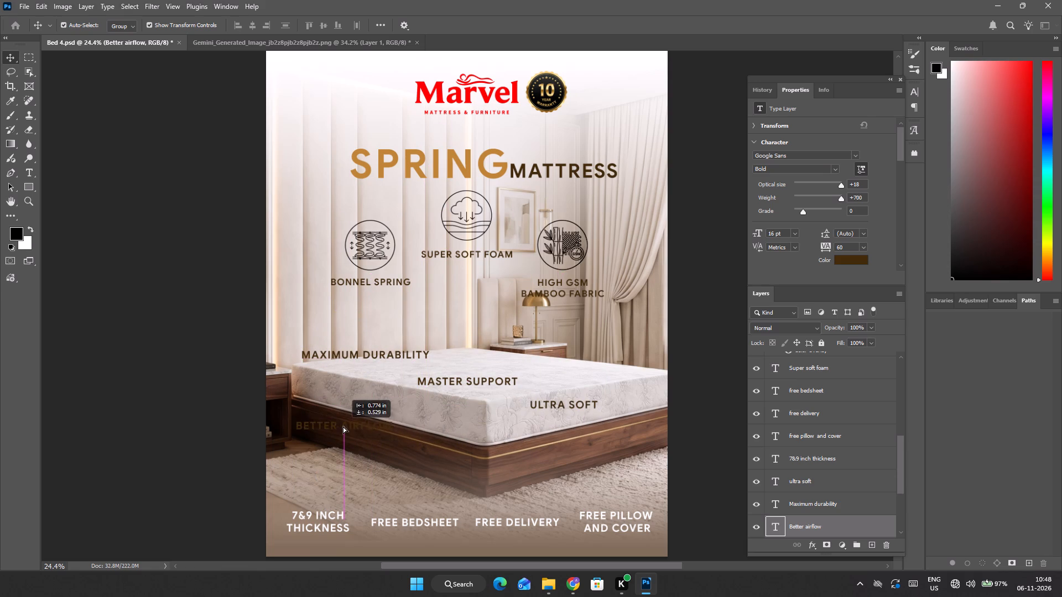
left_click_drag(343, 426, 365, 326)
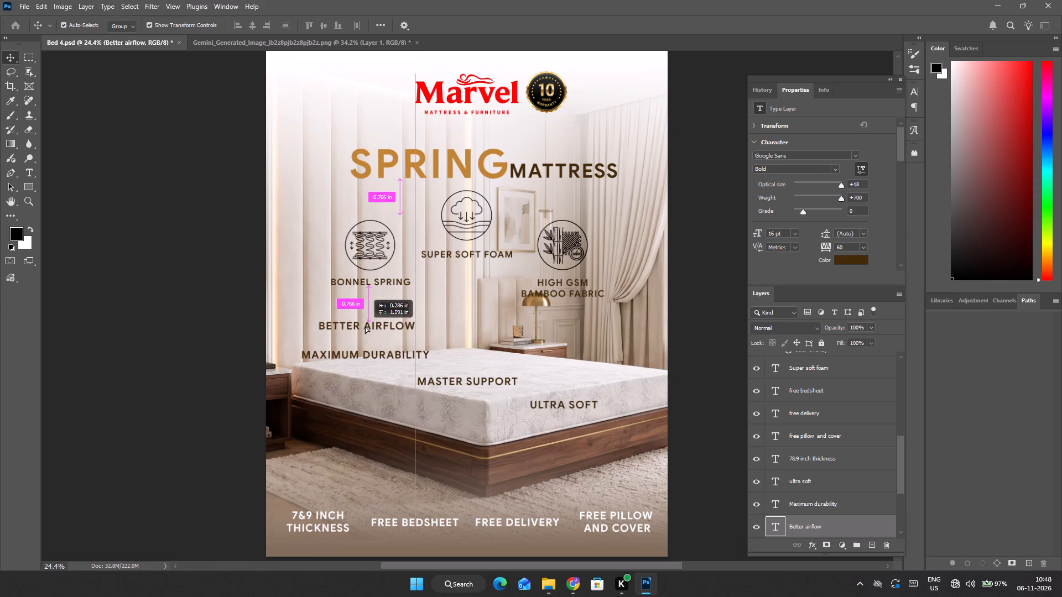
left_click_drag(365, 326, 369, 432)
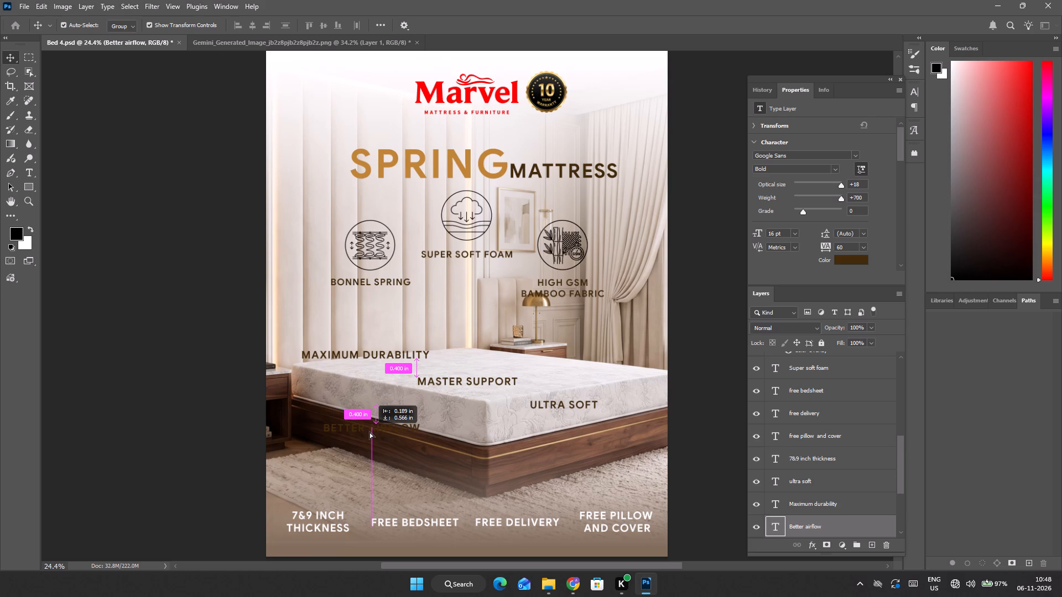
left_click_drag(369, 432, 538, 451)
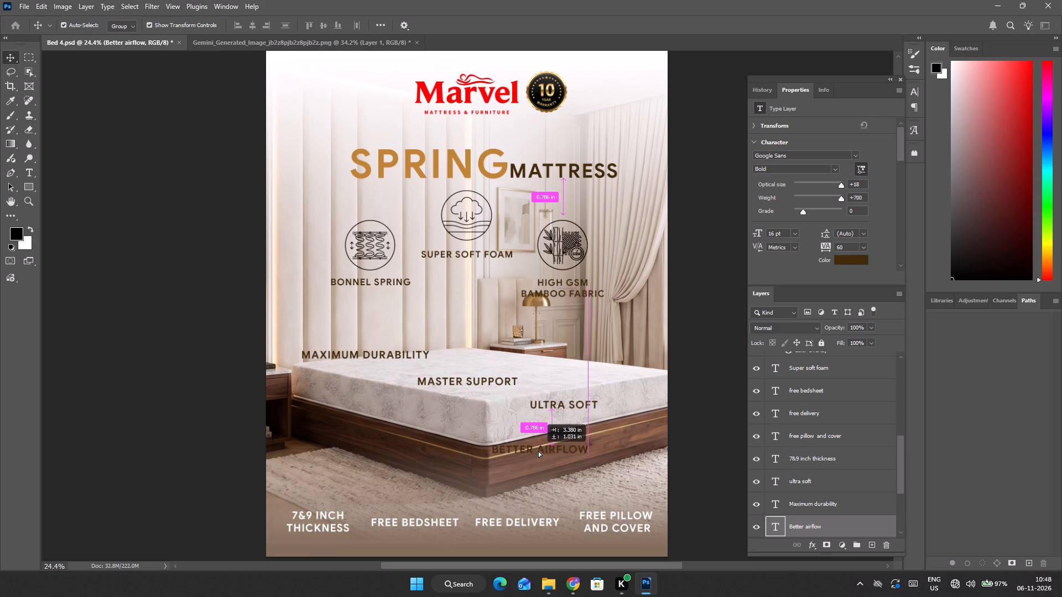
left_click_drag(538, 451, 579, 336)
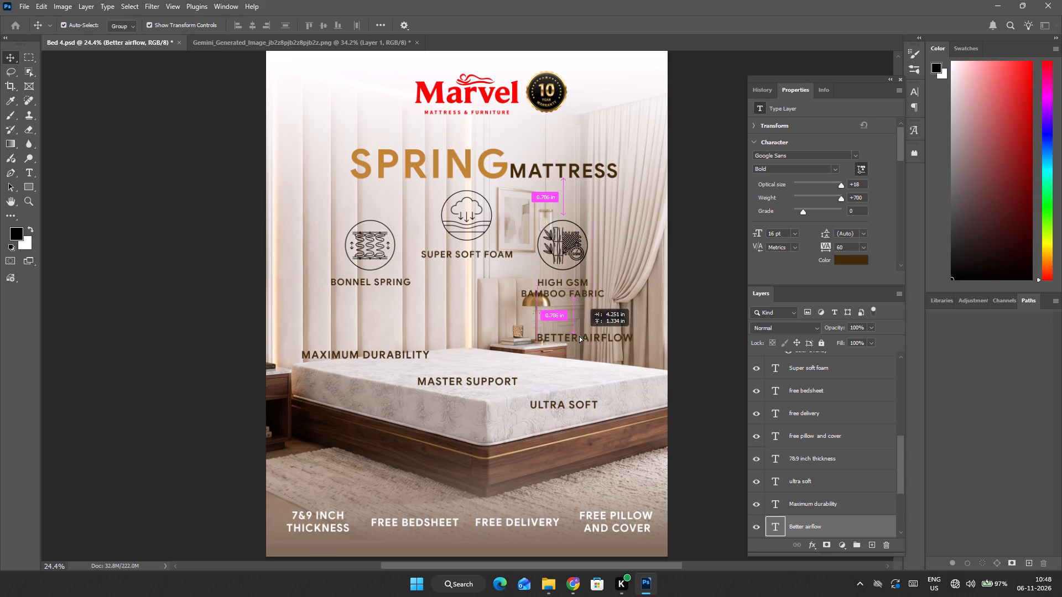
left_click_drag(579, 336, 514, 352)
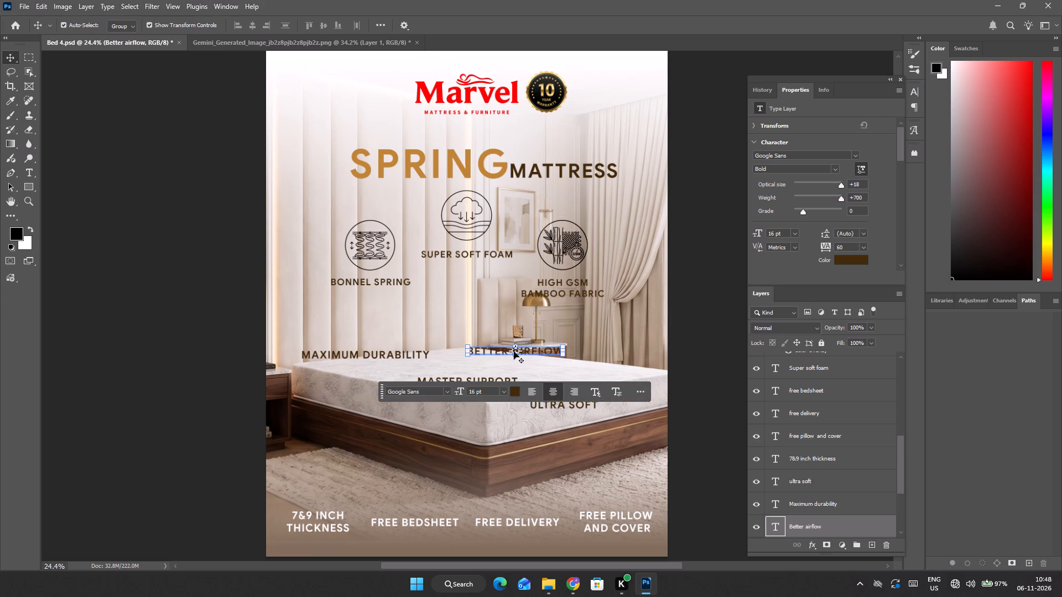
Move the MAXIMUM DURABILITY caption from the mattress's back edge down onto the rug, just above the FREE PILLOW AND COVER text.
scroll(514, 352, "down", 3, "alt")
scroll(476, 436, "up", 3, "alt")
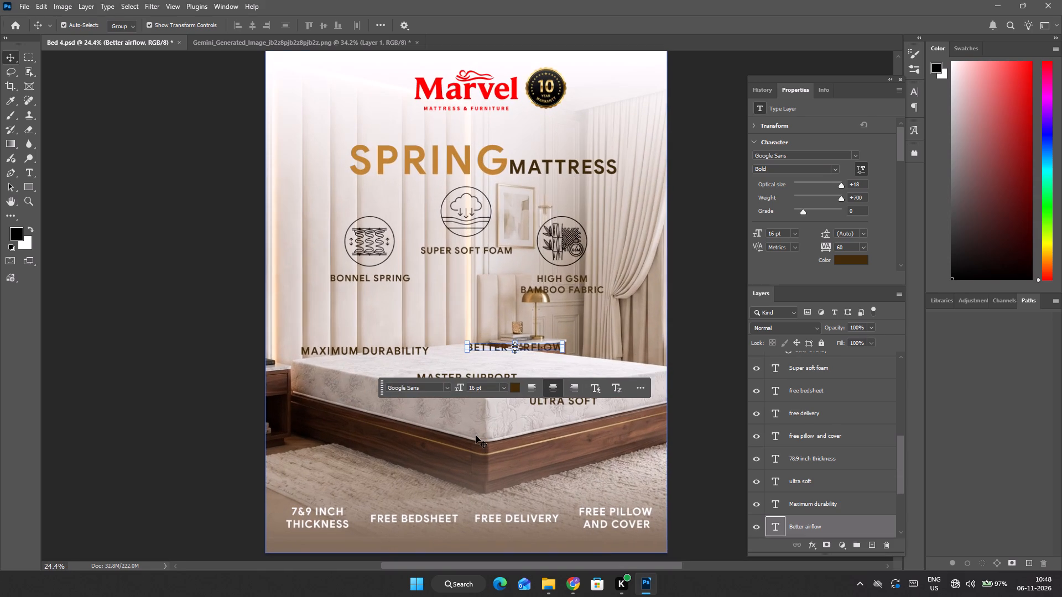
scroll(476, 436, "down", 2)
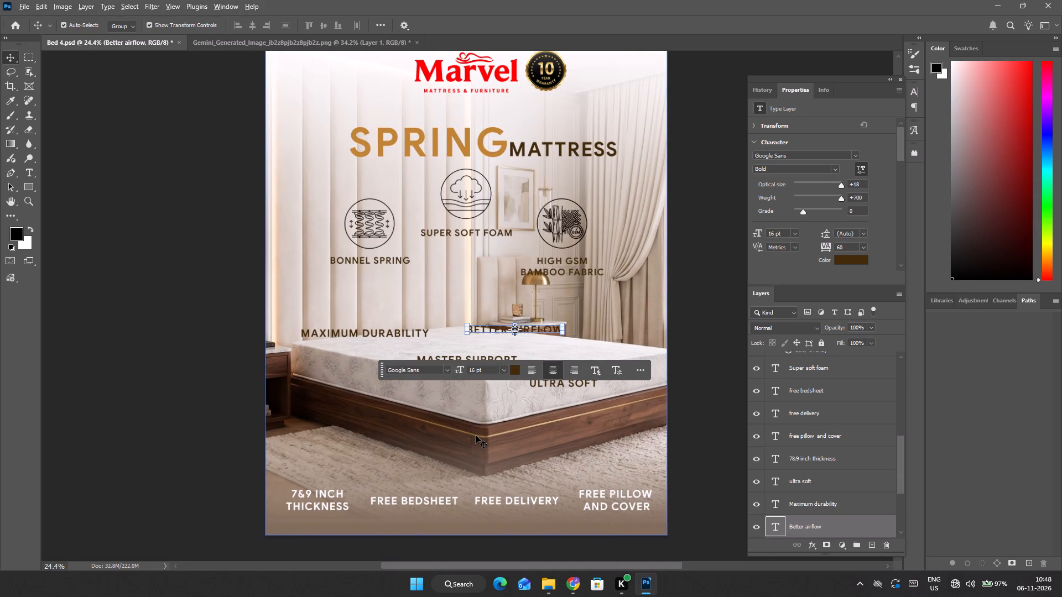
scroll(476, 436, "down", 2, "alt")
scroll(476, 436, "up", 6, "alt")
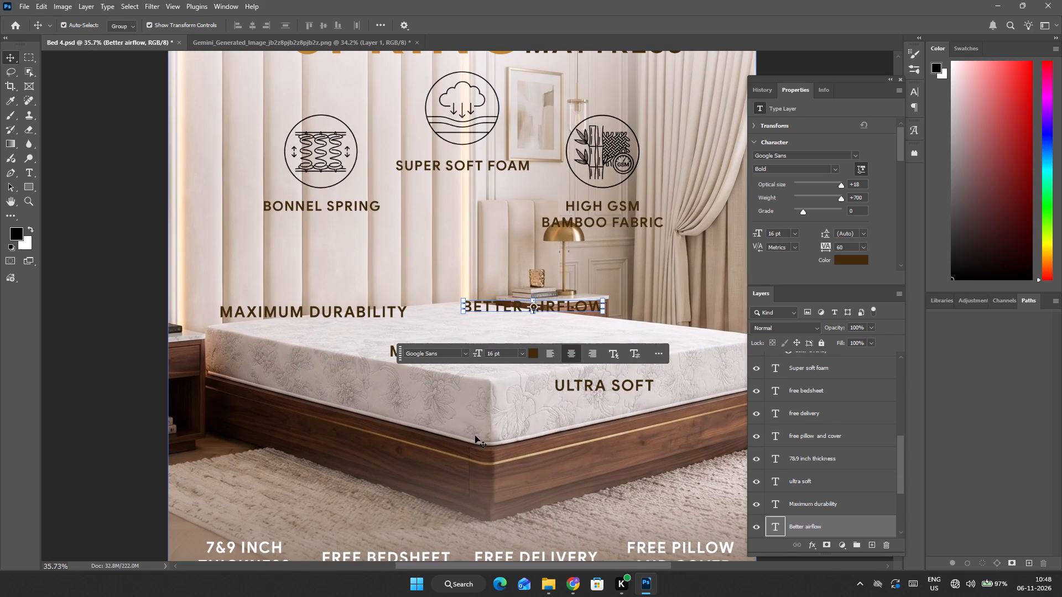
scroll(437, 418, "up", 1, "alt")
scroll(379, 379, "down", 2, "alt")
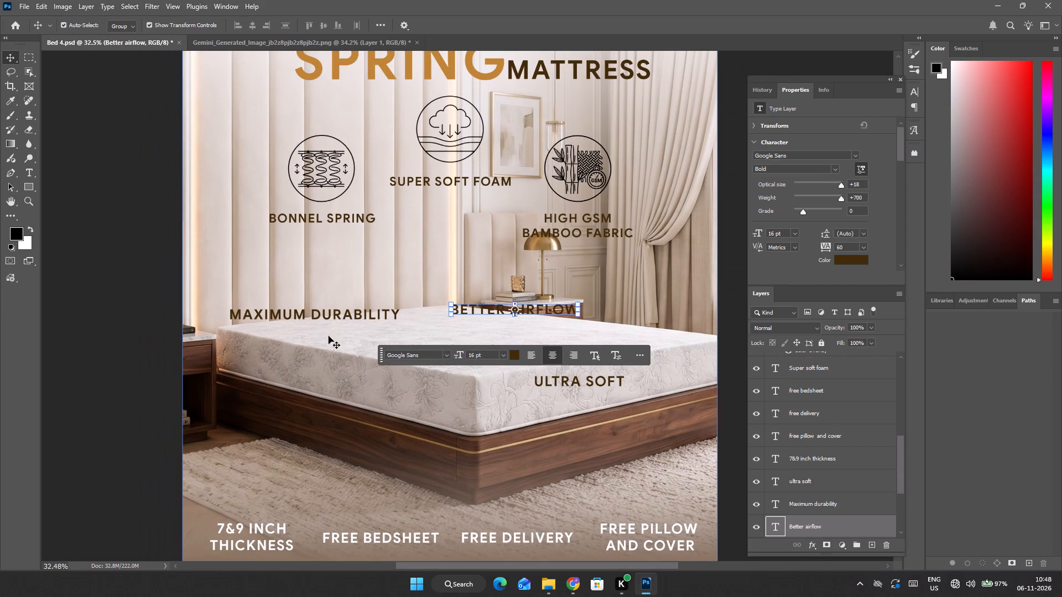
left_click_drag(317, 312, 384, 465)
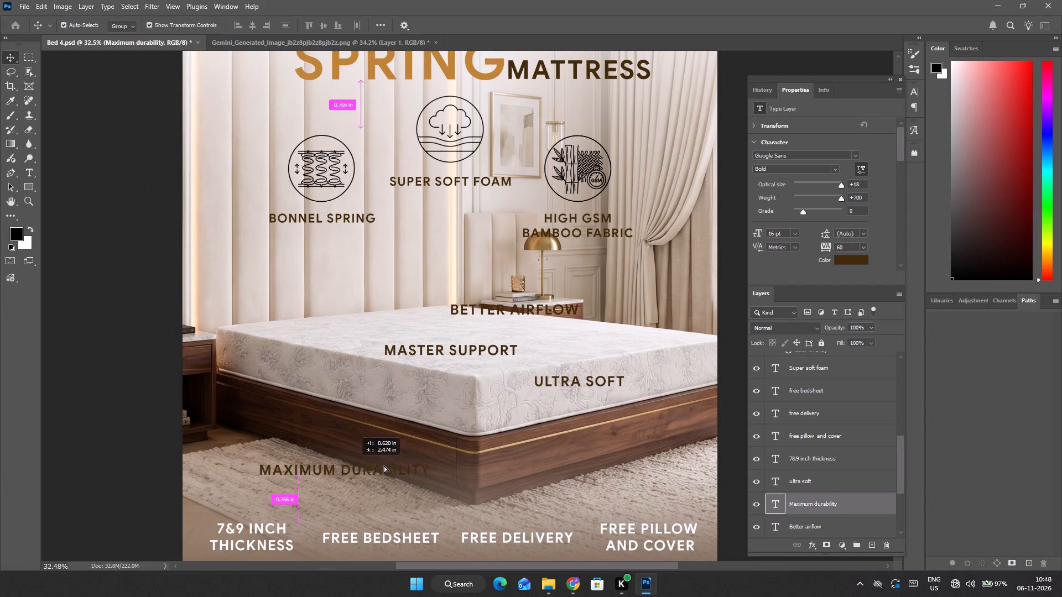
left_click_drag(384, 465, 574, 469)
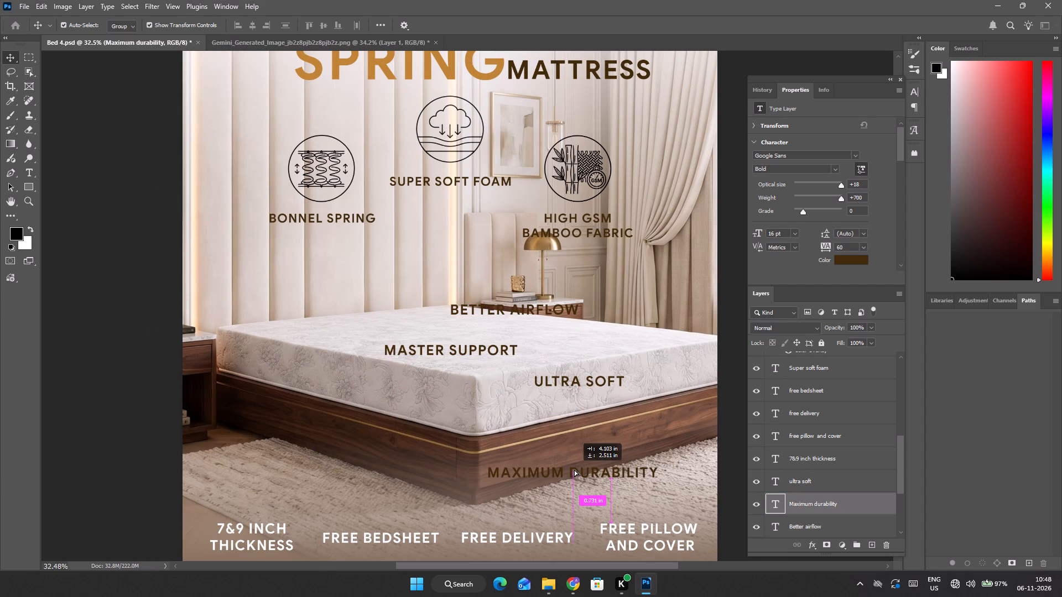
left_click_drag(574, 469, 515, 463)
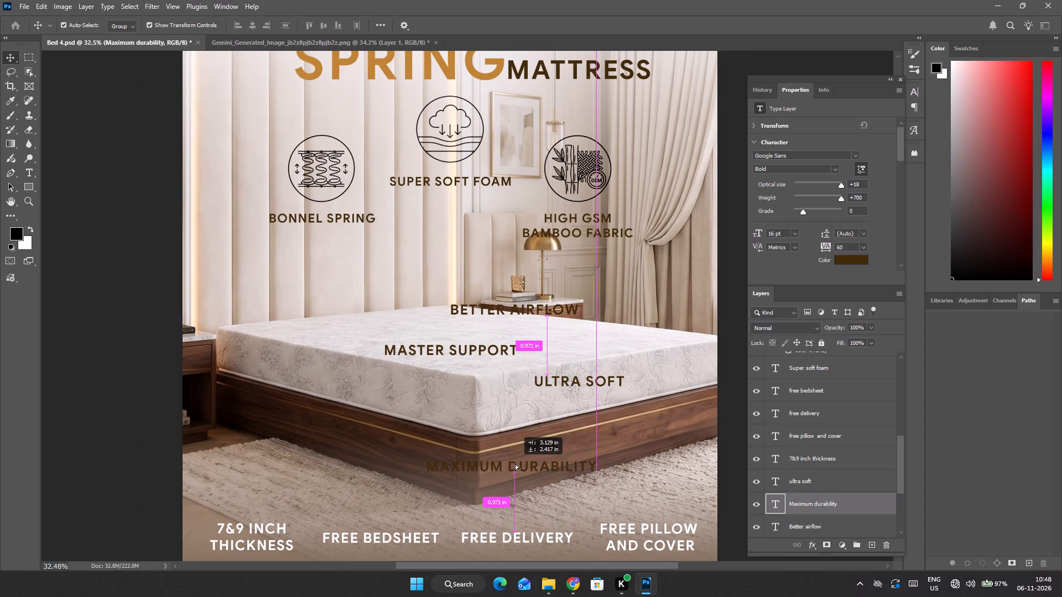
left_click_drag(515, 463, 527, 457)
scroll(528, 445, "down", 4, "alt")
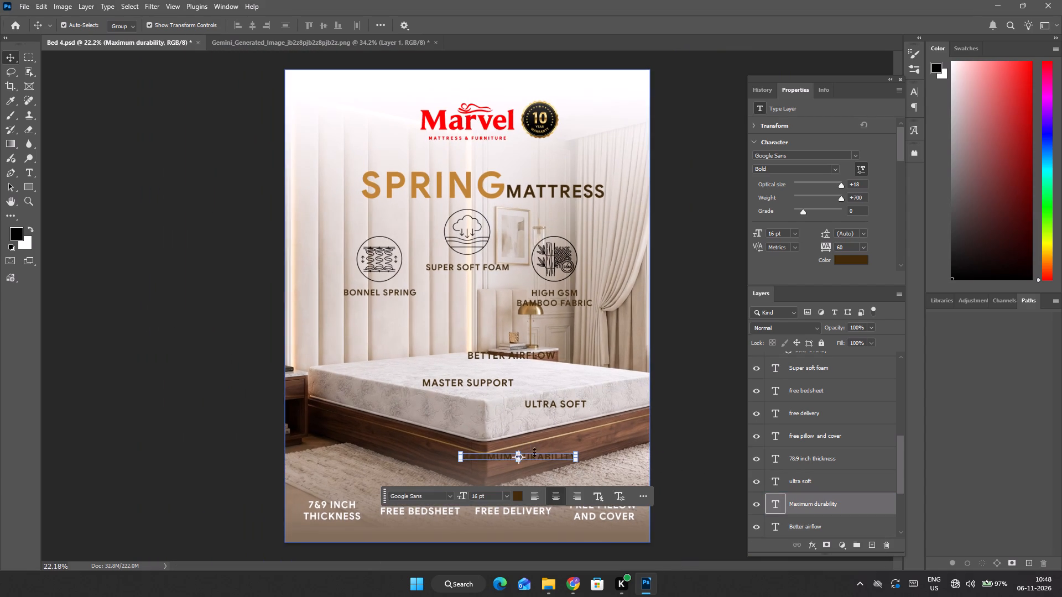
left_click_drag(550, 455, 554, 412)
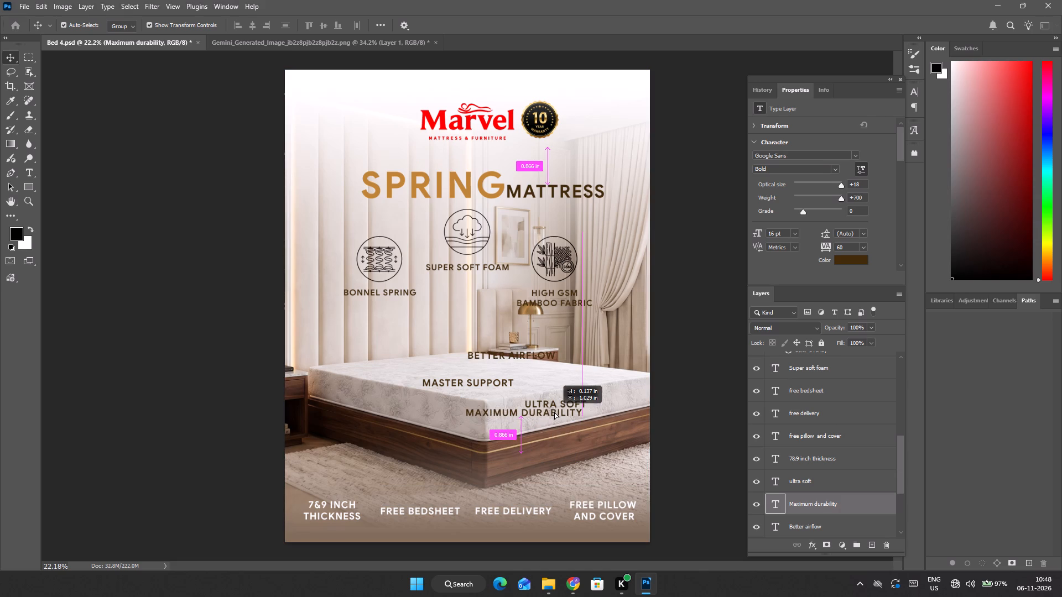
left_click_drag(554, 412, 595, 458)
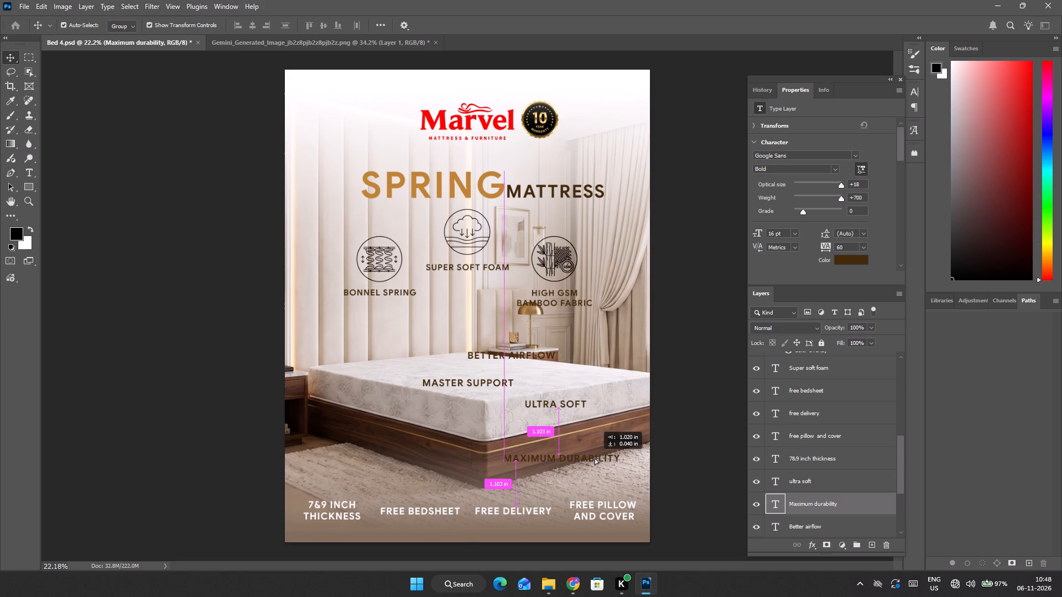
left_click_drag(595, 458, 610, 473)
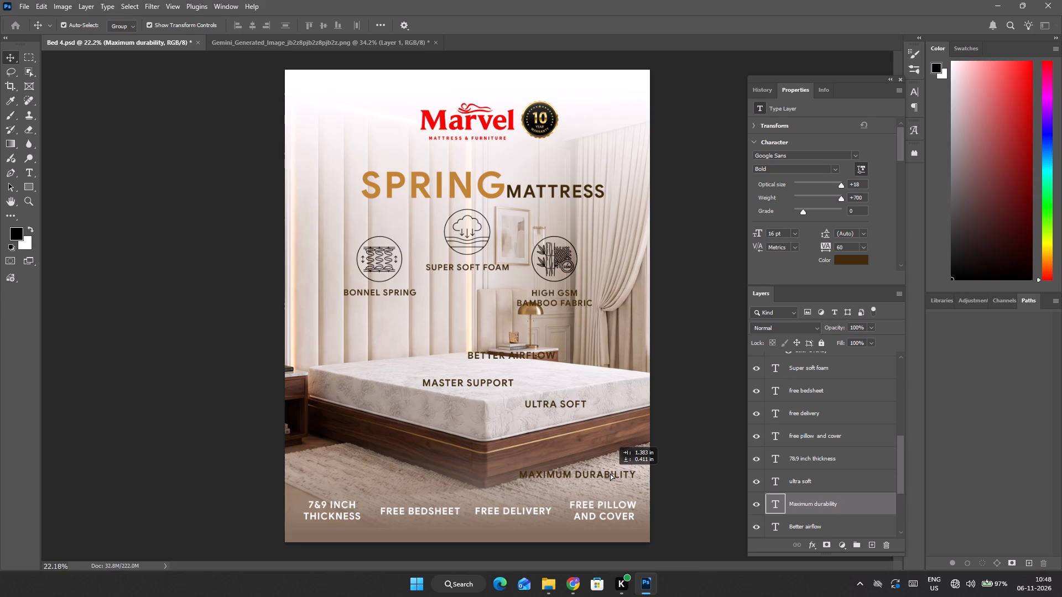
left_click_drag(610, 473, 610, 470)
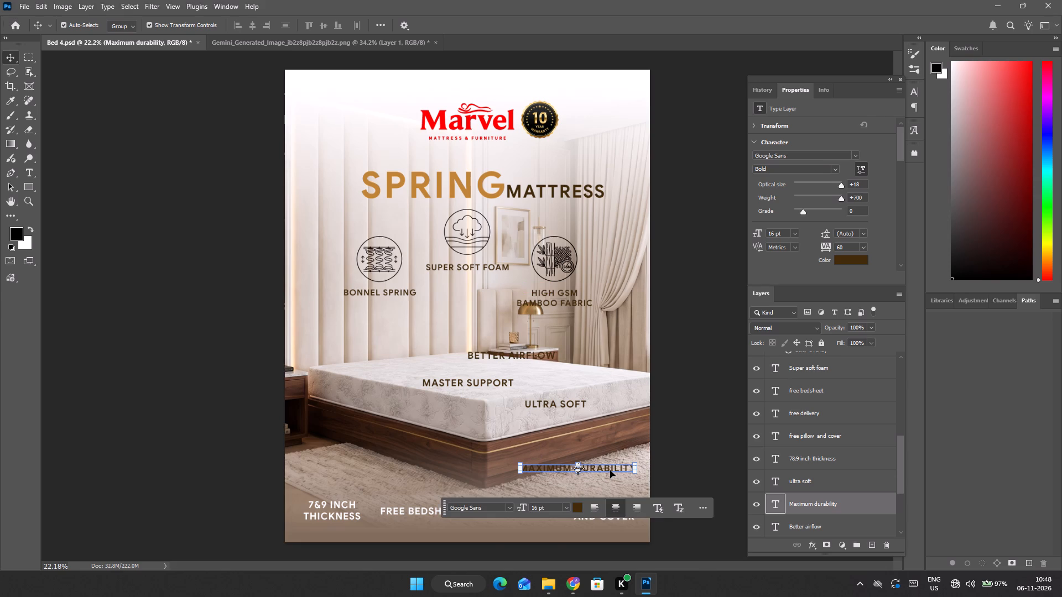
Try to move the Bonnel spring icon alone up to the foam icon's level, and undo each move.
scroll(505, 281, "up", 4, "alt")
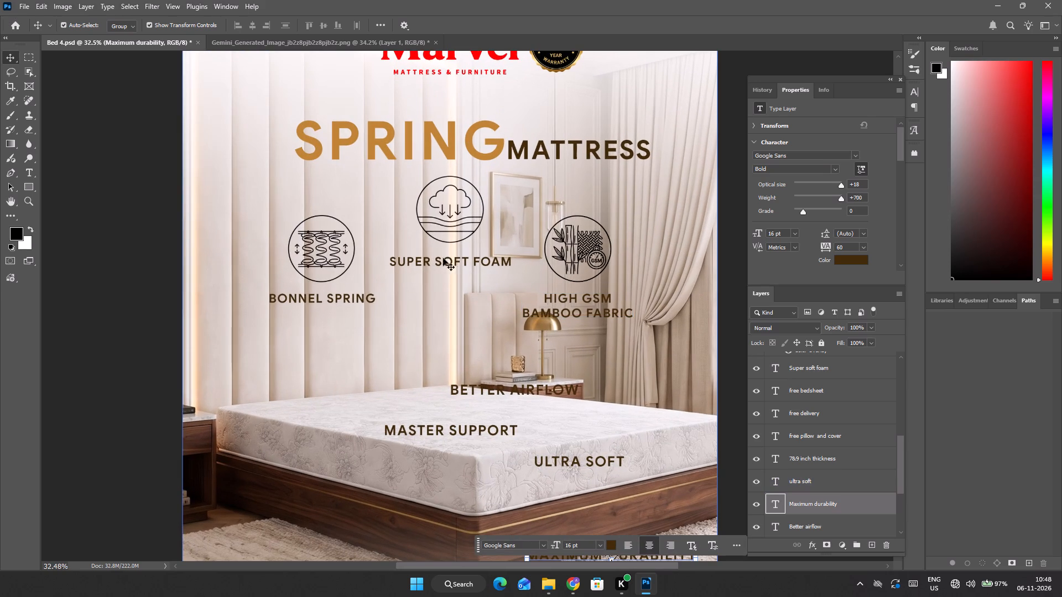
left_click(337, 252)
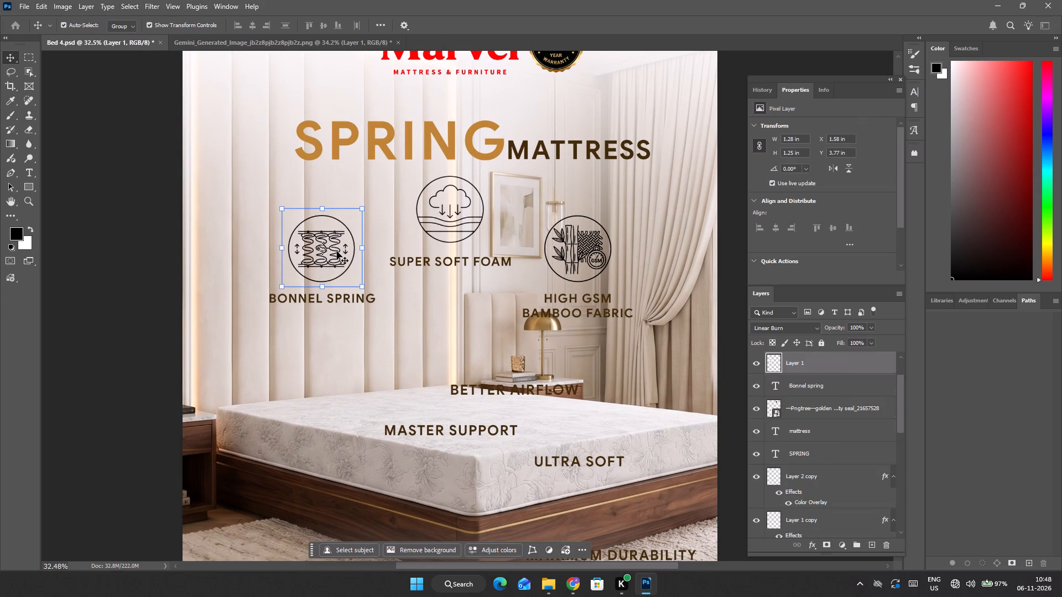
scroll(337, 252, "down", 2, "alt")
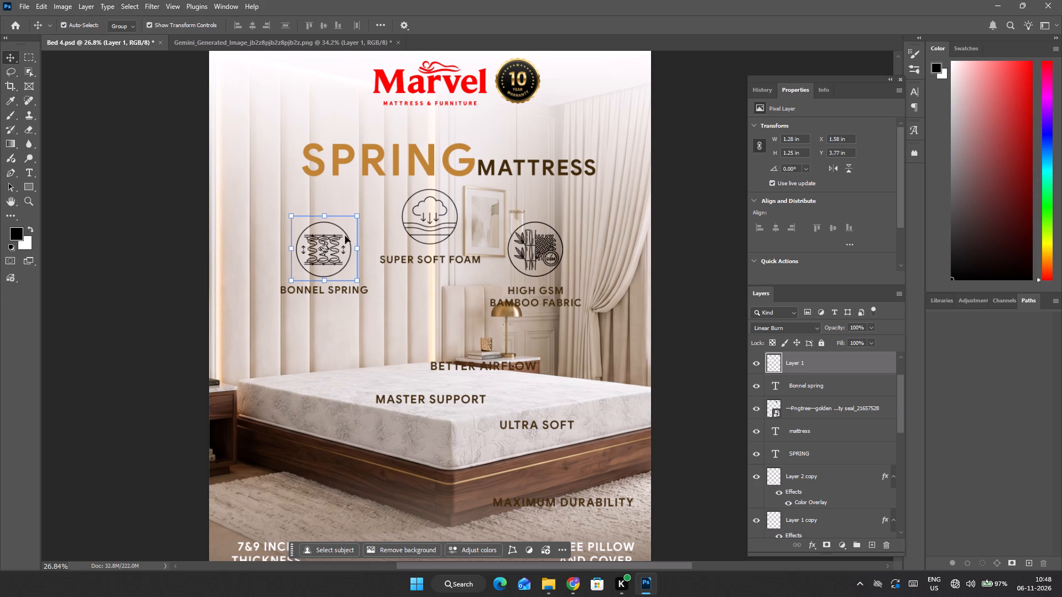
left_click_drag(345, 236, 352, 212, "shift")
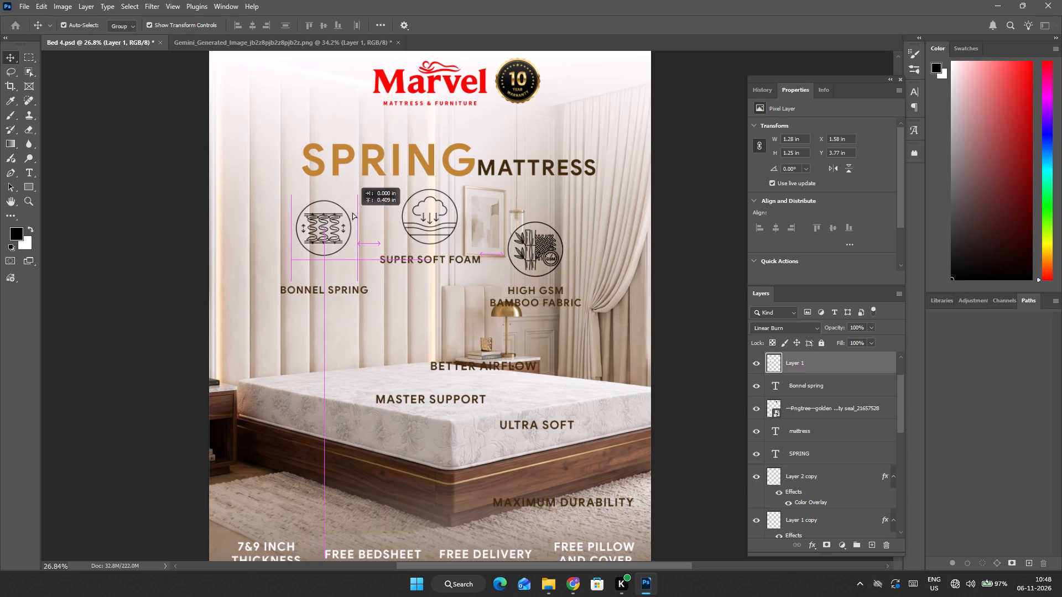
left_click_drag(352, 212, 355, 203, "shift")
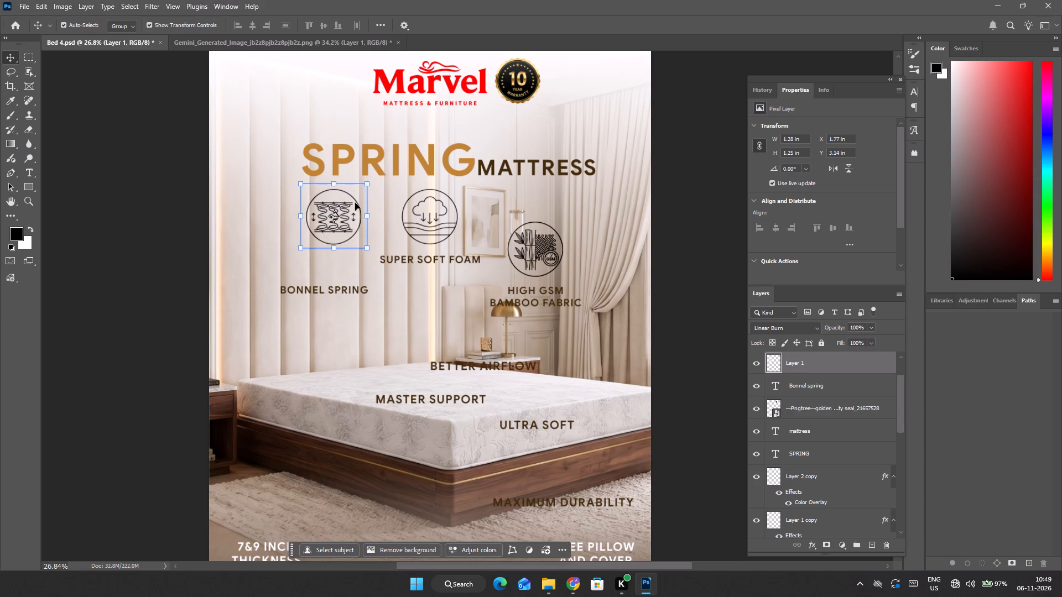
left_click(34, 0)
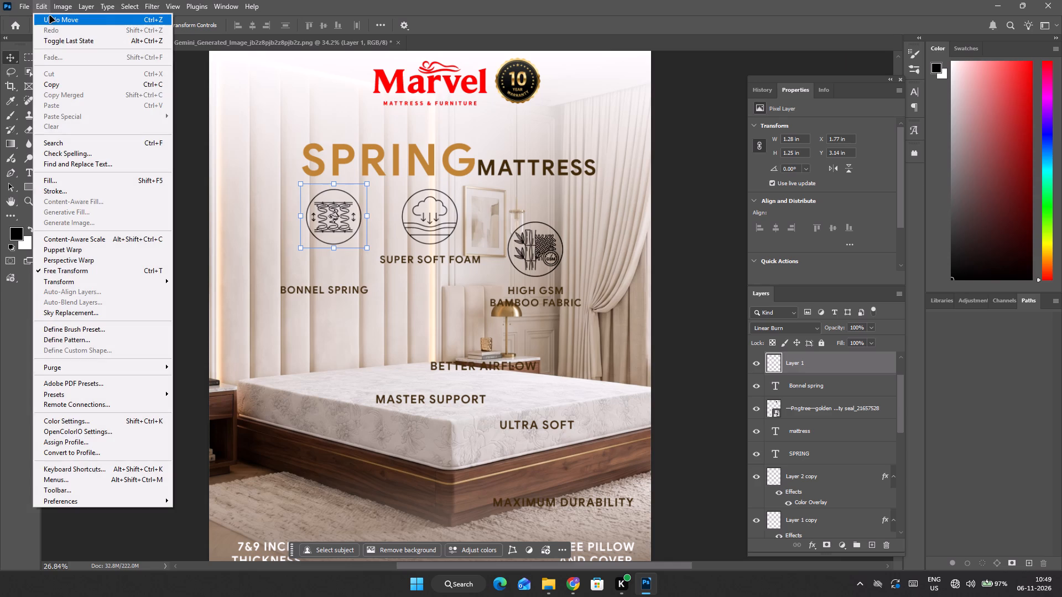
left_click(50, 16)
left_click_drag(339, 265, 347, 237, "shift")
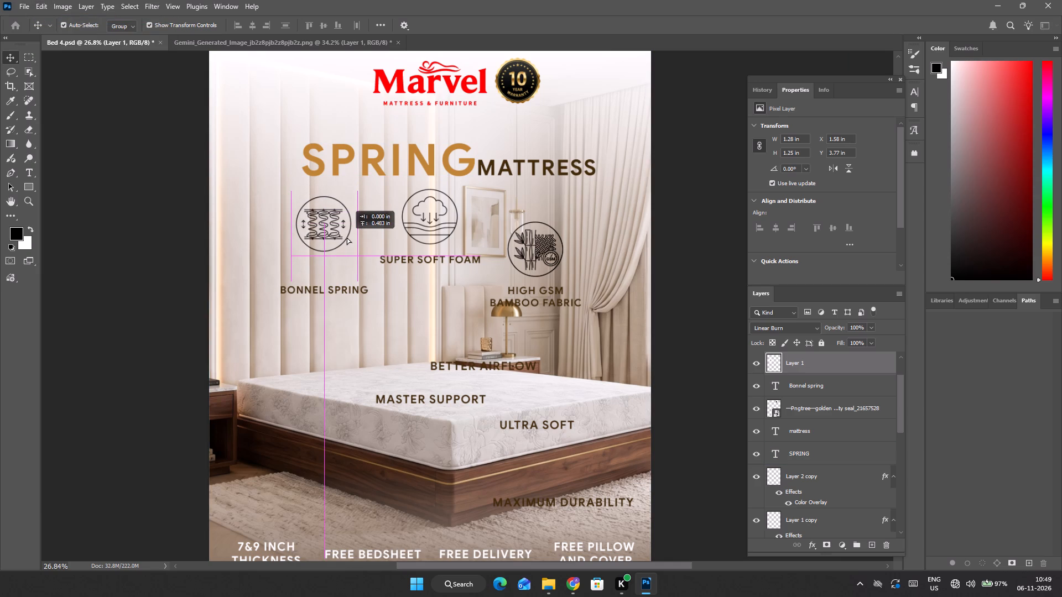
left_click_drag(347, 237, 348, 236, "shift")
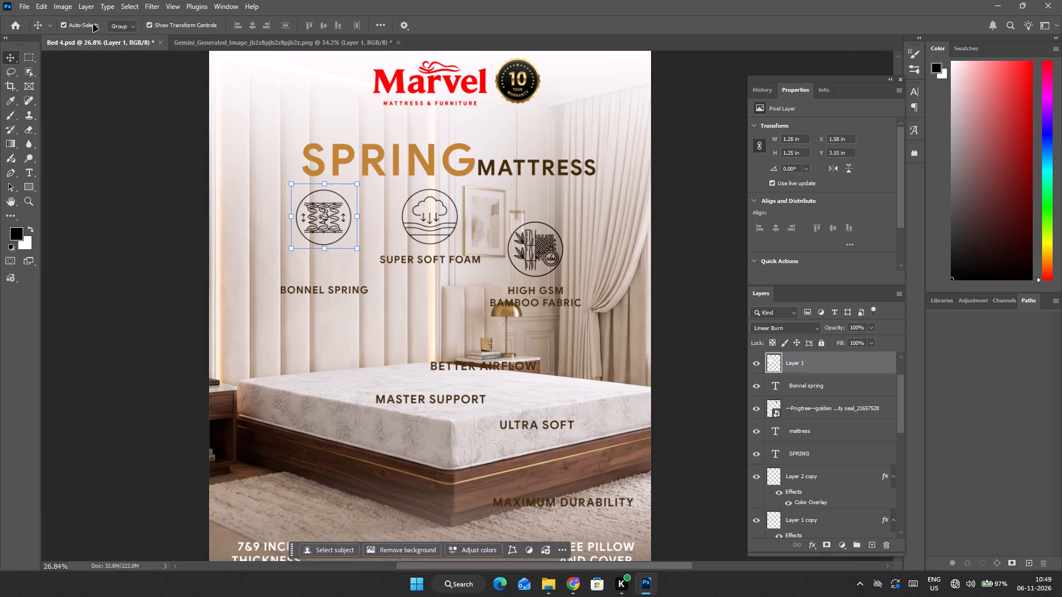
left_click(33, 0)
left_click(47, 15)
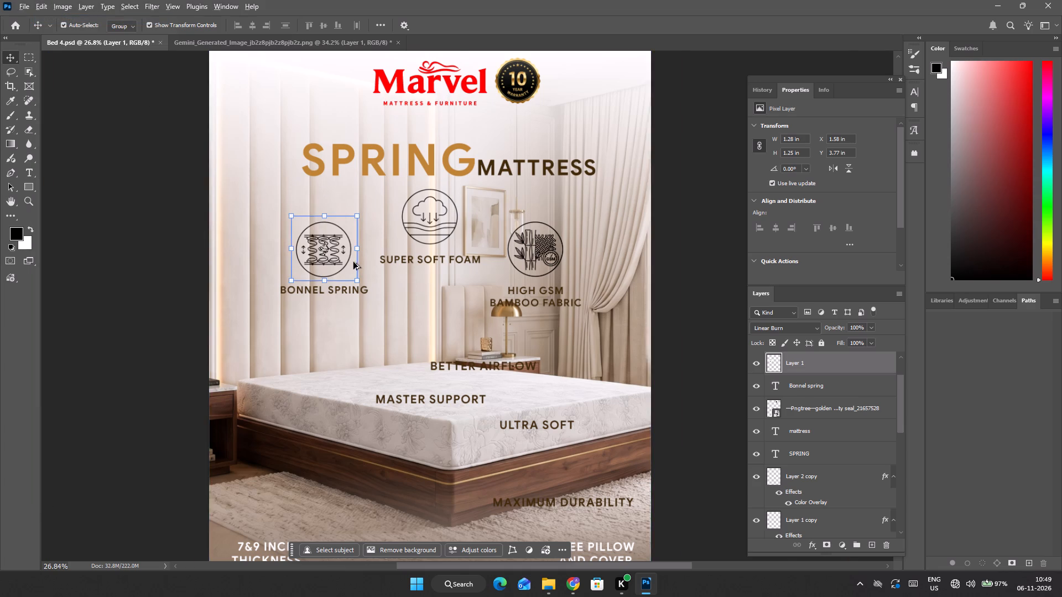
Select the Bonnel spring and bamboo icons together and move them straight up, level with the foam icon.
scroll(355, 263, "up", 4, "alt")
left_click(614, 240, "shift")
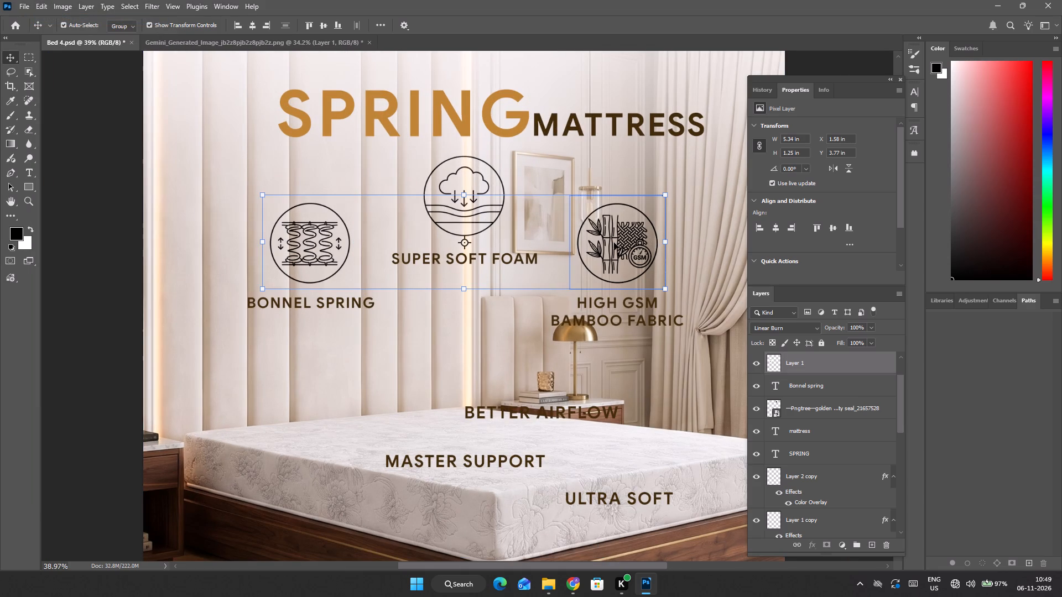
left_click(625, 268)
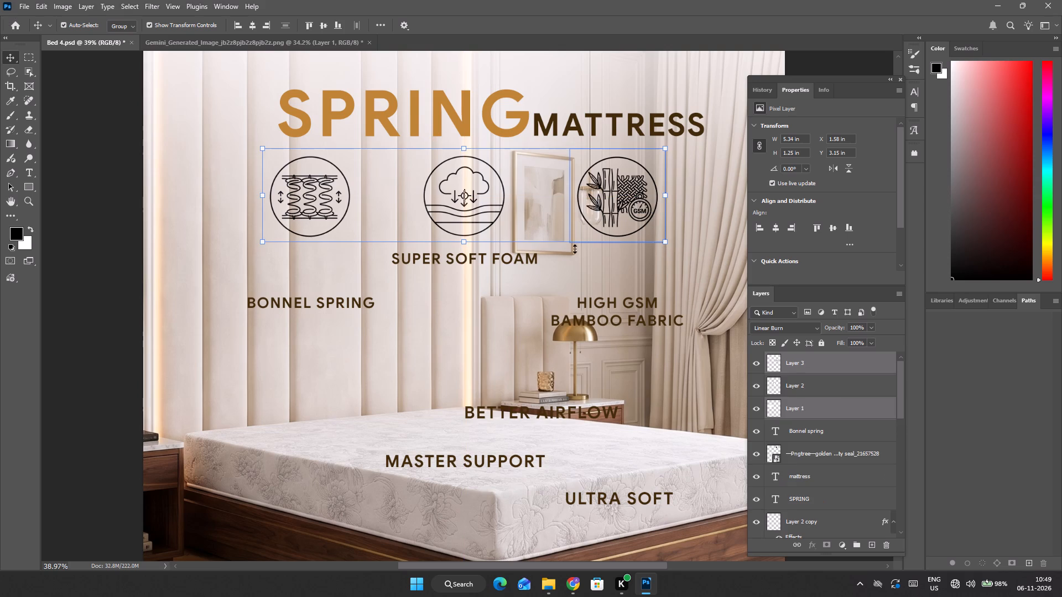
Move the BONNEL SPRING and HIGH GSM BAMBOO FABRIC captions up together, in line with the SUPER SOFT FOAM caption, and deselect.
left_click(319, 301)
left_click(604, 310, "shift")
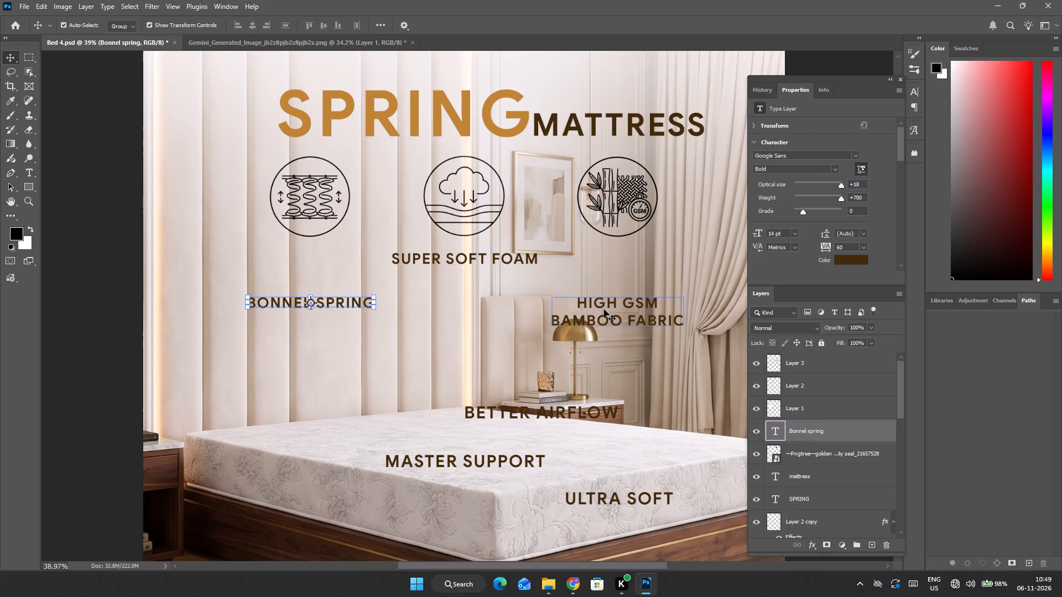
left_click(650, 302)
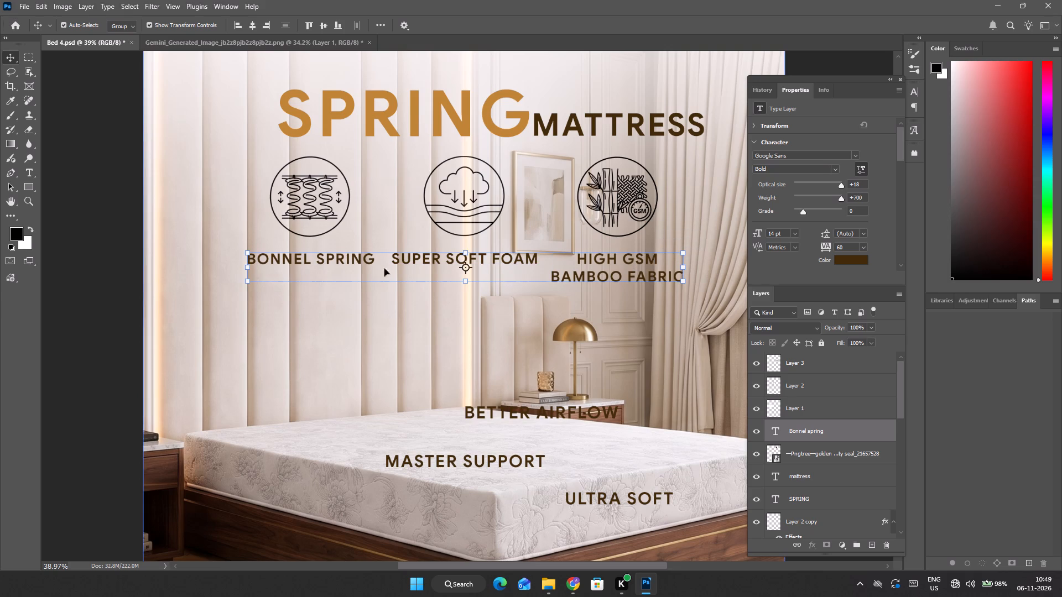
left_click(112, 340)
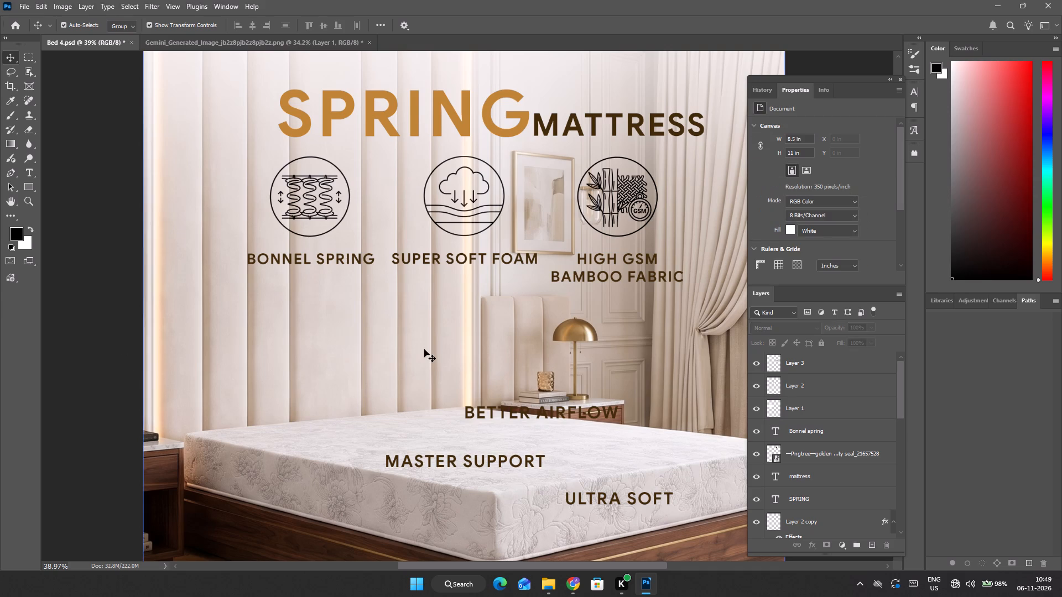
Move the SPRING and MATTRESS title words up together by about 0.2 in, closer to the Marvel logo, and deselect.
scroll(425, 349, "down", 6, "alt")
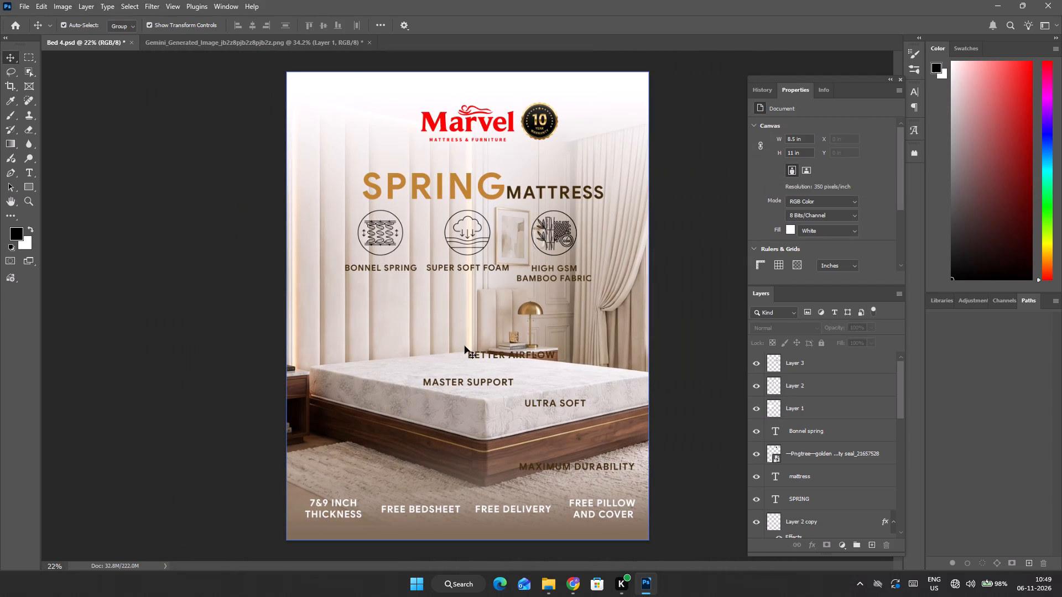
scroll(535, 192, "up", 5, "shift")
scroll(412, 230, "up", 4, "alt")
scroll(517, 201, "up", 4)
left_click(513, 176)
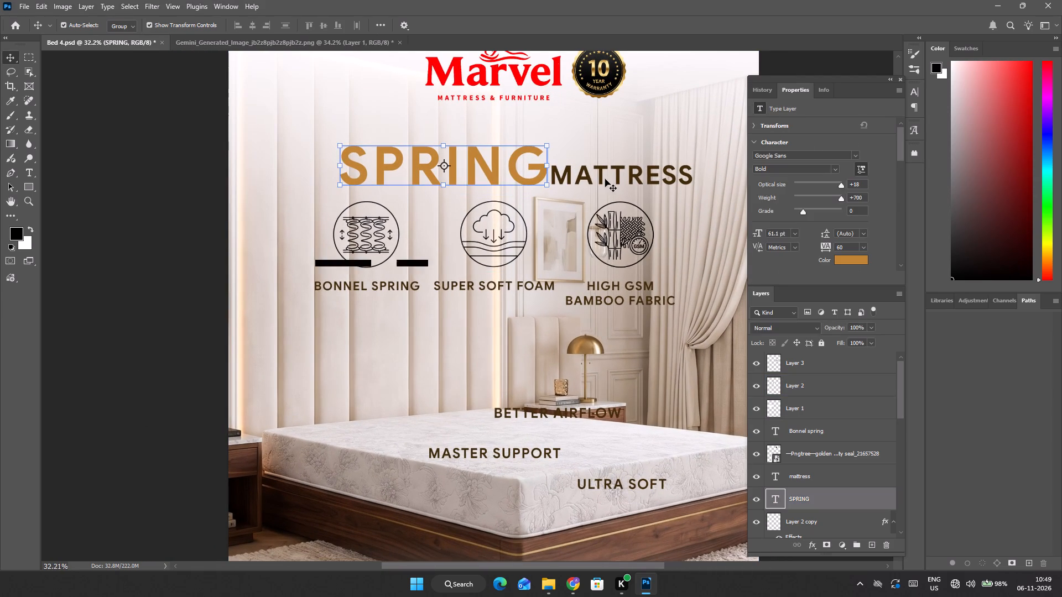
left_click(606, 179, "shift")
left_click_drag(606, 174, 608, 158)
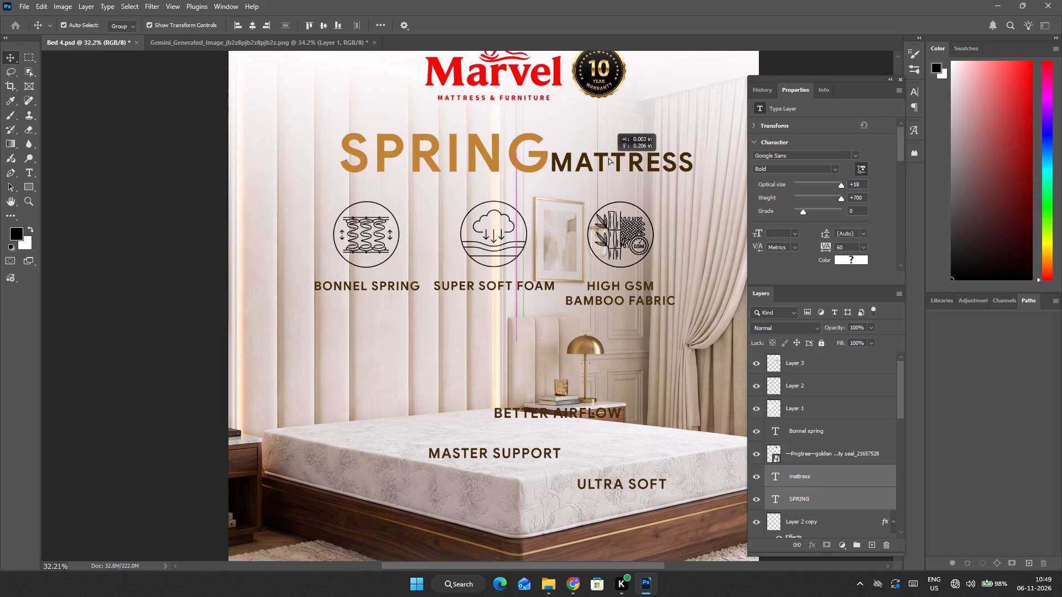
left_click_drag(608, 158, 608, 156)
scroll(541, 201, "down", 6, "alt")
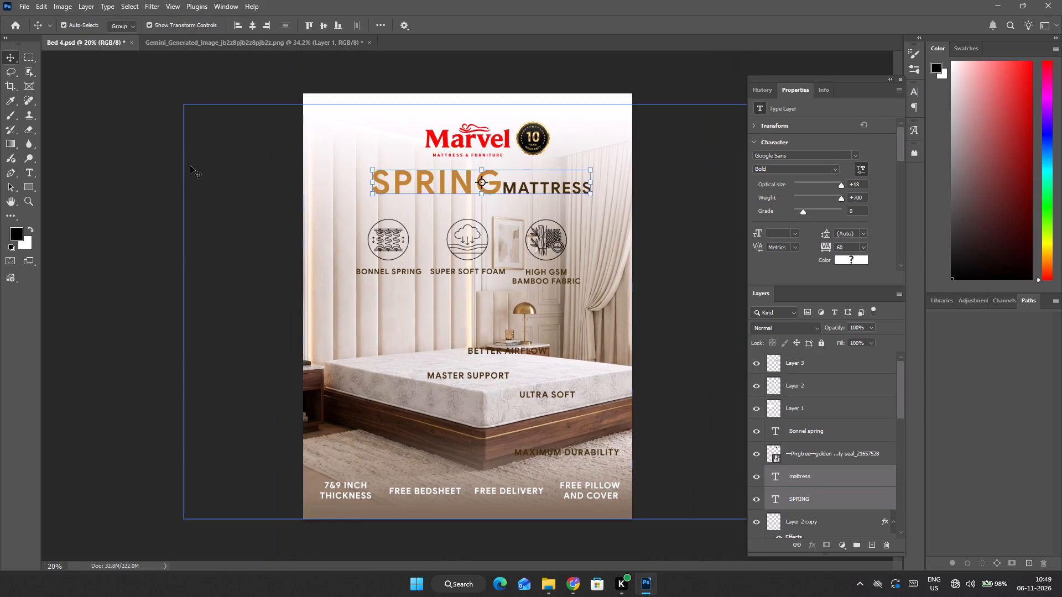
left_click(123, 165)
Nudge the two-line HIGH GSM BAMBOO FABRIC caption slightly up, closer to the bamboo icon, and deselect.
scroll(408, 221, "up", 4, "alt")
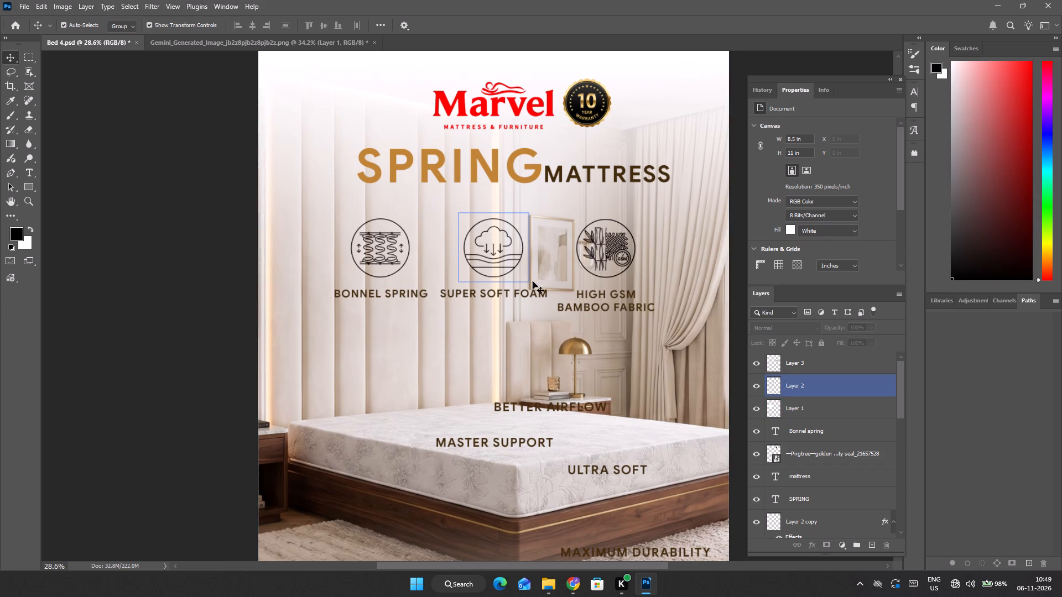
scroll(545, 321, "down", 1)
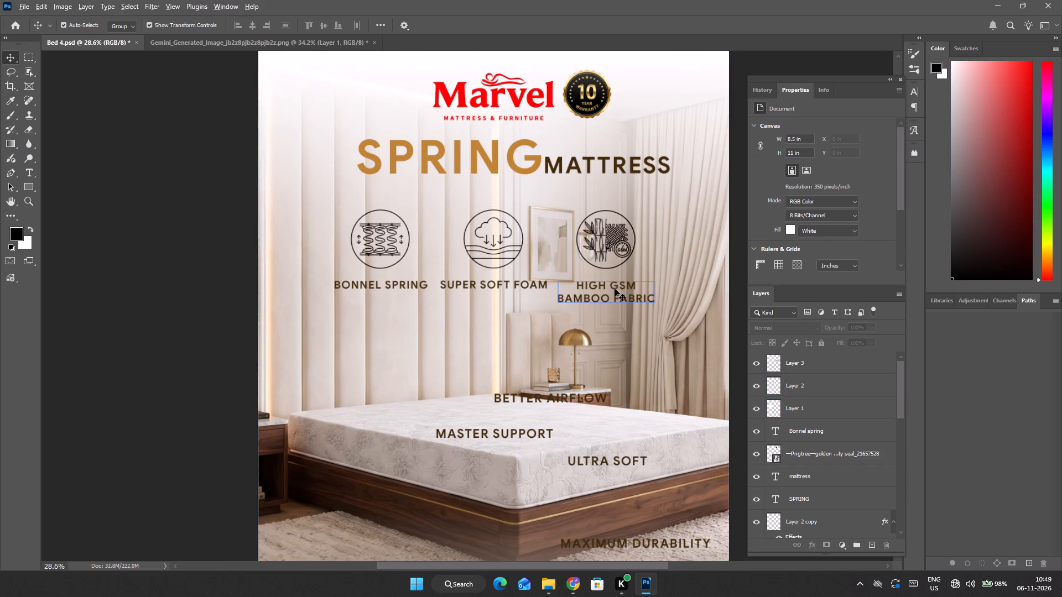
scroll(615, 289, "up", 3, "alt")
left_click(617, 294)
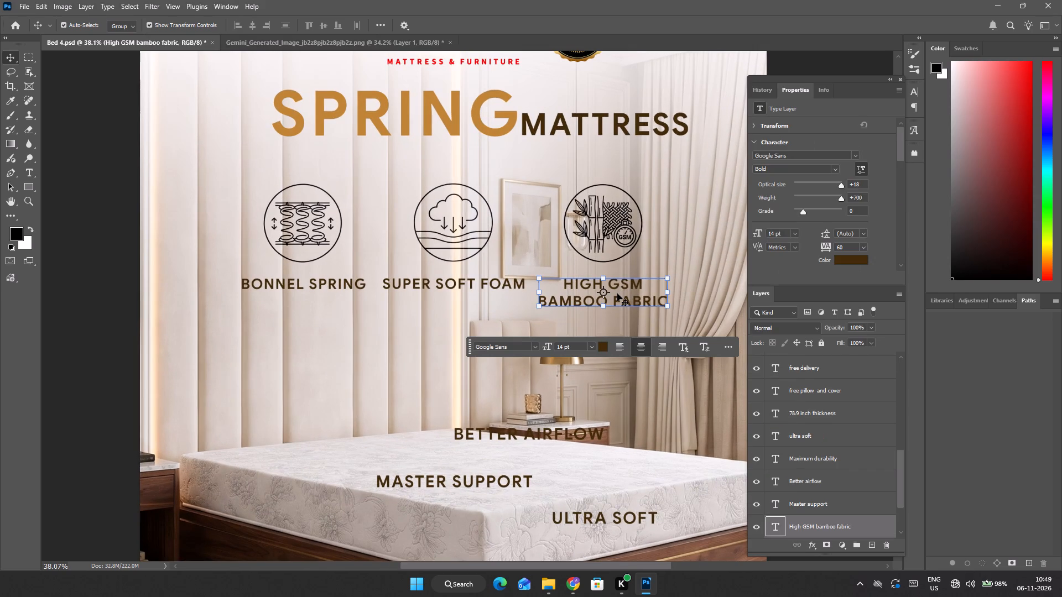
key("Up")
key("Up")
key("Up")
key("Up")
key("Up")
key("Up")
key("Up")
key("Up")
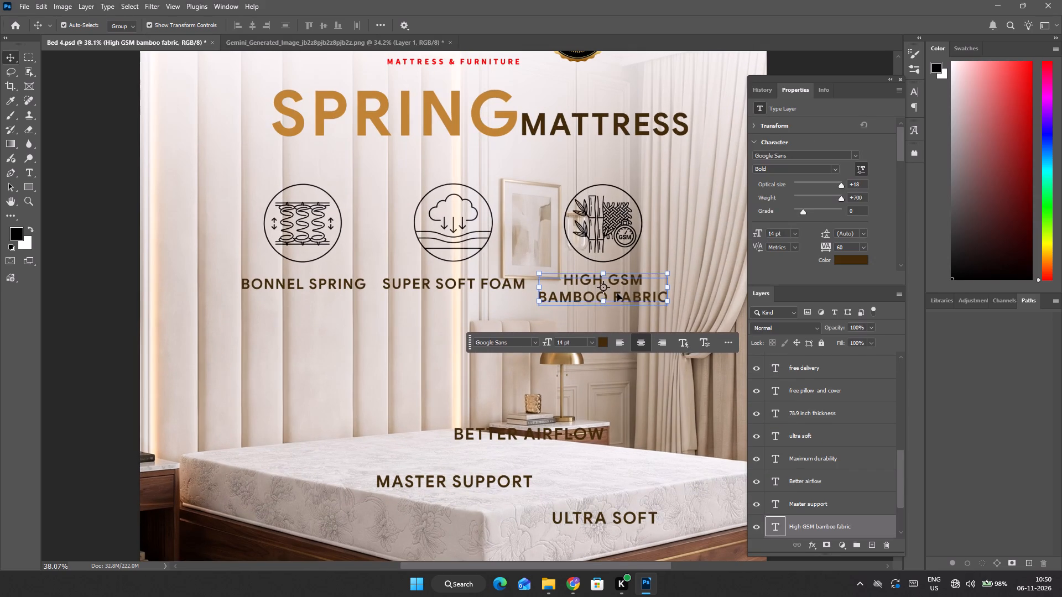
key("Up")
key("Up")
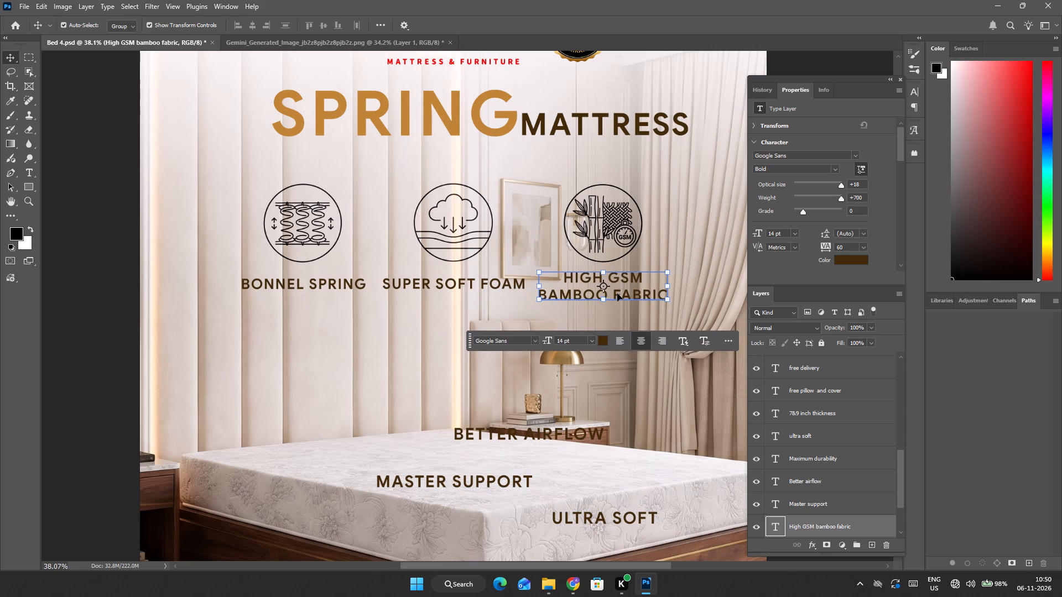
key("Up")
key("Up")
key("Up")
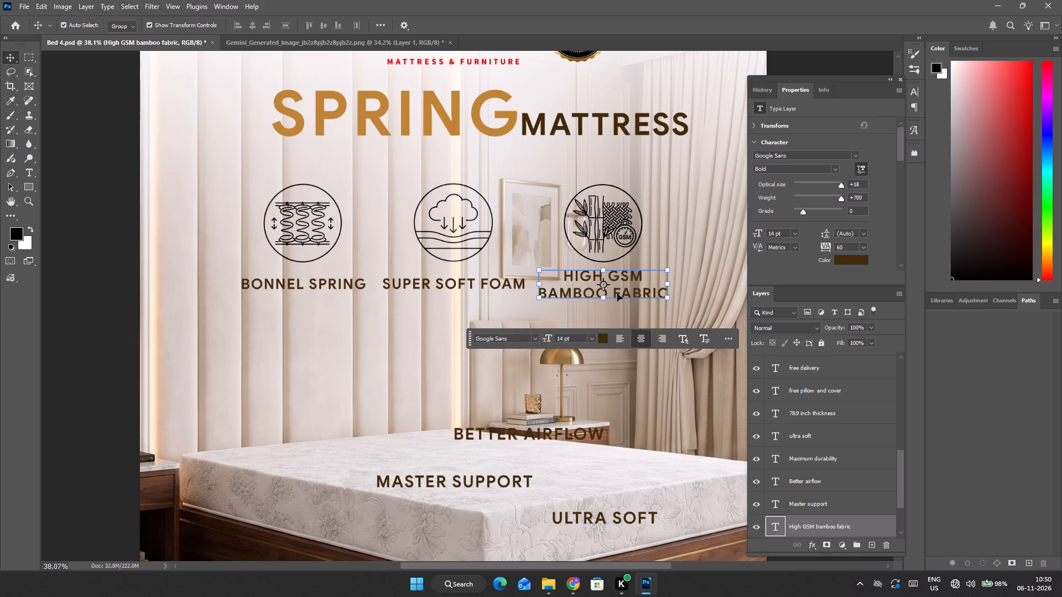
left_click(69, 352)
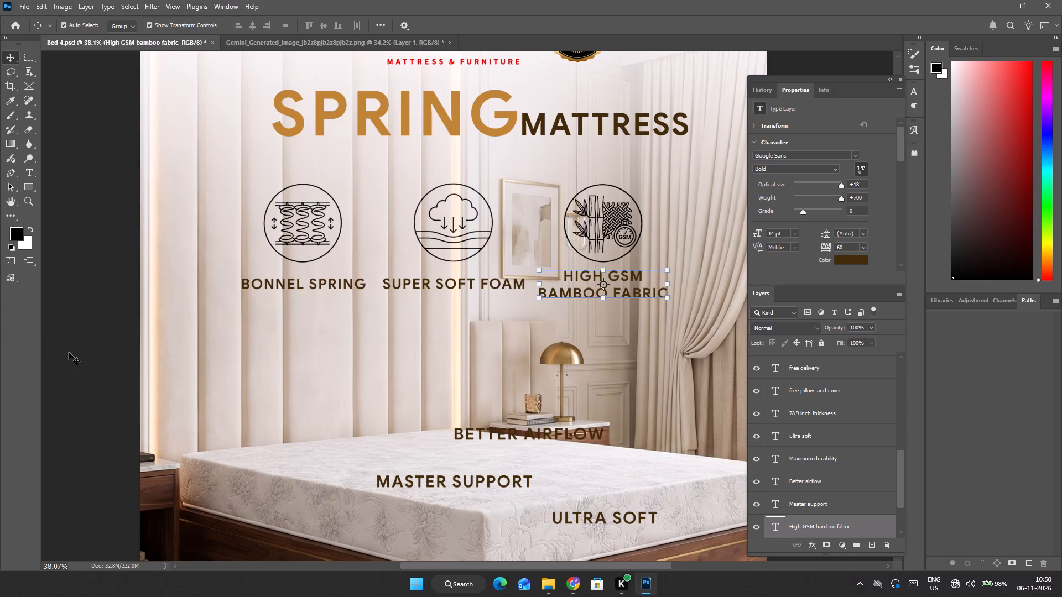
Place the BETTER AIRFLOW and MASTER SUPPORT captions side by side on one line, just above the mattress's back edge.
scroll(481, 417, "down", 3, "alt")
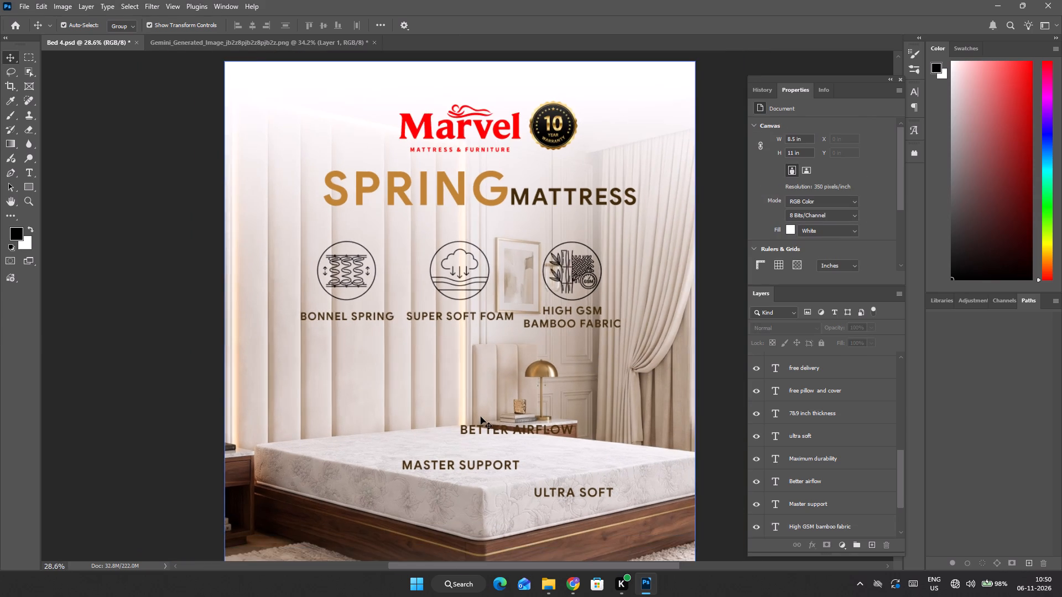
scroll(481, 417, "down", 3, "alt")
scroll(481, 417, "up", 2, "alt")
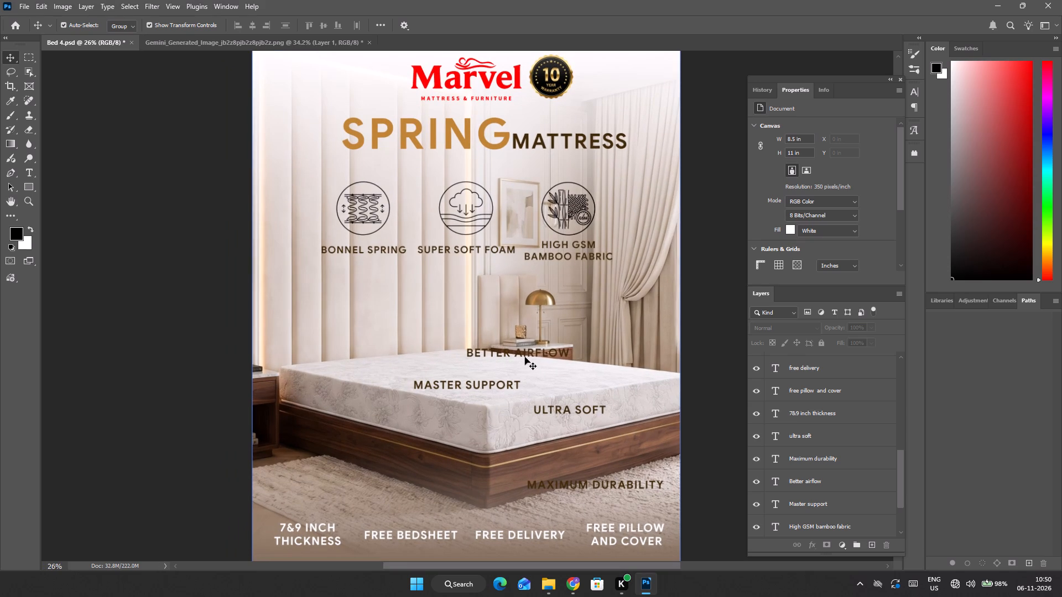
left_click_drag(523, 350, 419, 316)
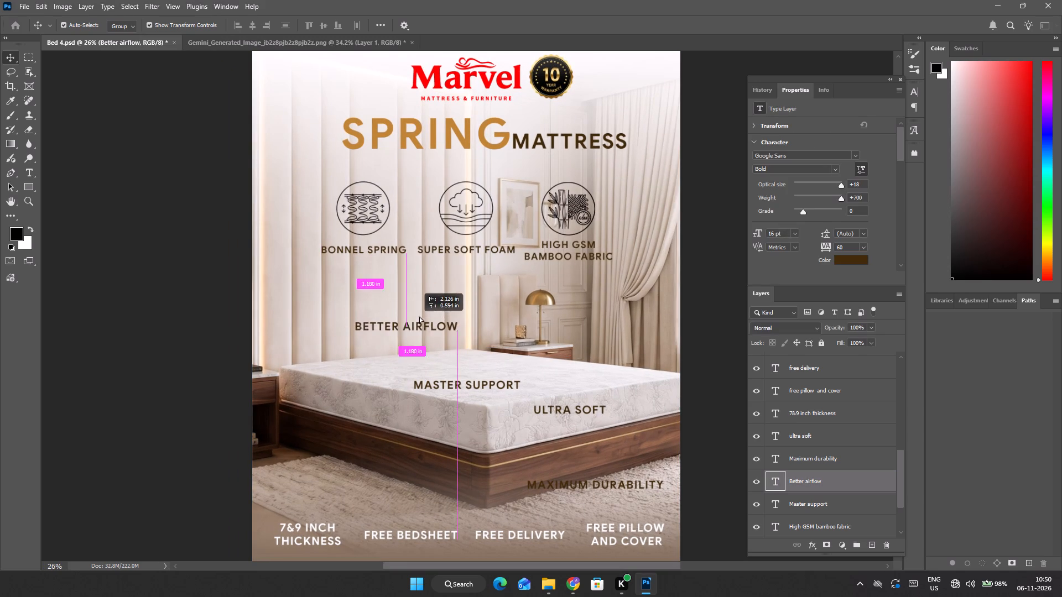
left_click_drag(419, 316, 418, 323)
left_click_drag(464, 384, 467, 383)
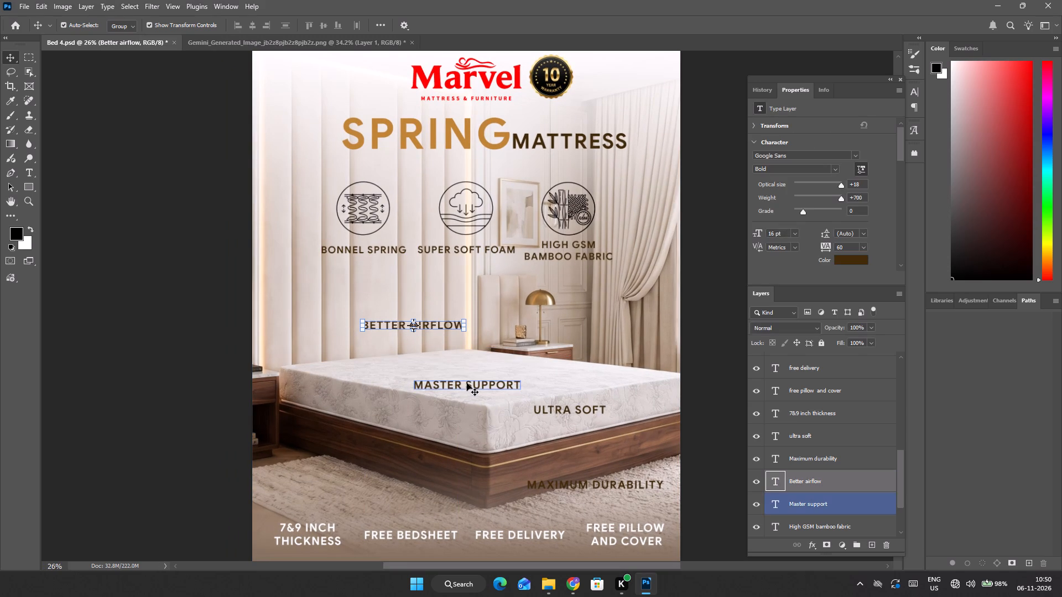
left_click_drag(467, 383, 528, 324)
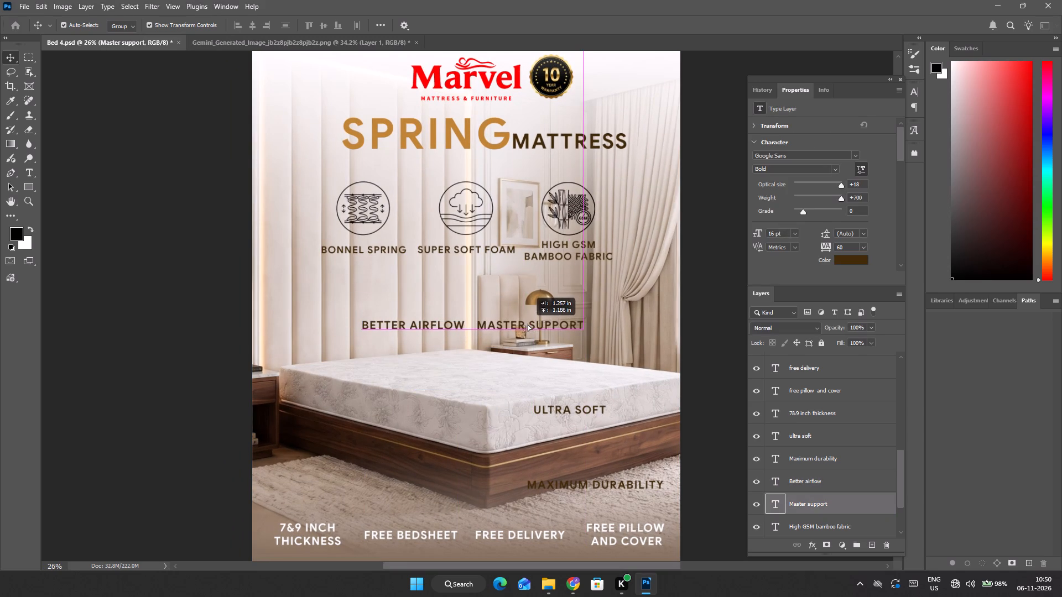
Move the ULTRA SOFT caption off the mattress to just beneath the BETTER AIRFLOW and MASTER SUPPORT line, near the centre.
left_click_drag(573, 412, 493, 363)
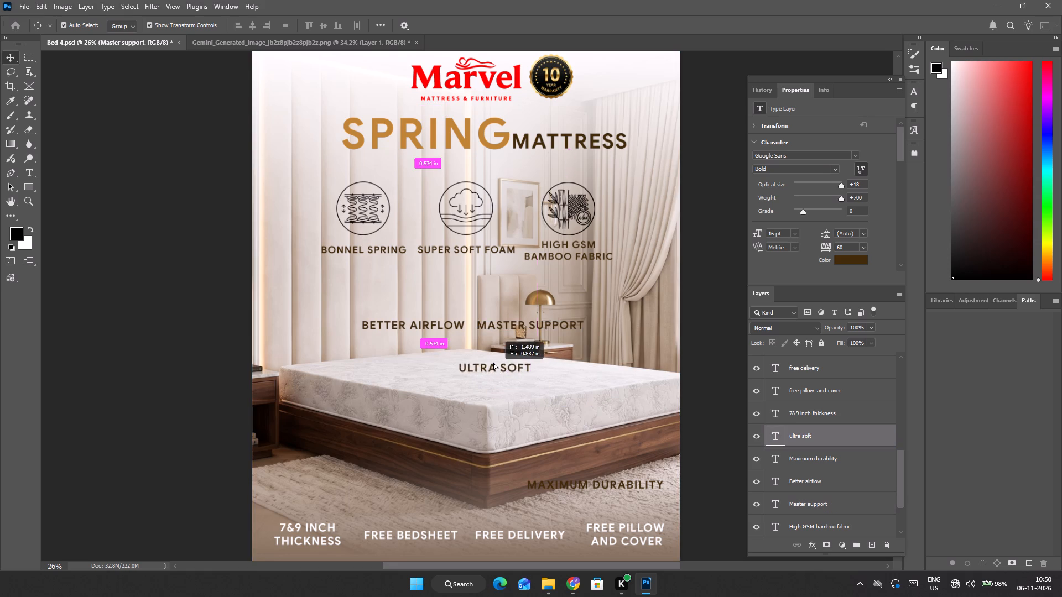
left_click_drag(493, 363, 476, 344)
Move the MAXIMUM DURABILITY caption from the bed base to just above the BETTER AIRFLOW and MASTER SUPPORT line, near the centre, and deselect.
left_click_drag(608, 484, 525, 354)
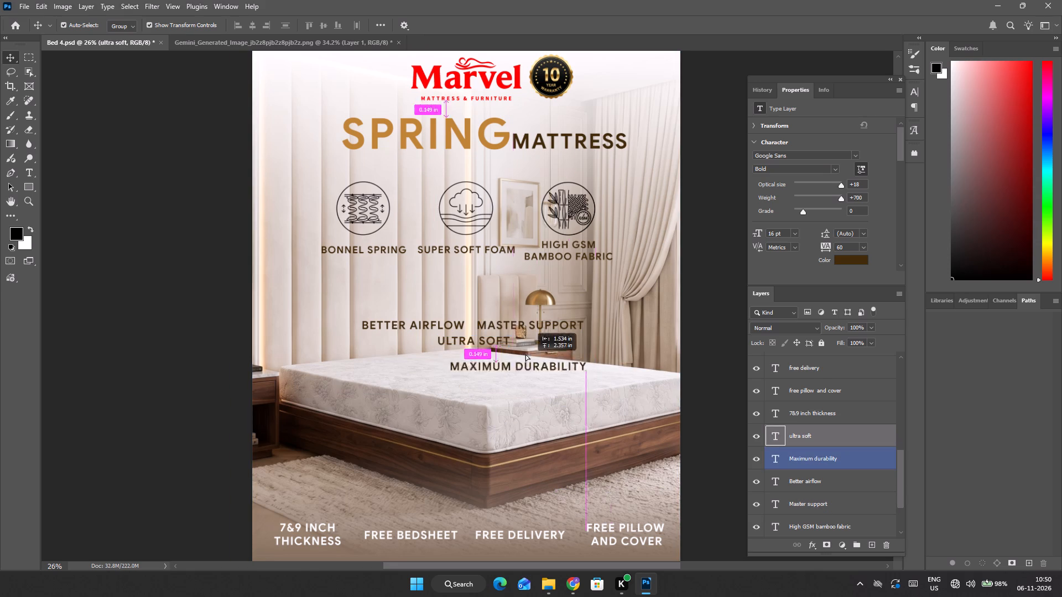
left_click_drag(525, 354, 498, 307)
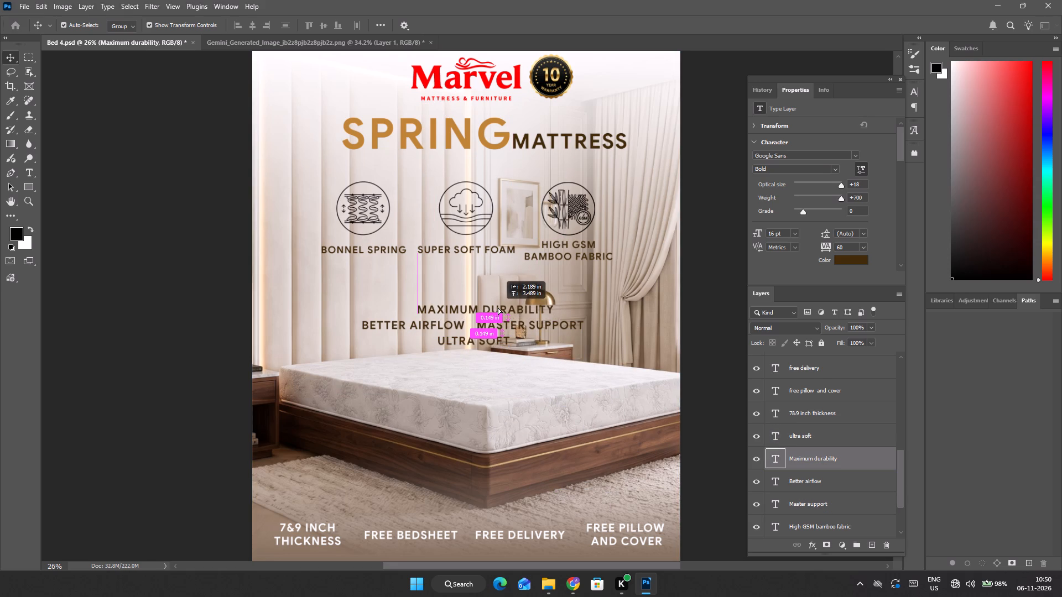
left_click_drag(498, 307, 489, 306)
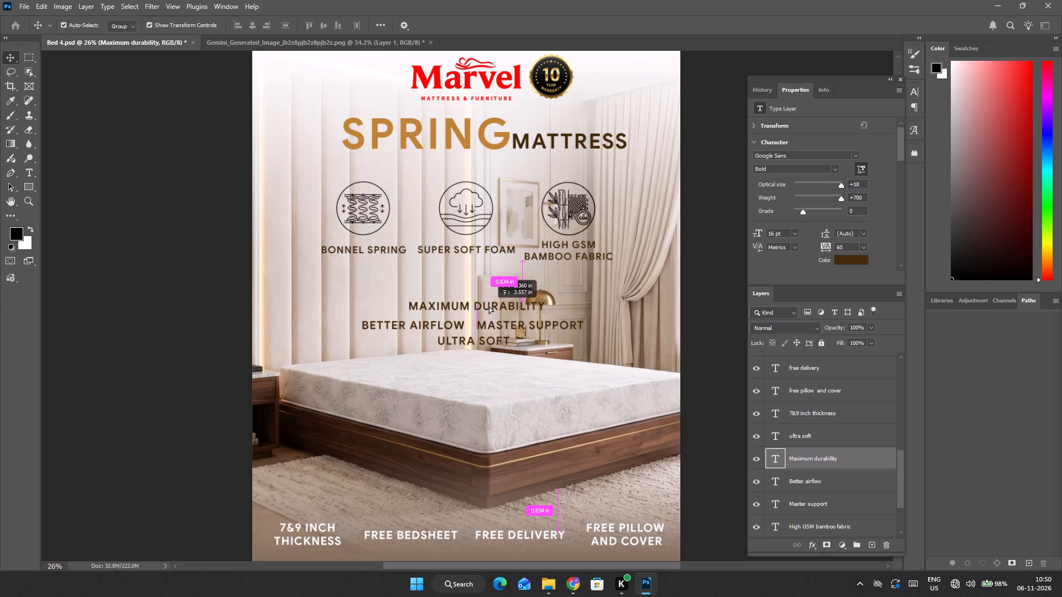
left_click_drag(489, 306, 493, 310)
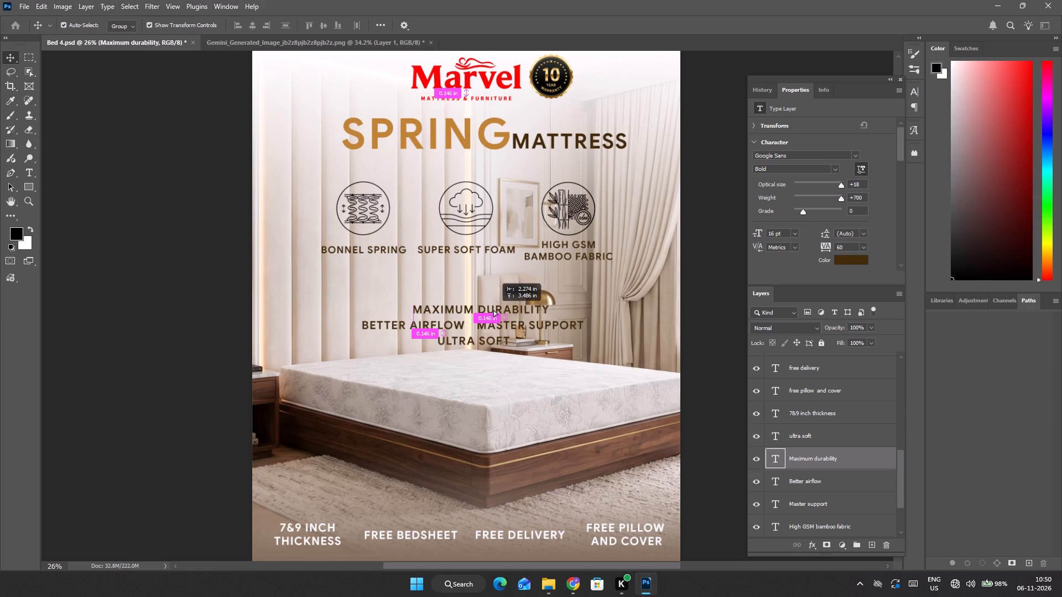
left_click_drag(493, 310, 492, 307)
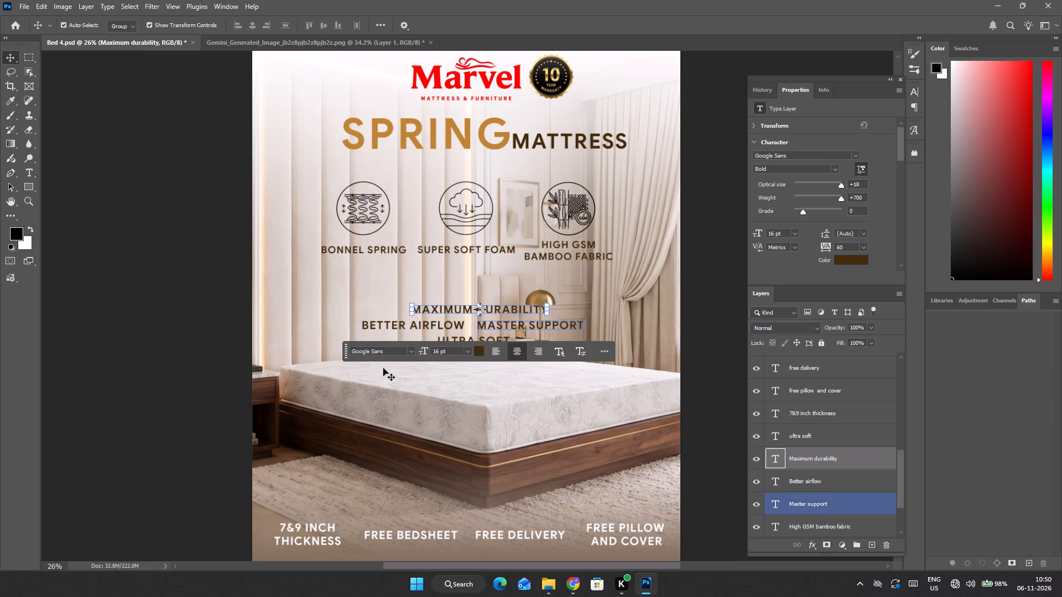
left_click(53, 318)
Raise the MAXIMUM DURABILITY caption slightly to open a wider gap above the BETTER AIRFLOW and MASTER SUPPORT line.
scroll(460, 459, "down", 4, "alt")
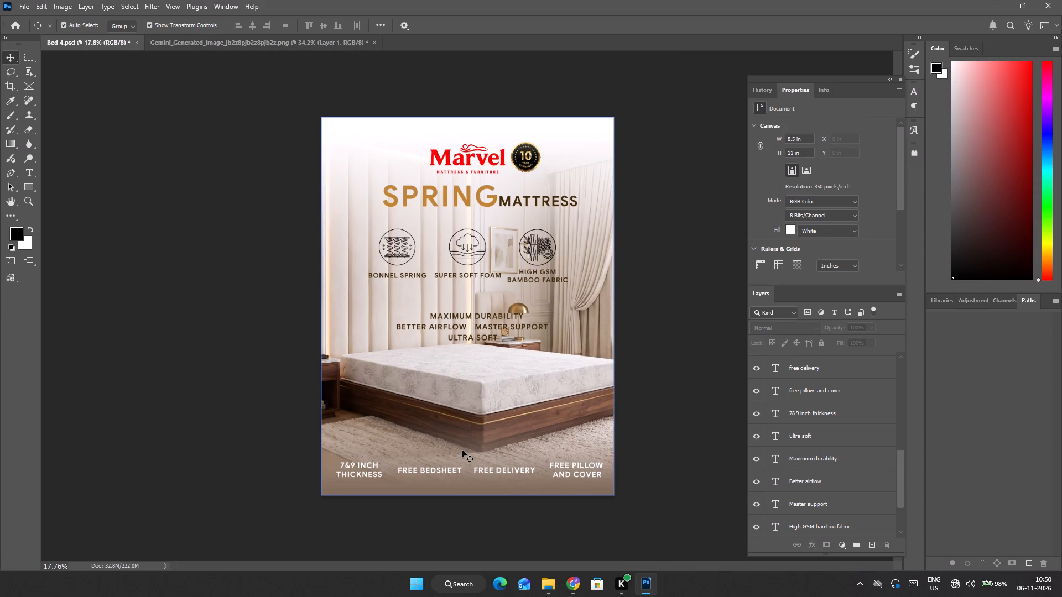
scroll(492, 404, "up", 7, "alt")
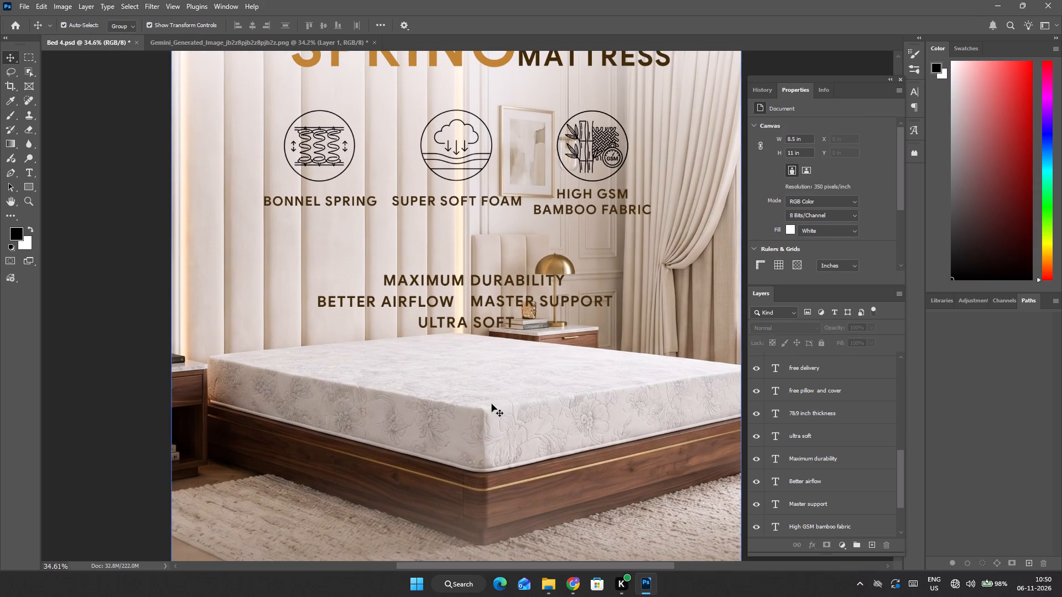
scroll(492, 404, "down", 4)
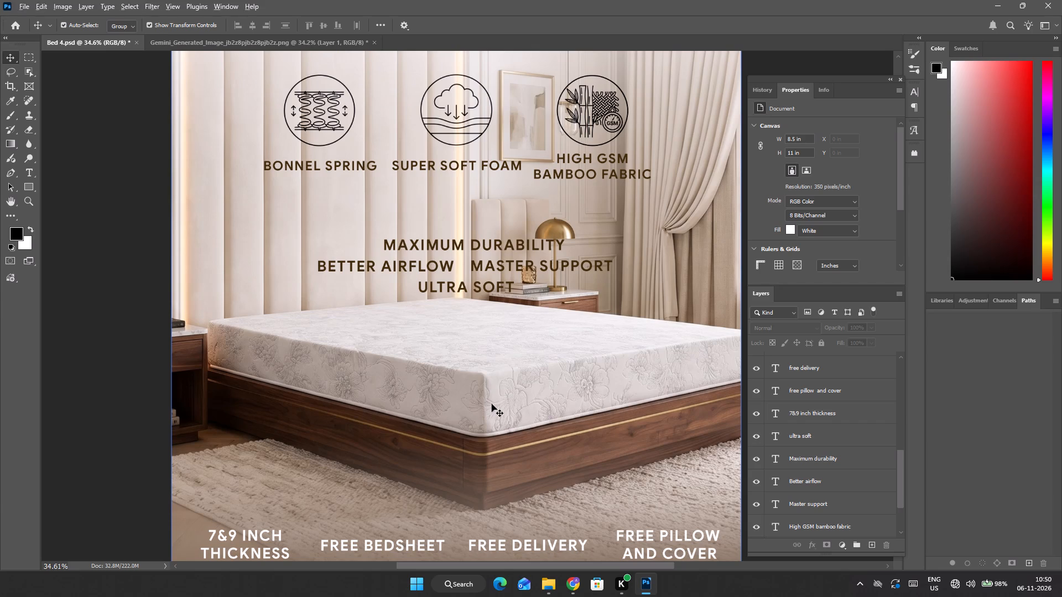
scroll(492, 404, "down", 4, "alt")
scroll(465, 405, "up", 3, "alt")
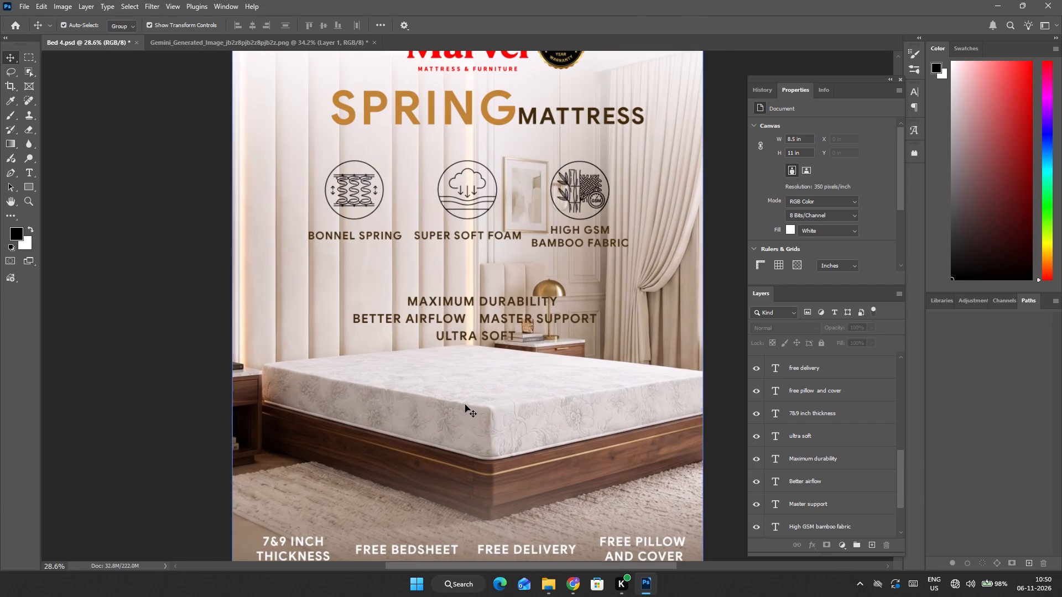
left_click(486, 303)
left_click_drag(511, 301, 511, 296, "shift")
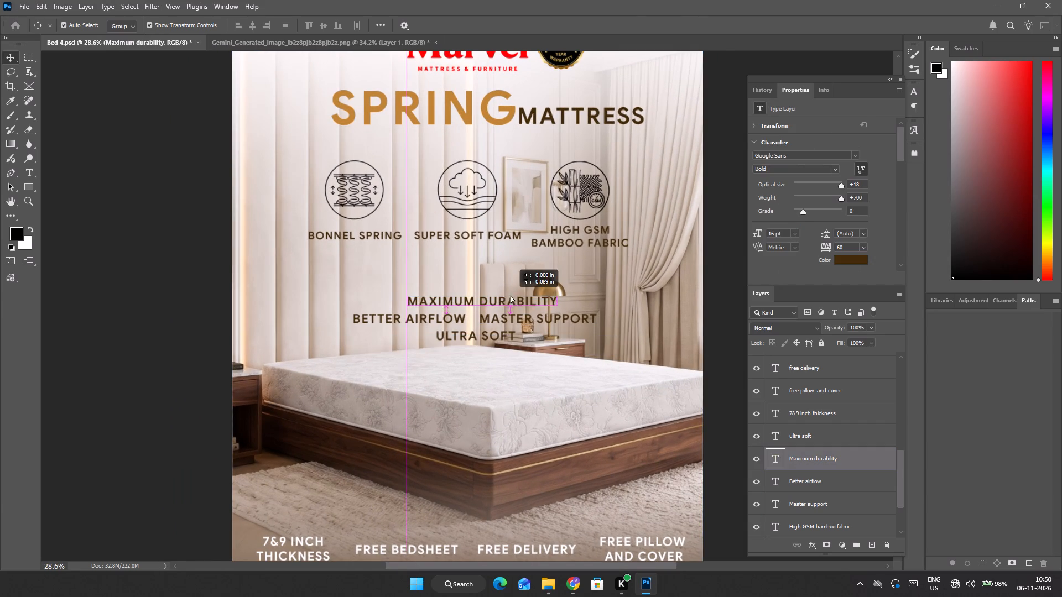
left_click_drag(511, 296, 511, 292, "shift")
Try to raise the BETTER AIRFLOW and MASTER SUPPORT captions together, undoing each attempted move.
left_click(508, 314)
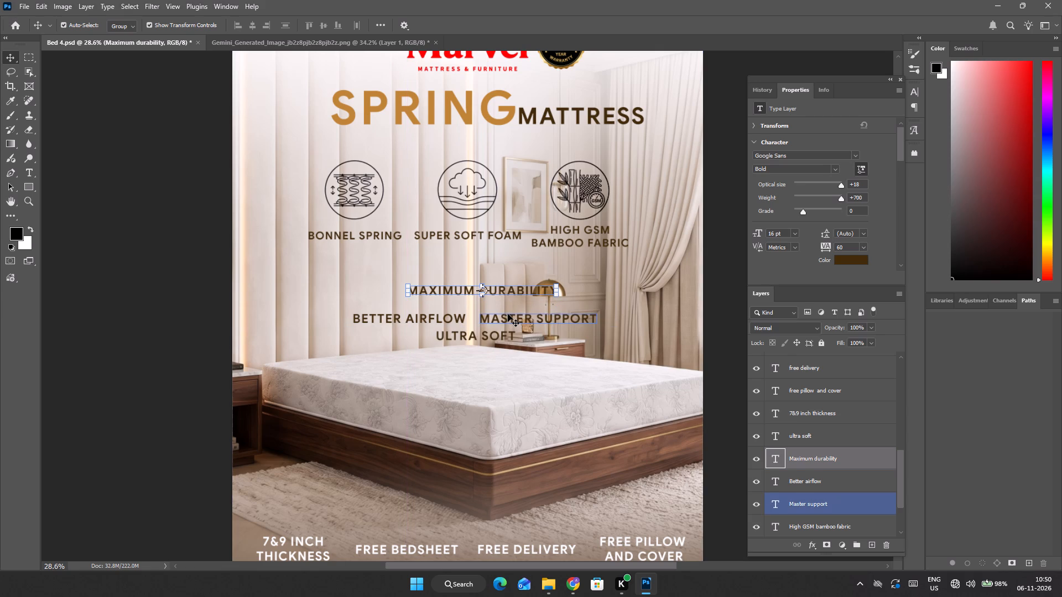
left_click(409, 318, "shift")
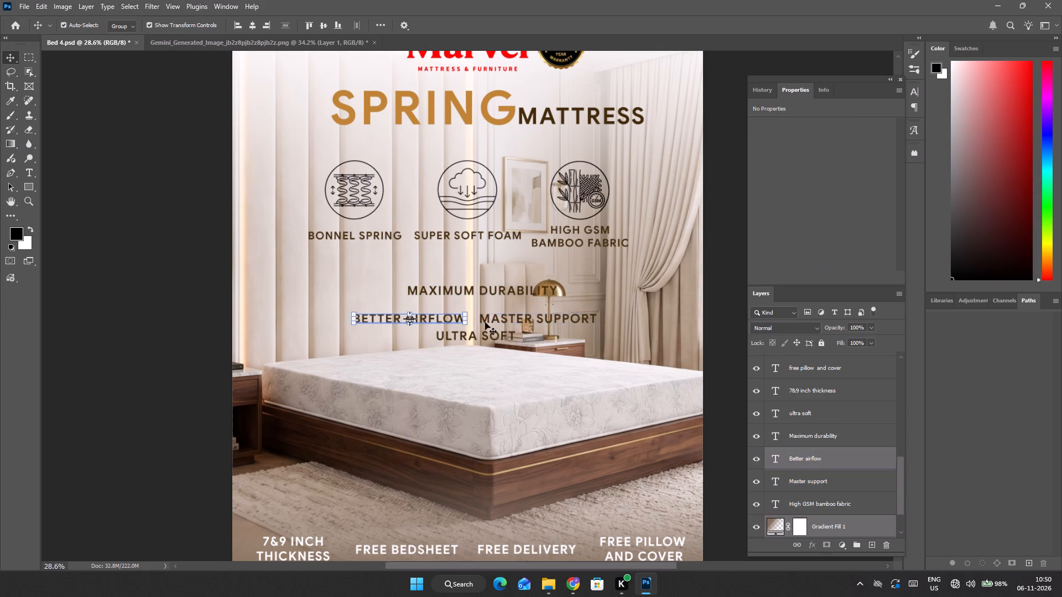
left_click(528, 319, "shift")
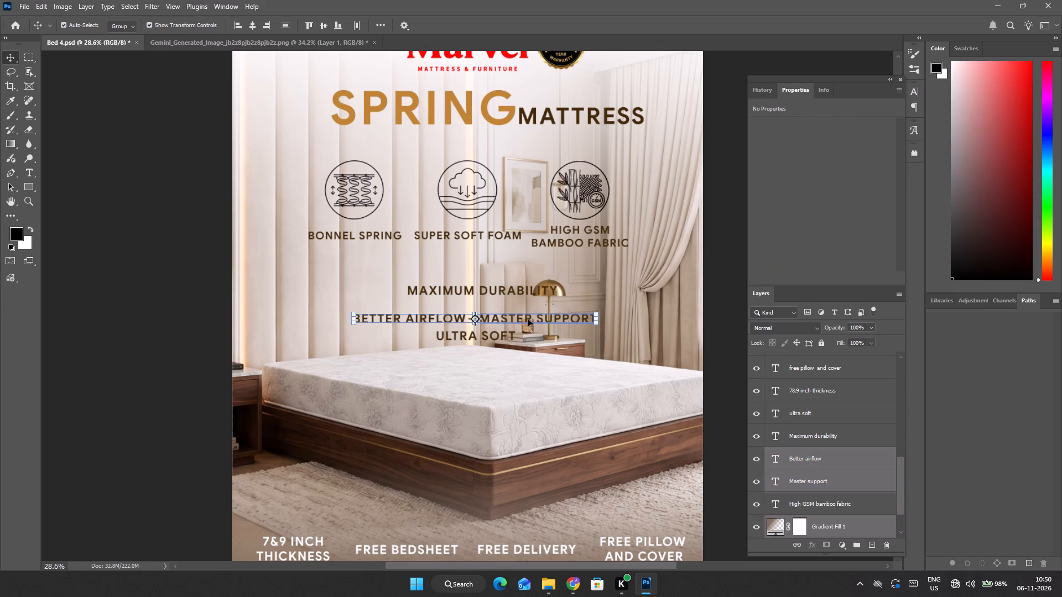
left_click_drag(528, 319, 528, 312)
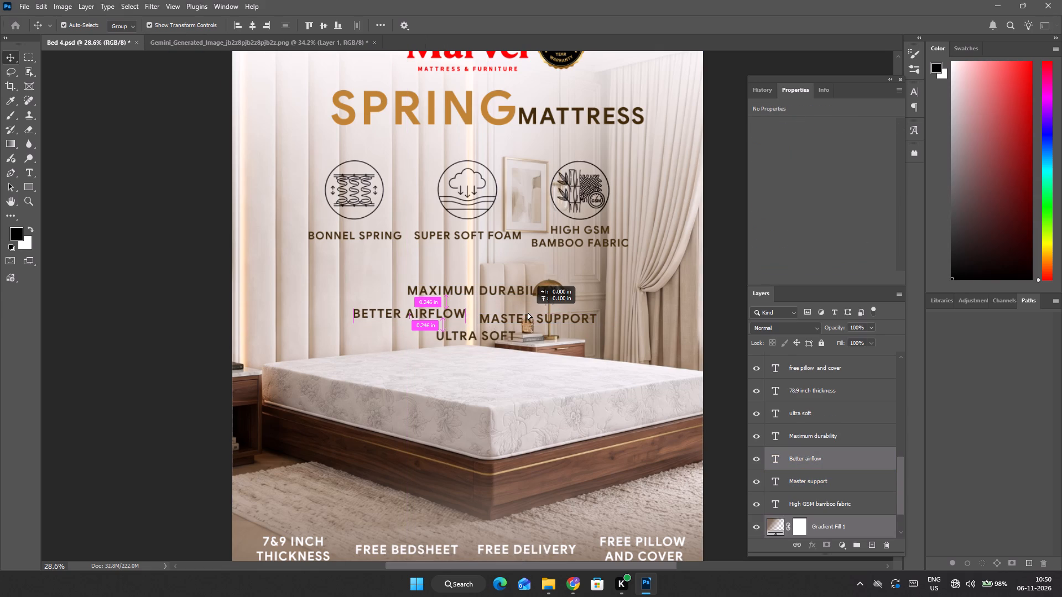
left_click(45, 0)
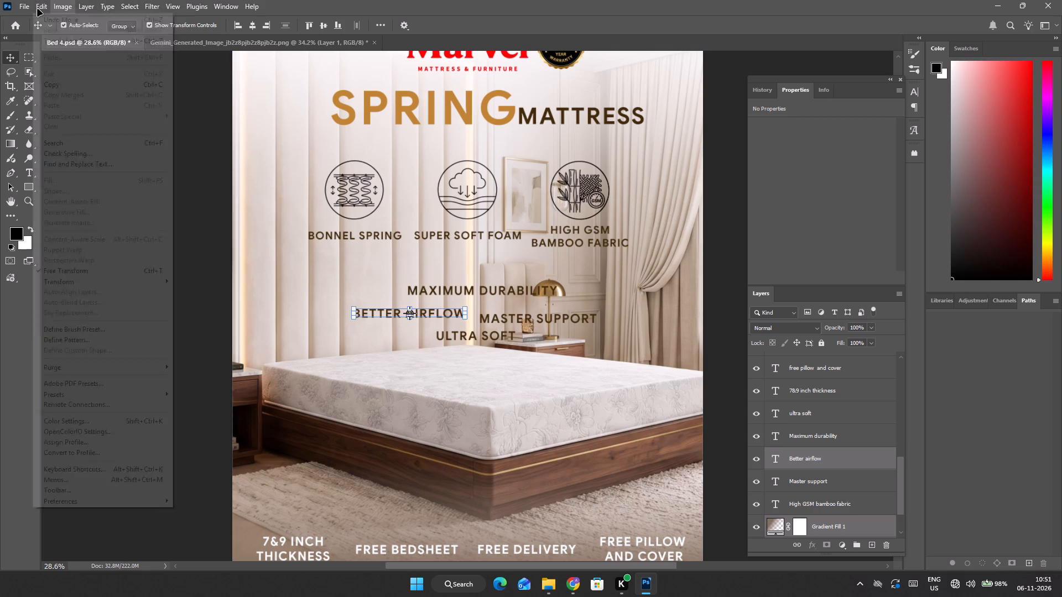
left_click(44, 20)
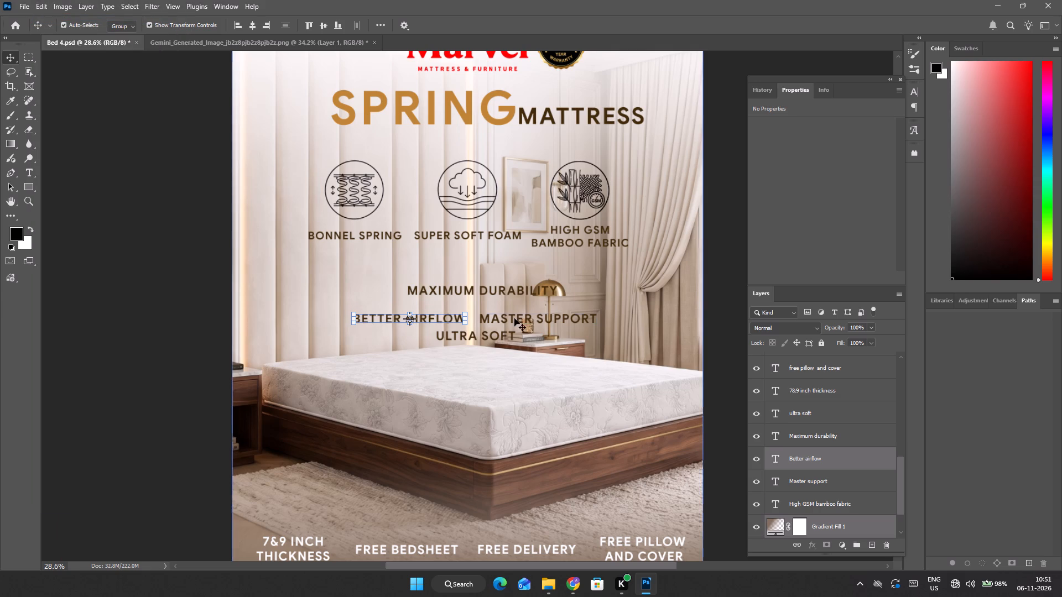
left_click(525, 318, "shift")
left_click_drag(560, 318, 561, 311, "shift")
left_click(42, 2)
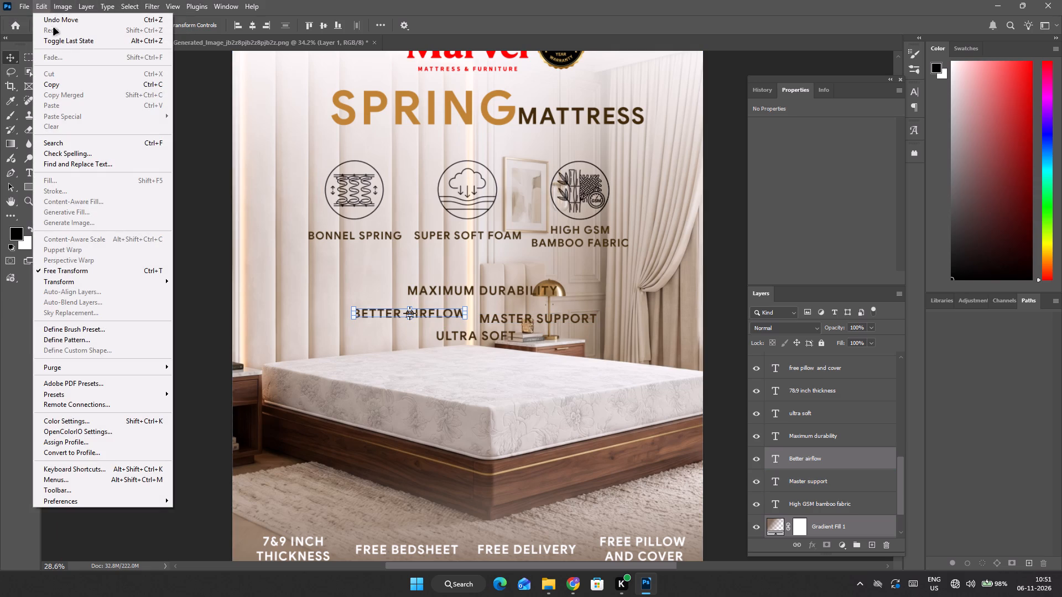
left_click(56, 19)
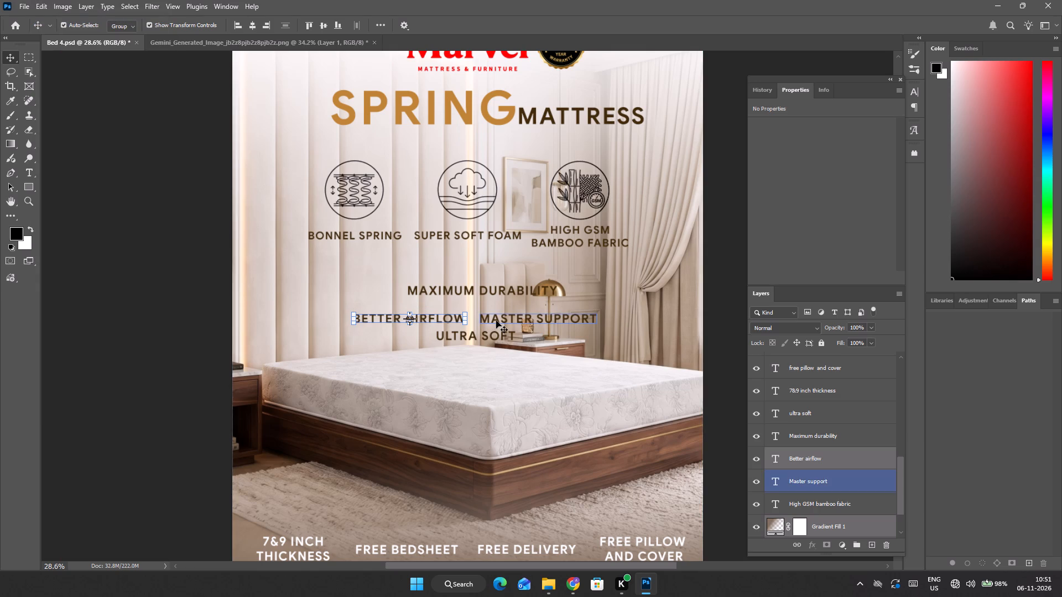
Move the BETTER AIRFLOW and MASTER SUPPORT captions up together, close beneath the MAXIMUM DURABILITY line.
left_click(496, 321, "shift")
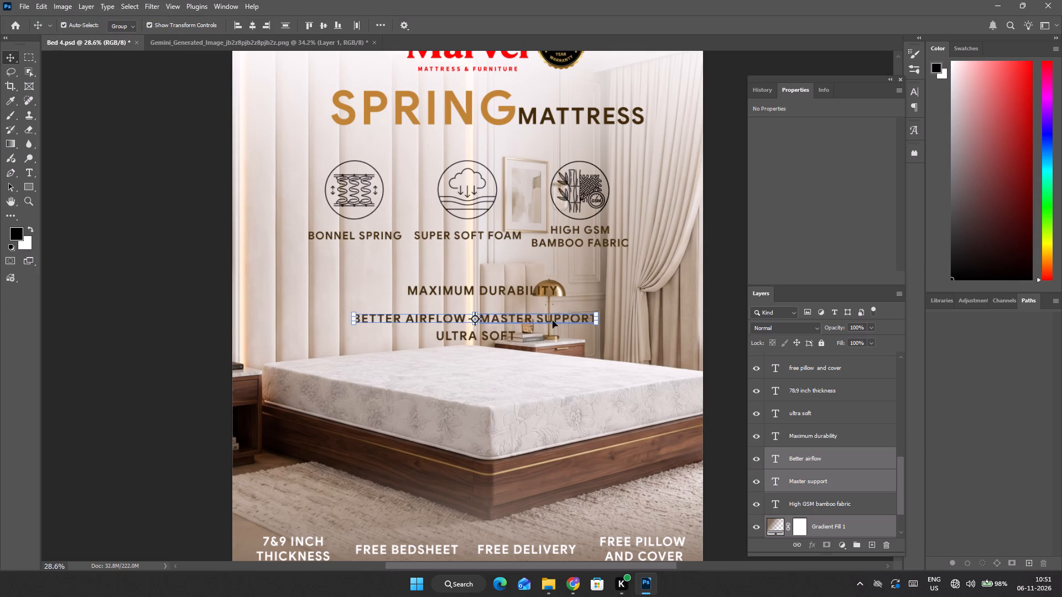
left_click_drag(556, 321, 556, 316)
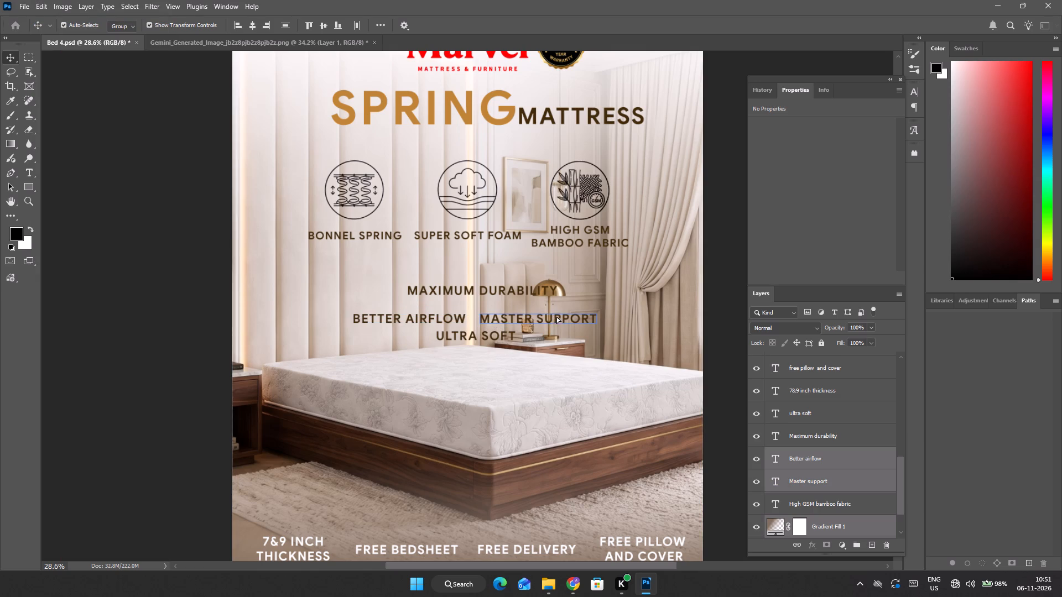
left_click_drag(556, 316, 556, 312)
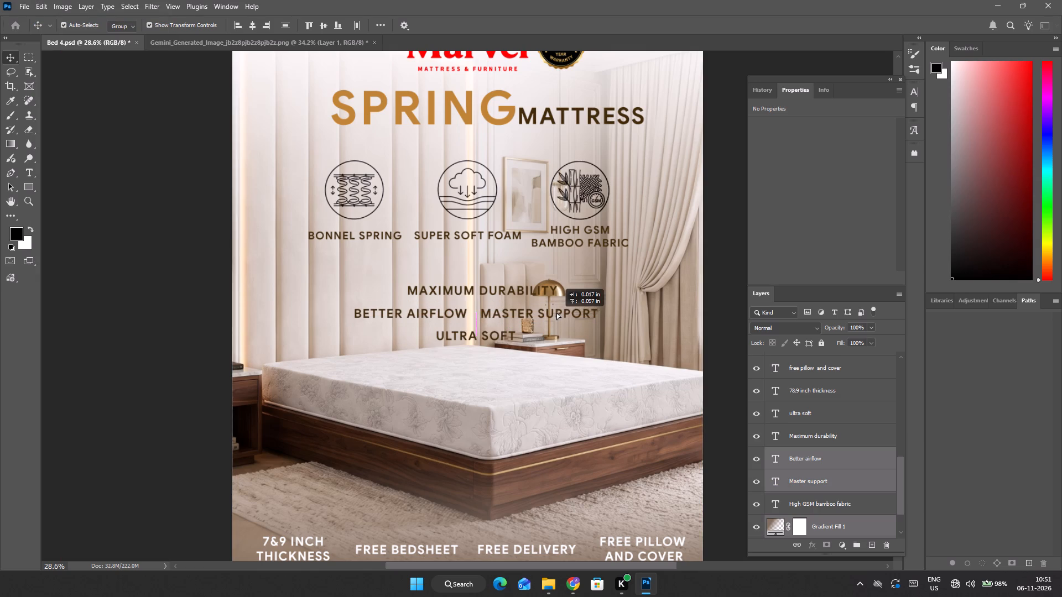
left_click_drag(556, 312, 557, 313)
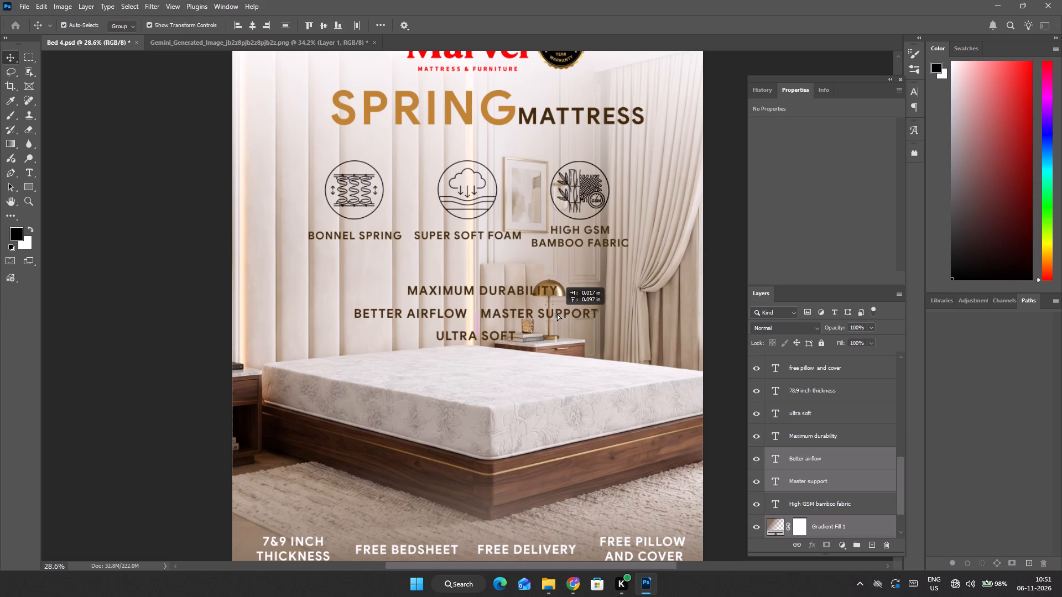
left_click_drag(557, 313, 561, 310)
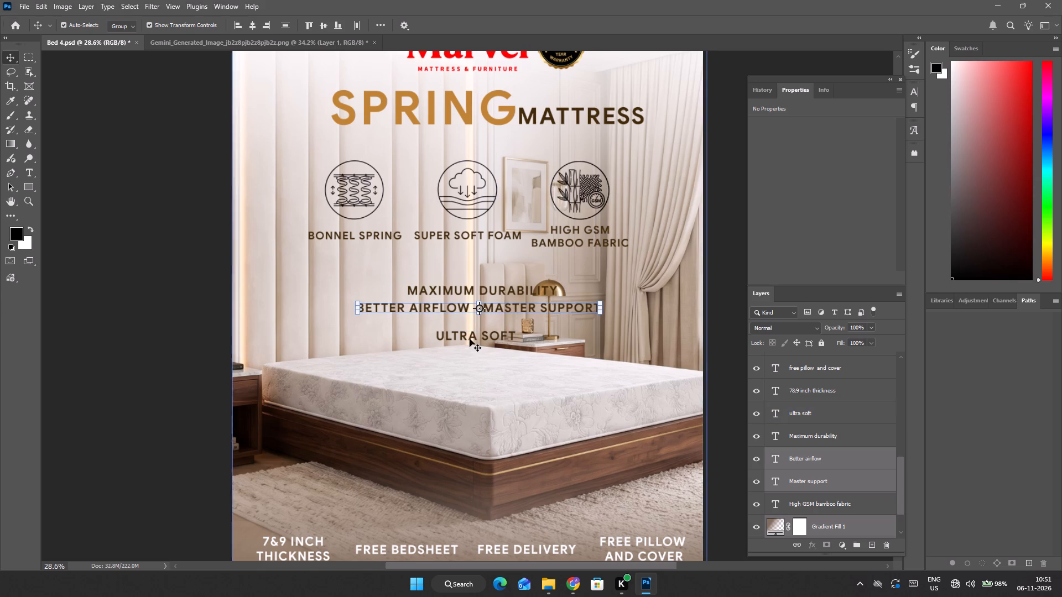
Raise the ULTRA SOFT caption by about 0.2 in to match the spacing of the caption lines above, and deselect.
left_click(473, 335)
left_click_drag(497, 334, 498, 328)
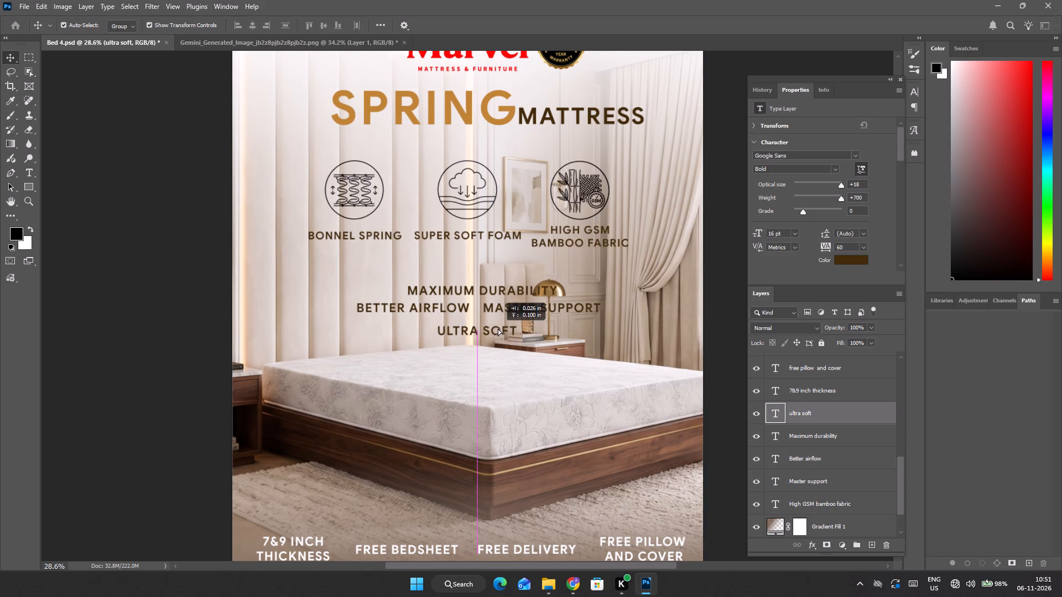
left_click_drag(498, 328, 497, 327)
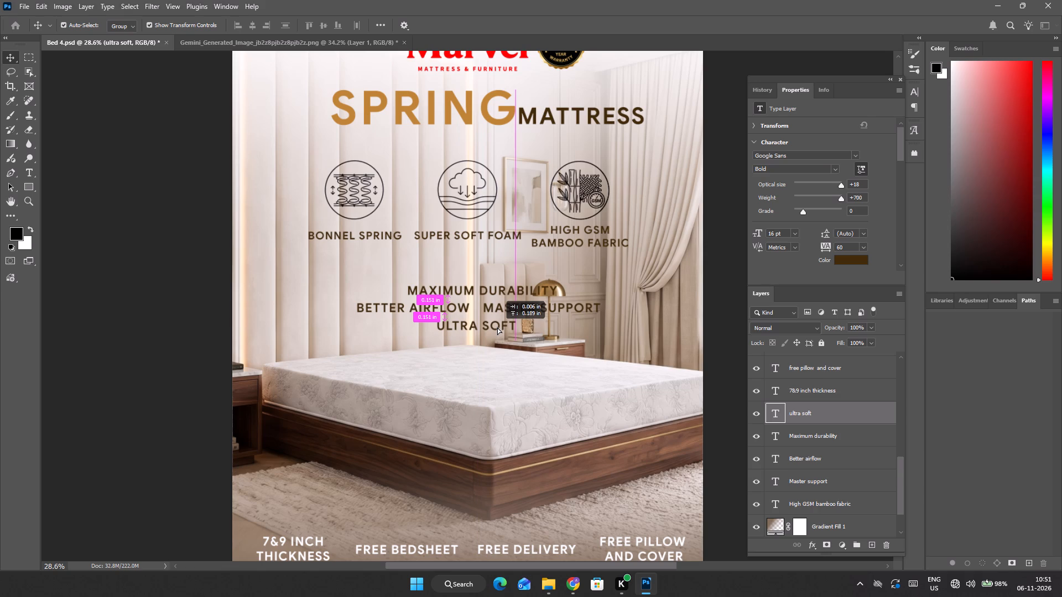
left_click_drag(497, 327, 496, 327)
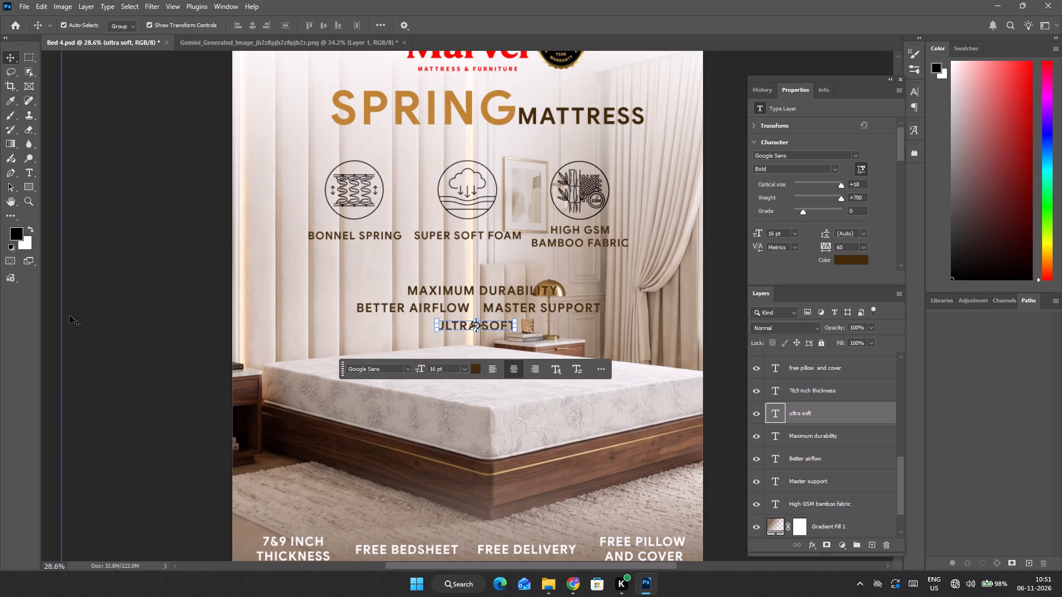
left_click(69, 316)
Nudge the MAXIMUM DURABILITY caption up by two small increments and deselect.
scroll(122, 374, "down", 4, "alt")
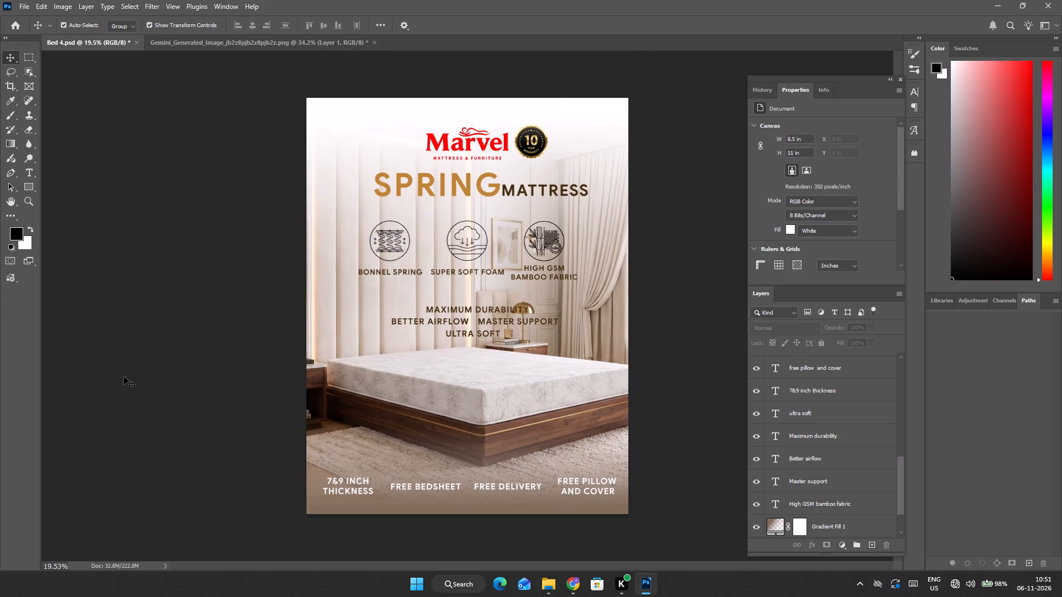
scroll(477, 336, "up", 7, "alt")
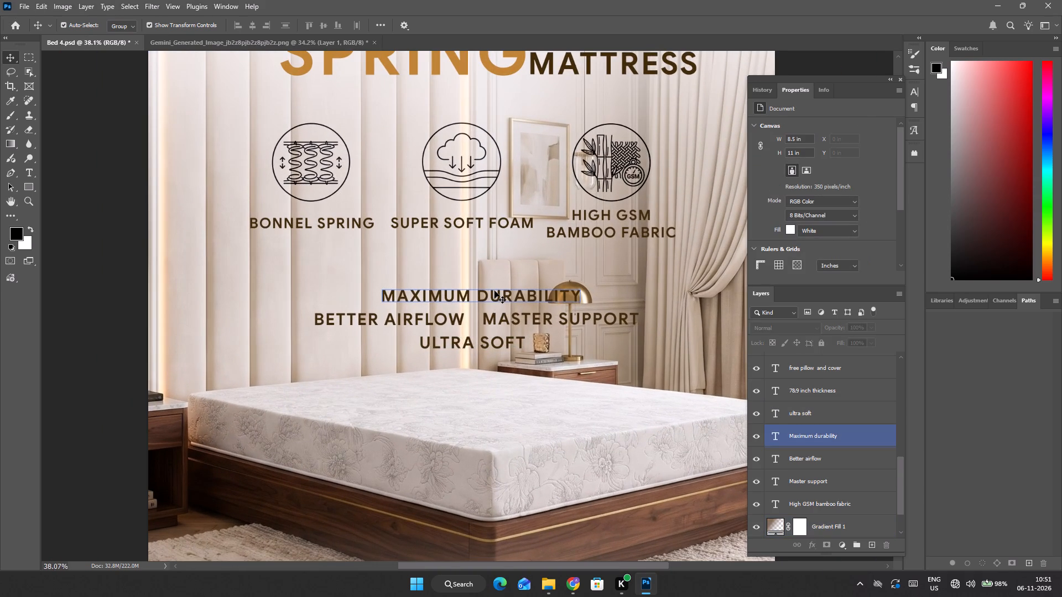
left_click(494, 291)
key("Up")
key("Up")
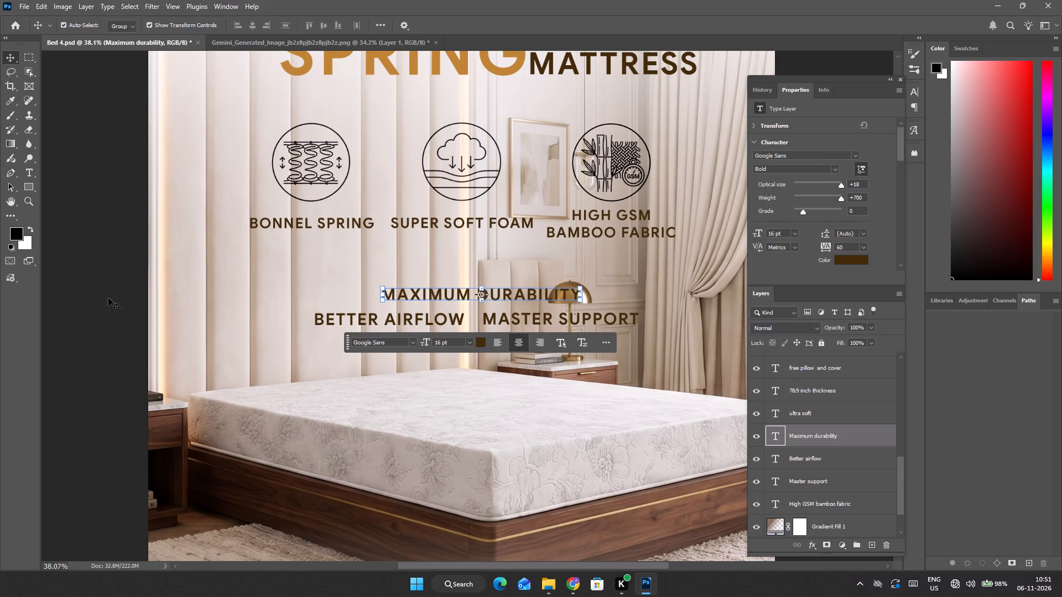
left_click(92, 304)
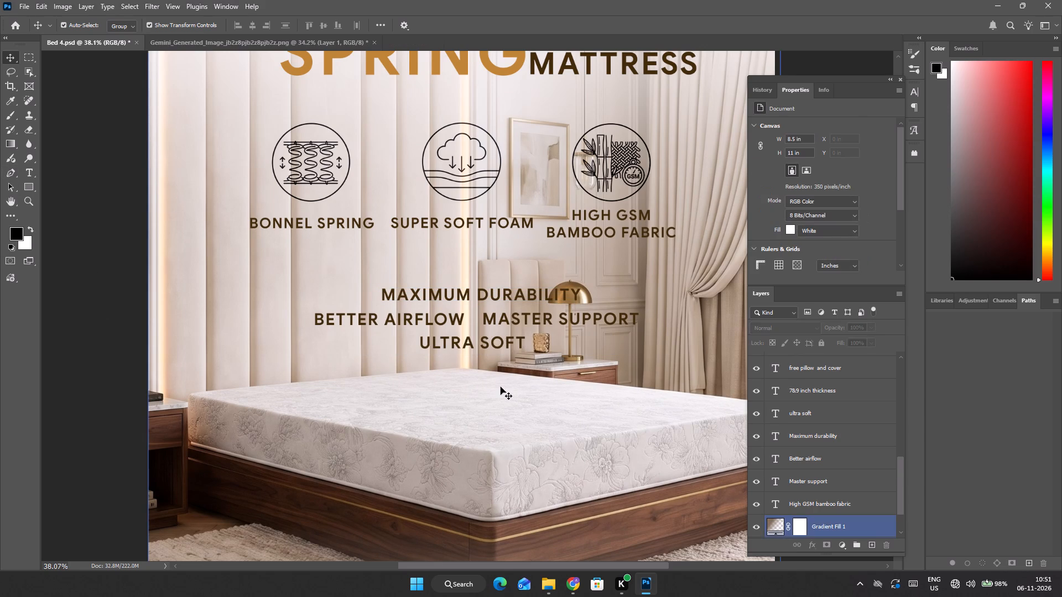
scroll(502, 386, "down", 7, "alt")
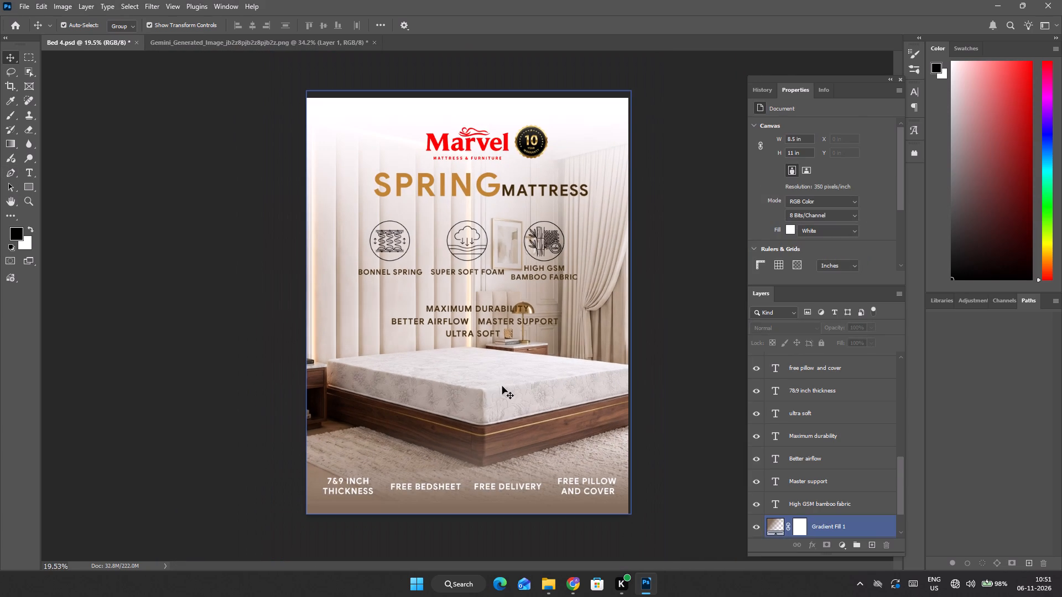
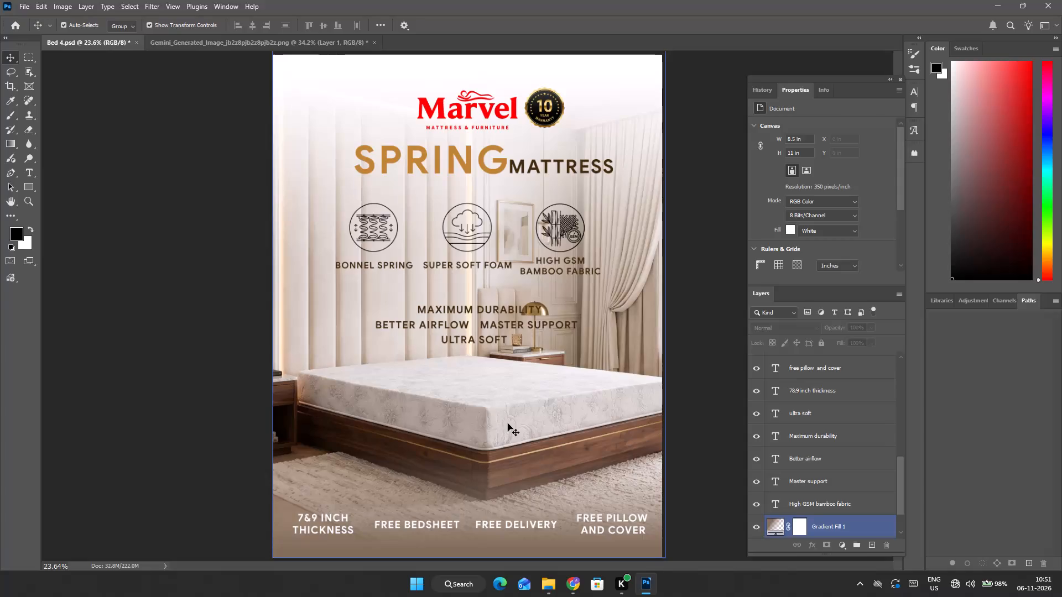
Open the Gemini_Generated_Image_e0wxiqe0wxiqe0wx icon sheet from the Downloads folder as a separate Photoshop document.
scroll(533, 475, "down", 1, "alt")
scroll(437, 465, "up", 3, "alt")
scroll(437, 465, "down", 4)
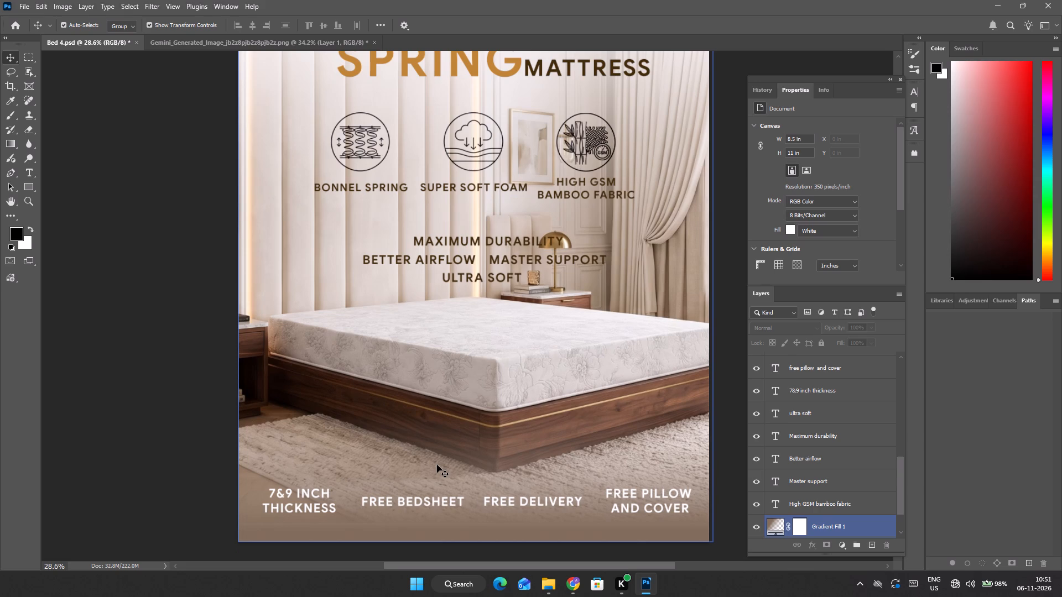
scroll(516, 413, "up", 1, "alt")
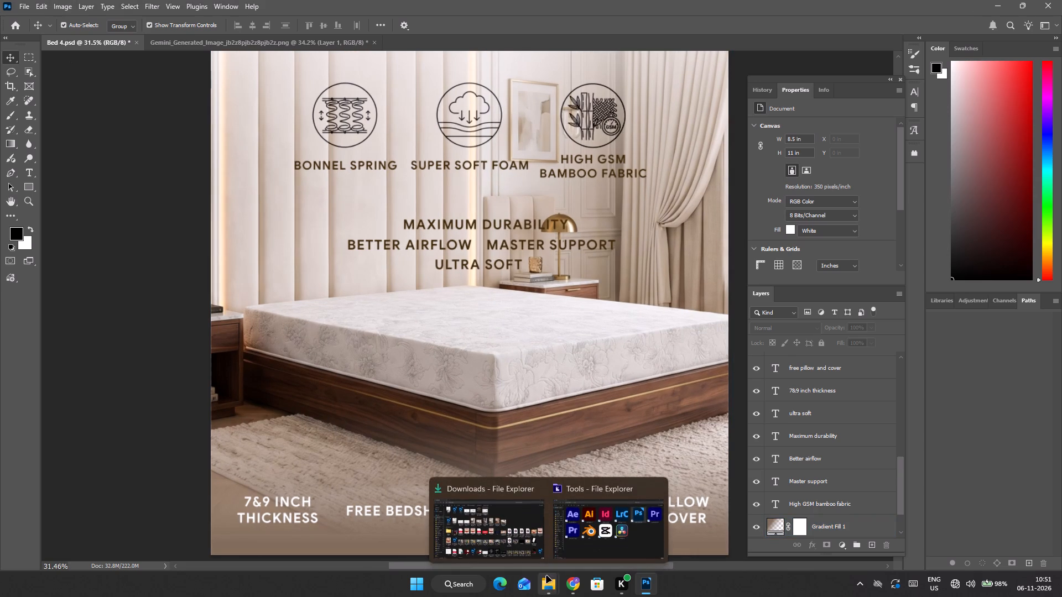
left_click(511, 547)
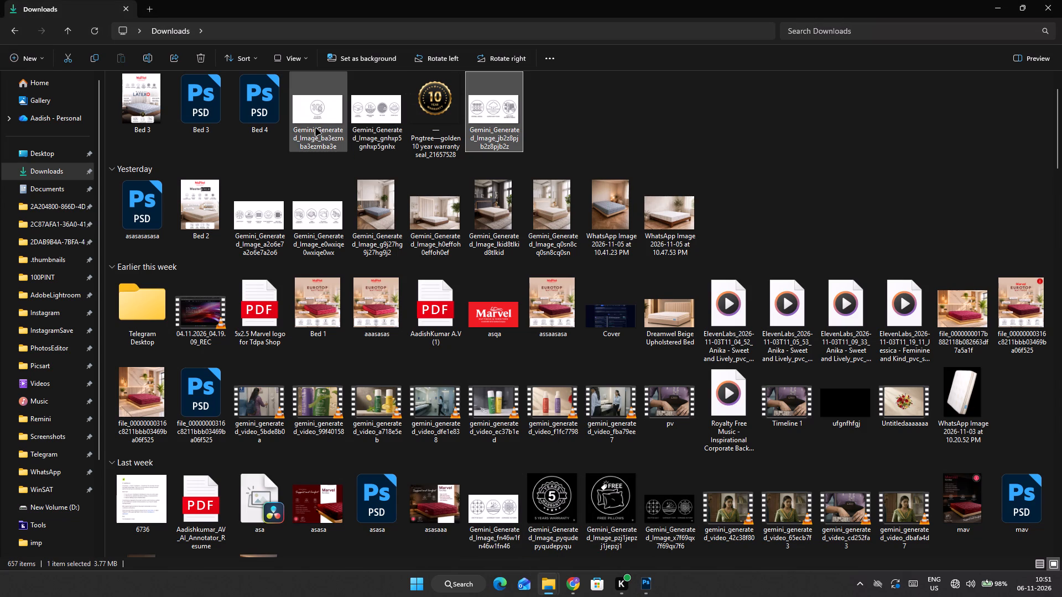
left_click(323, 220)
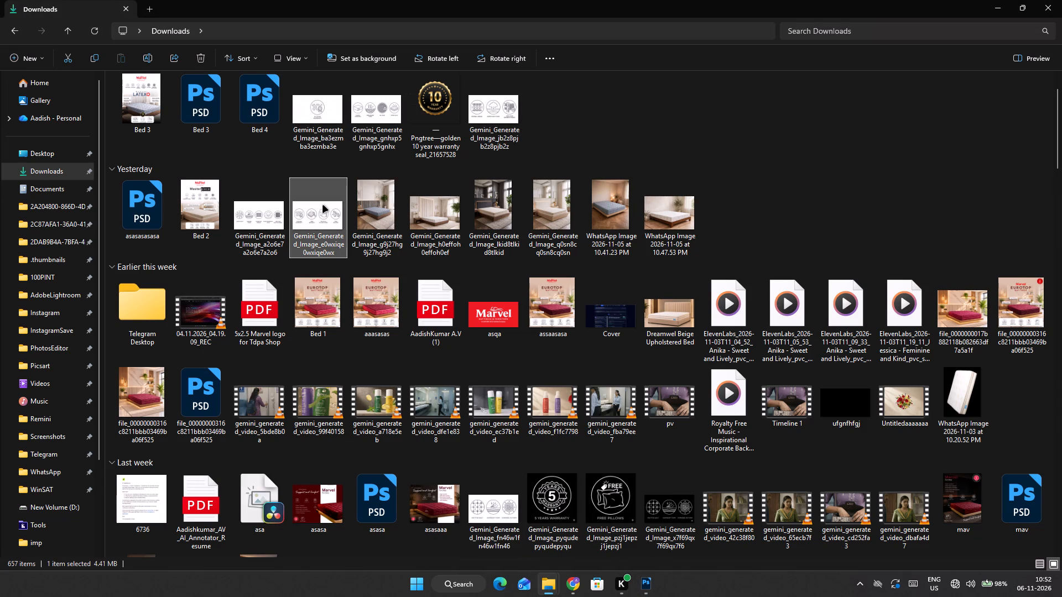
left_click_drag(316, 206, 607, 462)
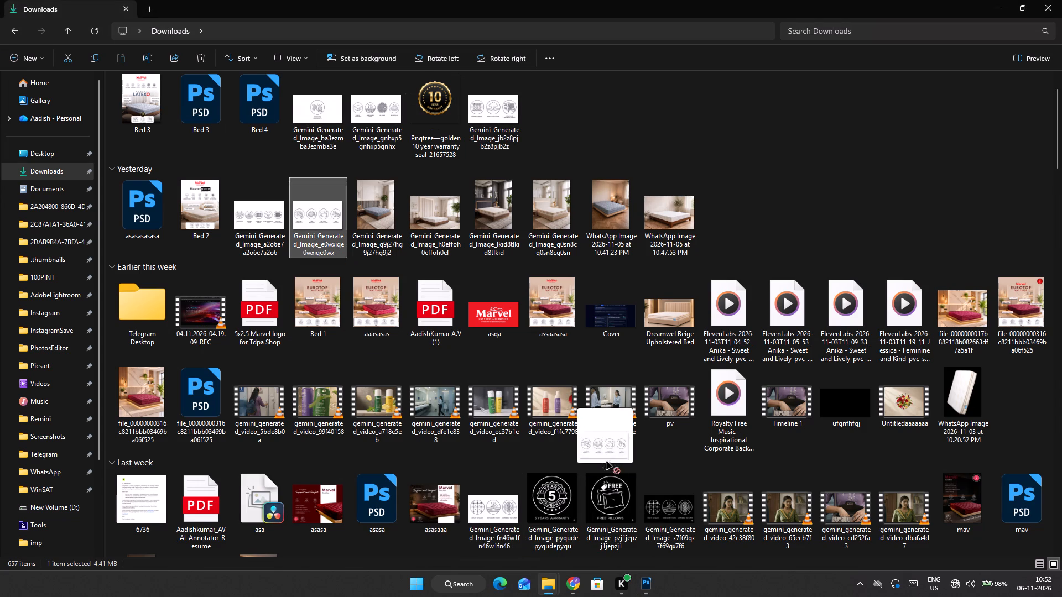
left_click_drag(607, 462, 425, 34)
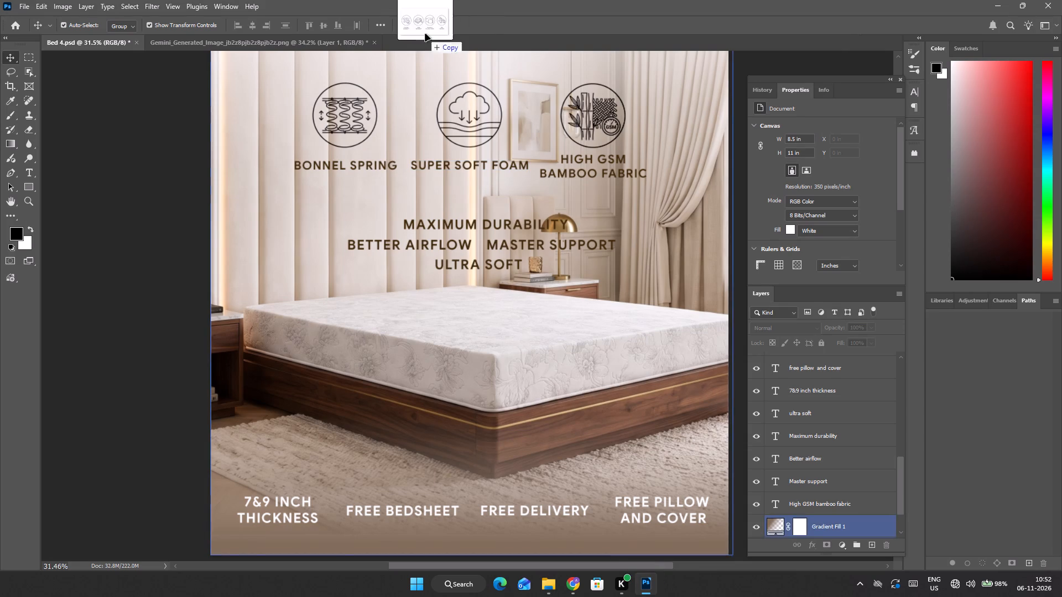
left_click_drag(425, 34, 426, 39)
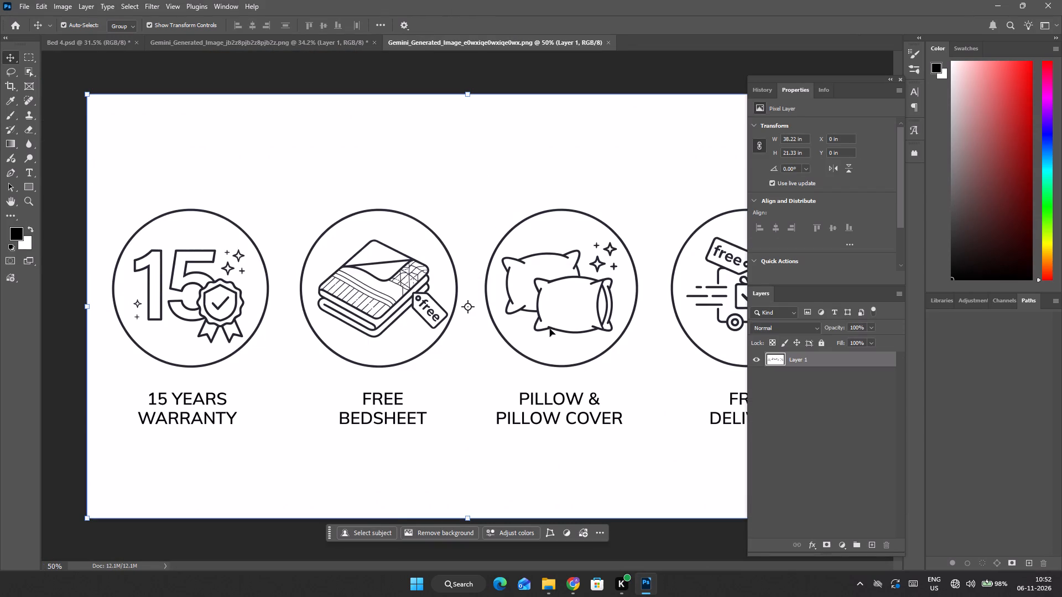
Select the free bedsheet icon with a rectangular marquee, without its caption, and copy it into the Bed 4 poster.
scroll(550, 330, "down", 4, "alt")
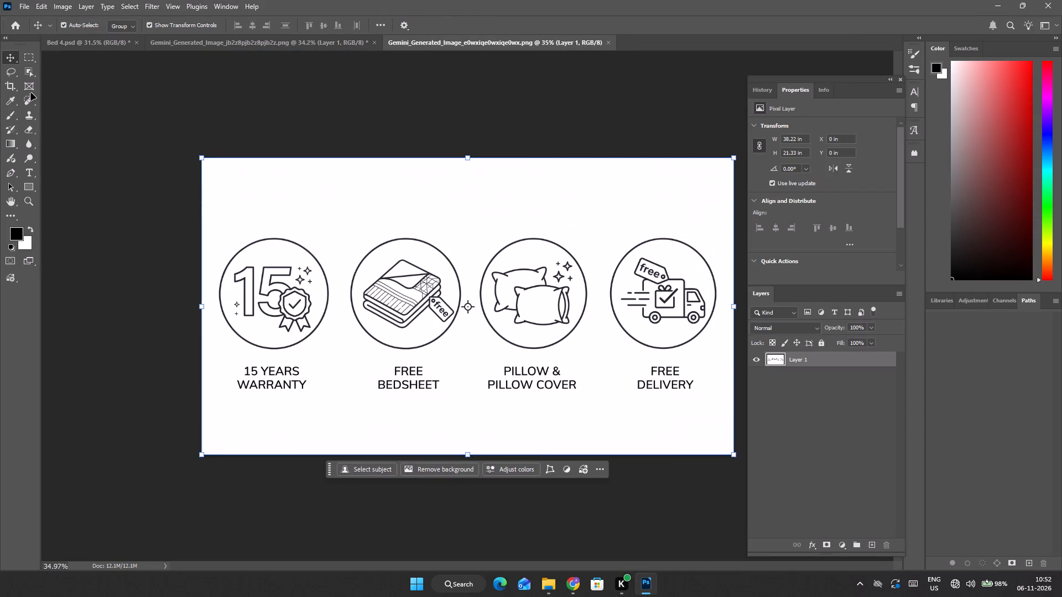
left_click(27, 56)
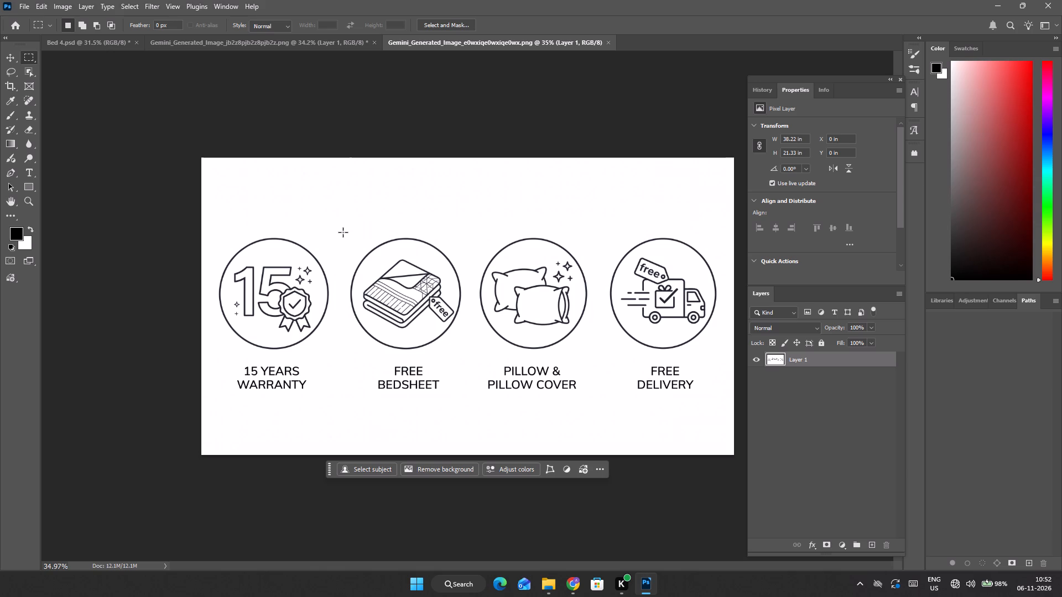
left_click_drag(343, 232, 468, 355)
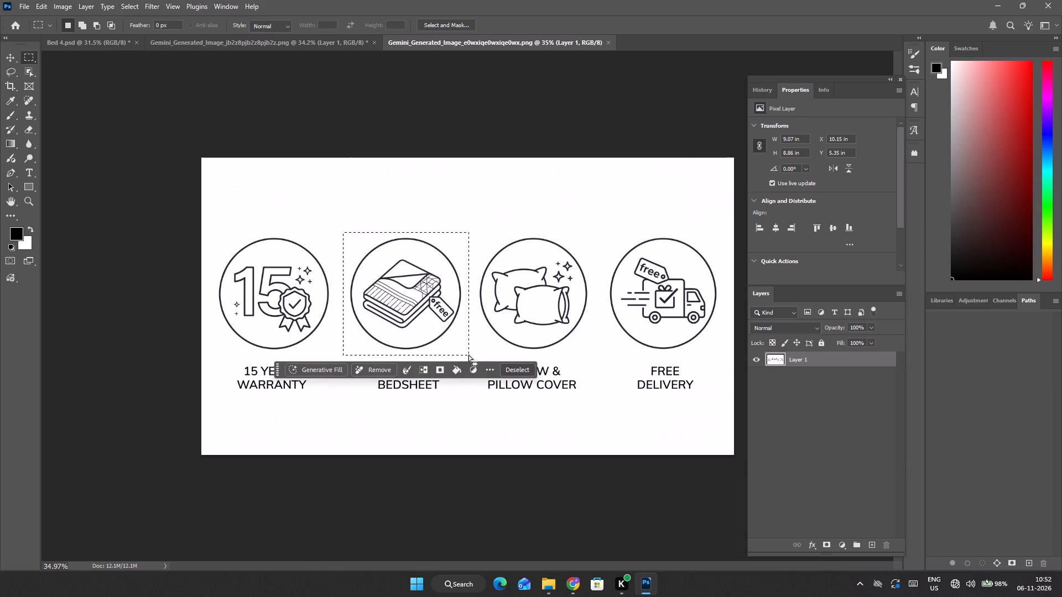
key("v")
left_click_drag(442, 303, 95, 77)
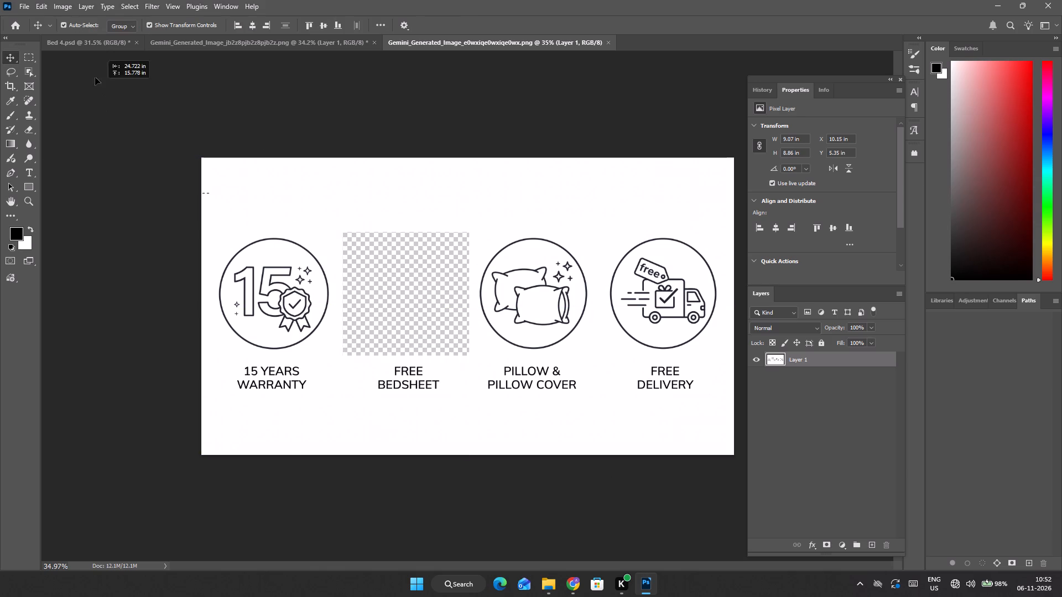
left_click_drag(95, 77, 445, 456)
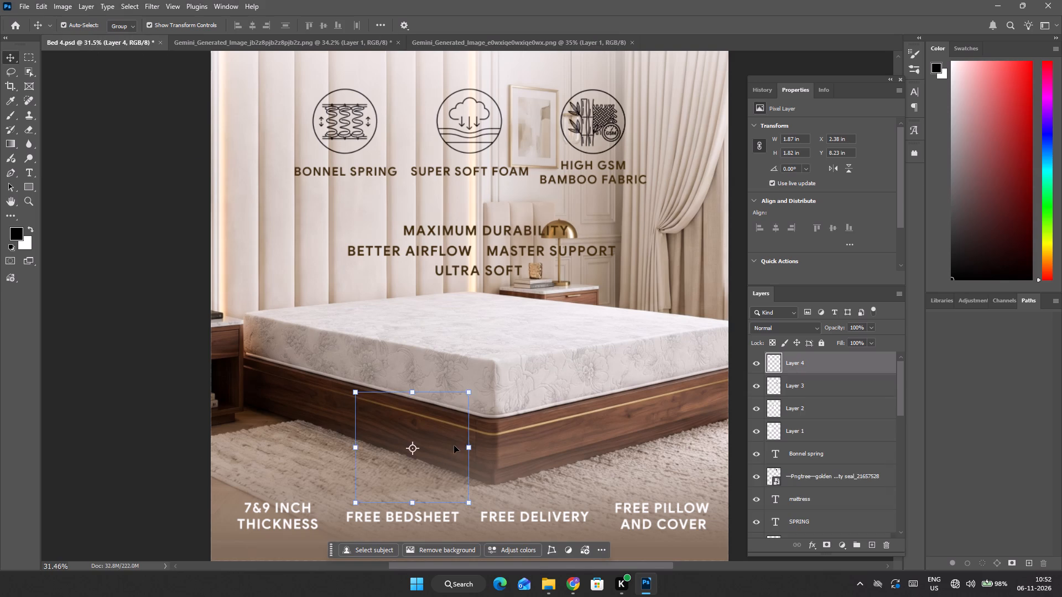
Scale the bedsheet icon to about 1.29 by 1.26 in and place it centred just above the FREE BEDSHEET caption.
left_click_drag(471, 390, 419, 435)
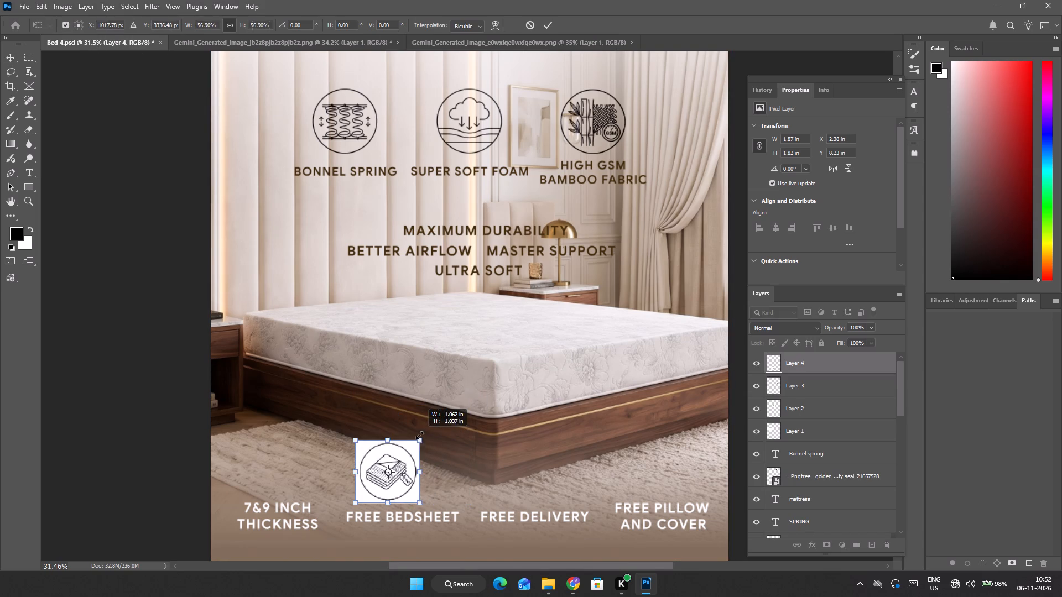
left_click_drag(419, 435, 456, 445)
left_click_drag(402, 479, 410, 482)
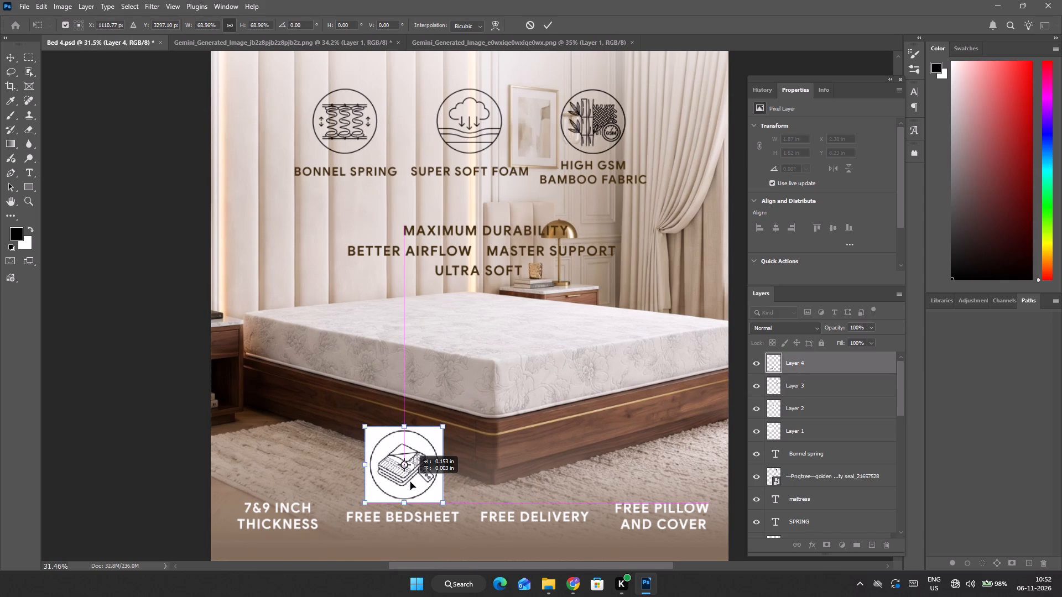
left_click_drag(410, 482, 405, 485)
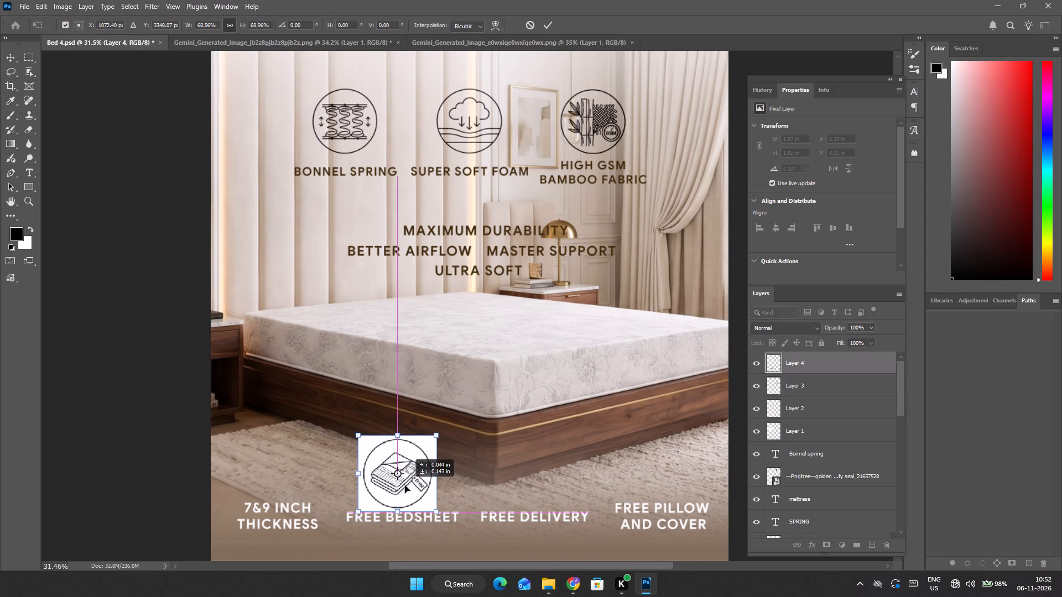
left_click_drag(405, 485, 411, 486)
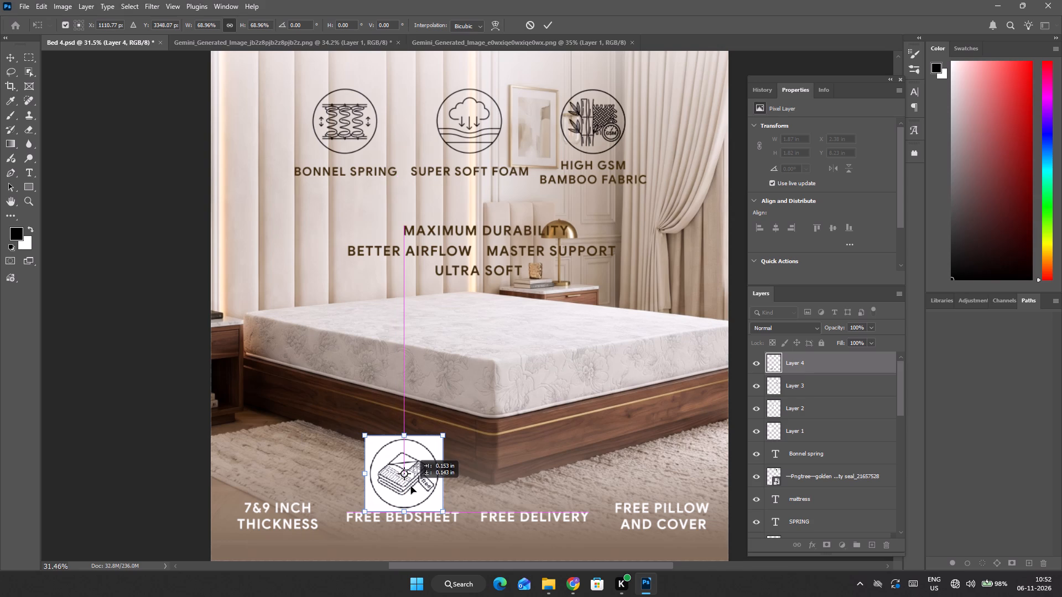
left_click_drag(411, 486, 412, 481)
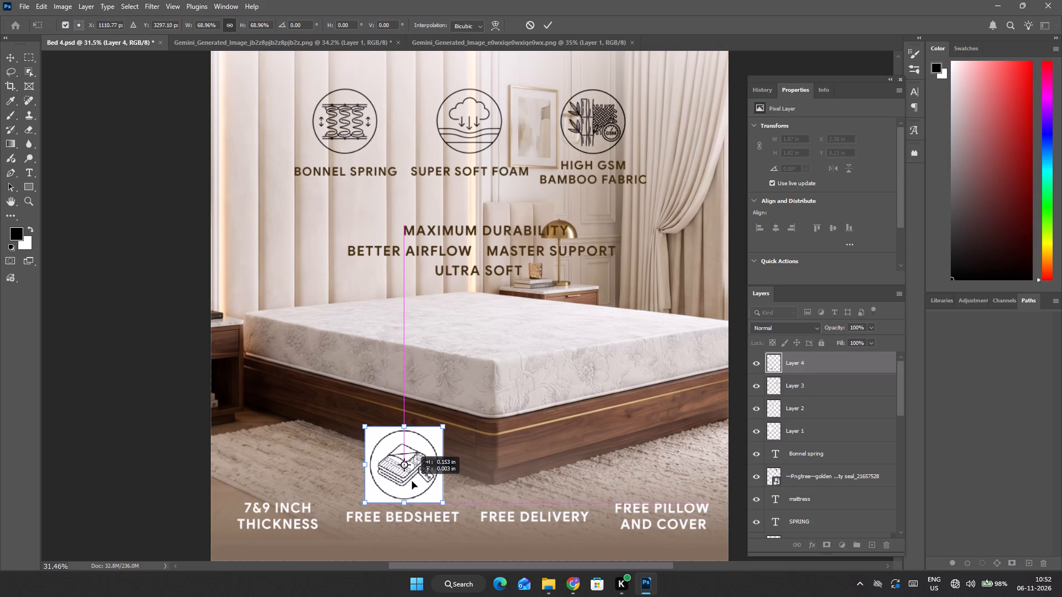
left_click_drag(412, 481, 413, 485)
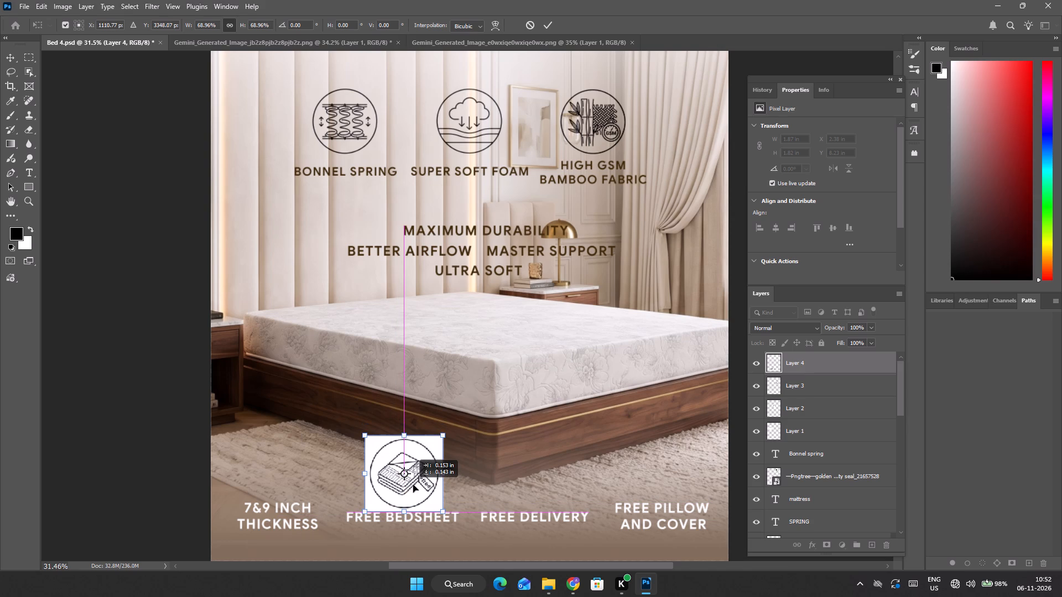
left_click_drag(413, 485, 409, 484)
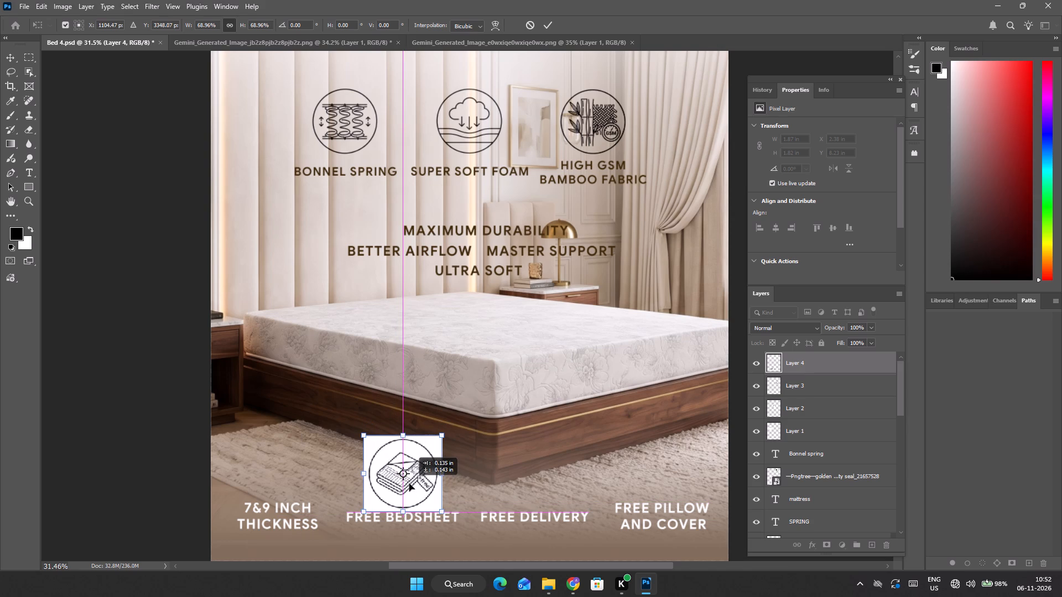
left_click_drag(409, 484, 412, 484)
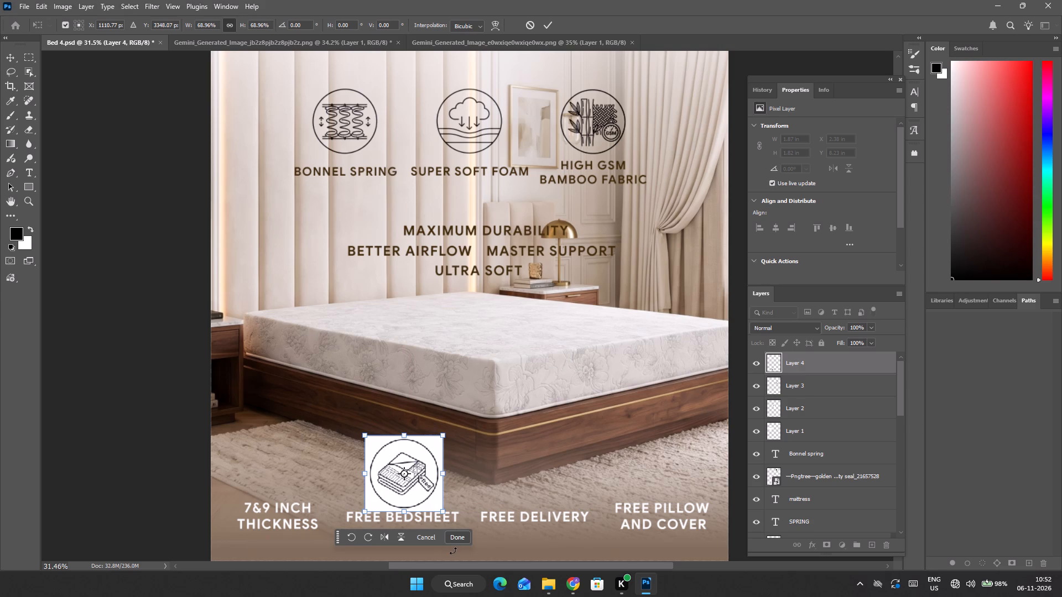
left_click(456, 533)
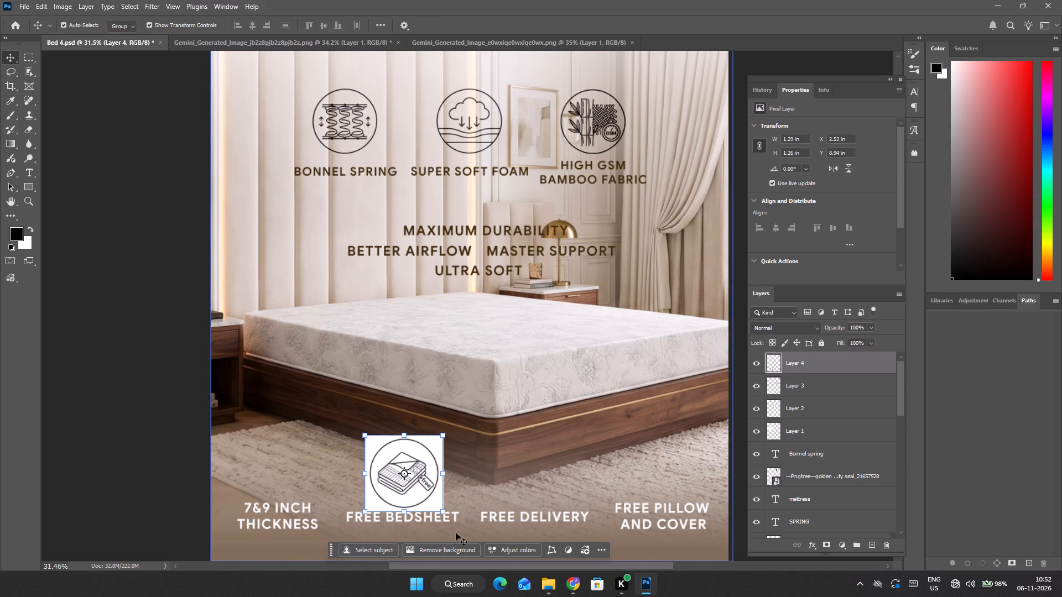
Nudge the bedsheet icon slightly up and left, to about X 2.52 in and Y 8.89 in.
key("Up")
key("Down")
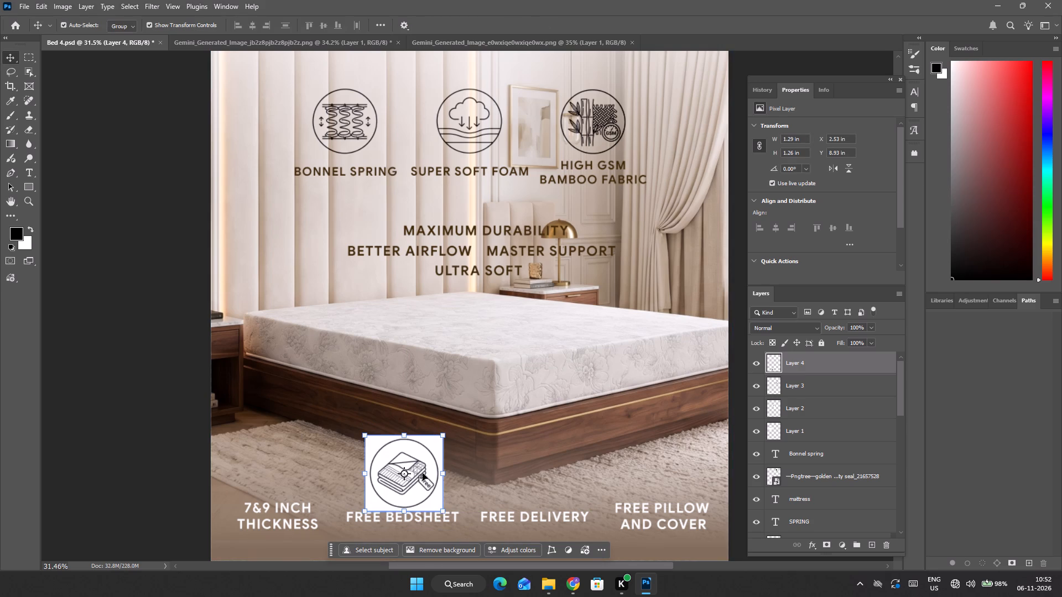
key("Up")
key("Up")
key("Left")
key("Left")
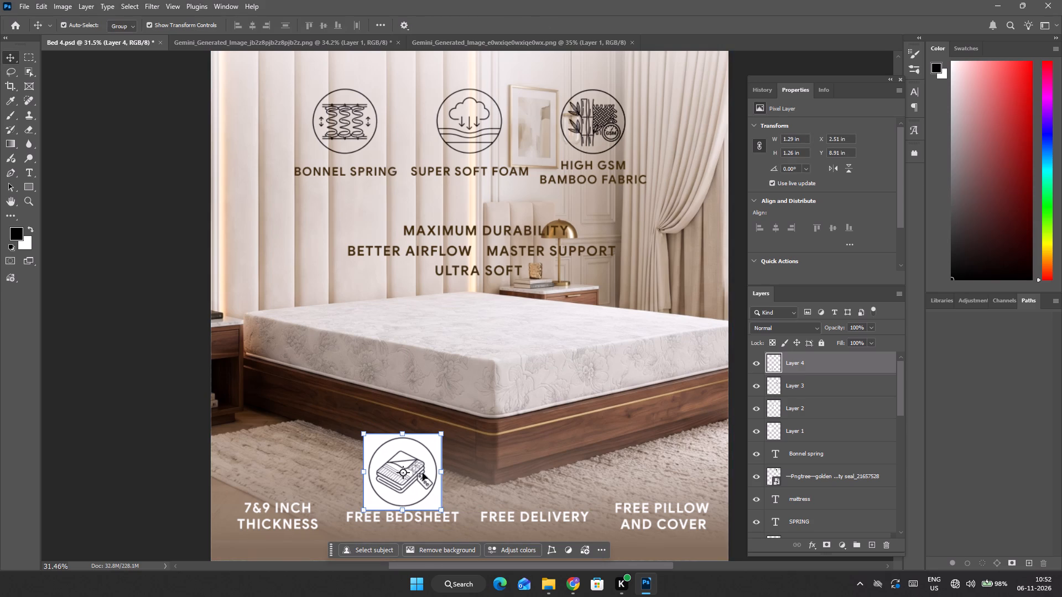
key("Right")
key("Up")
key("Up")
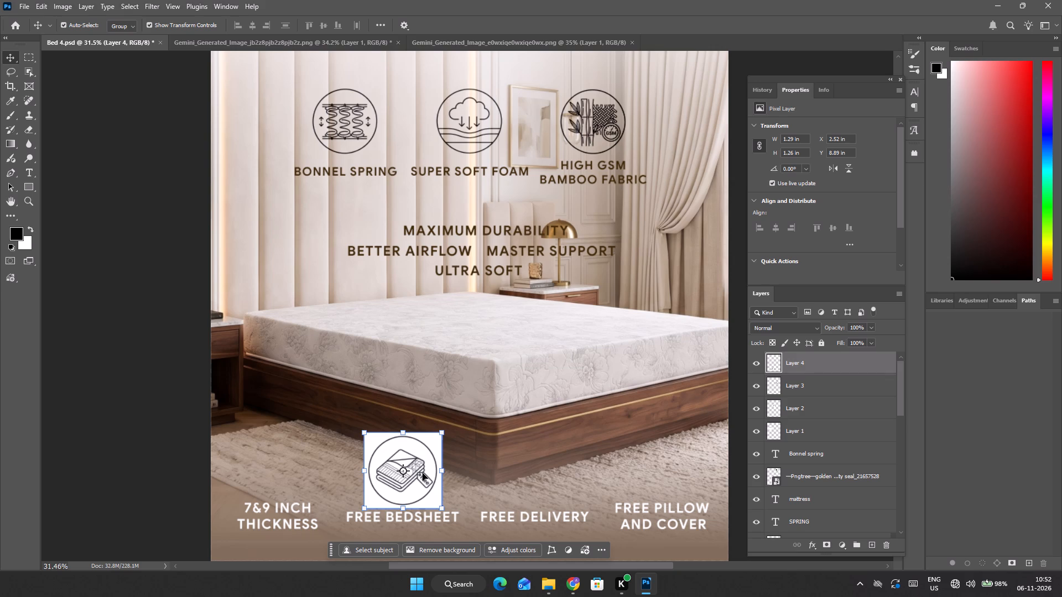
Shift the same marquee across the icon sheet to frame the pillow icon, and copy that icon into the Bed 4 poster.
left_click(486, 40)
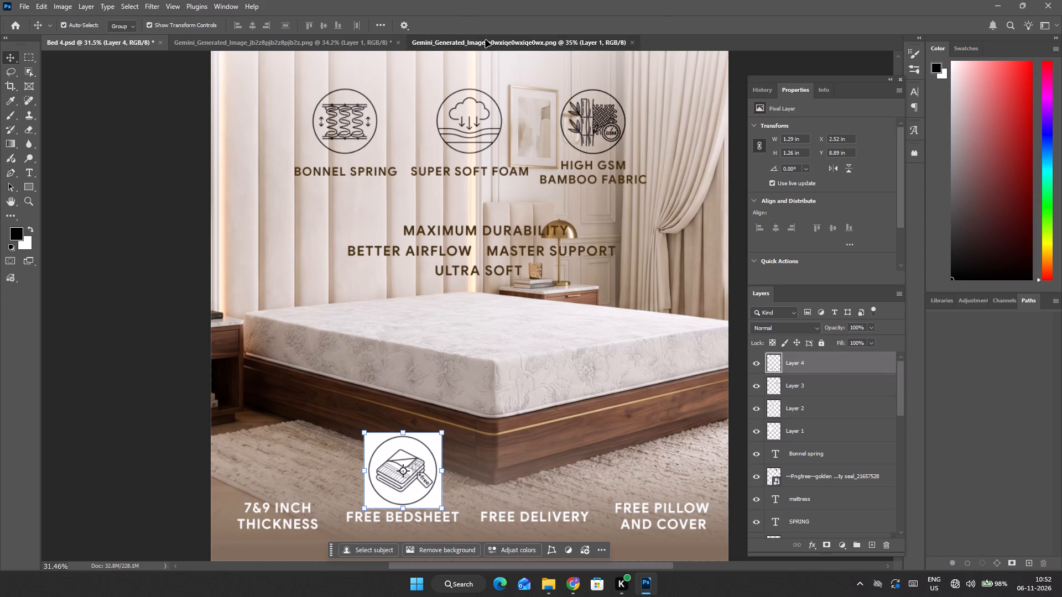
key("m")
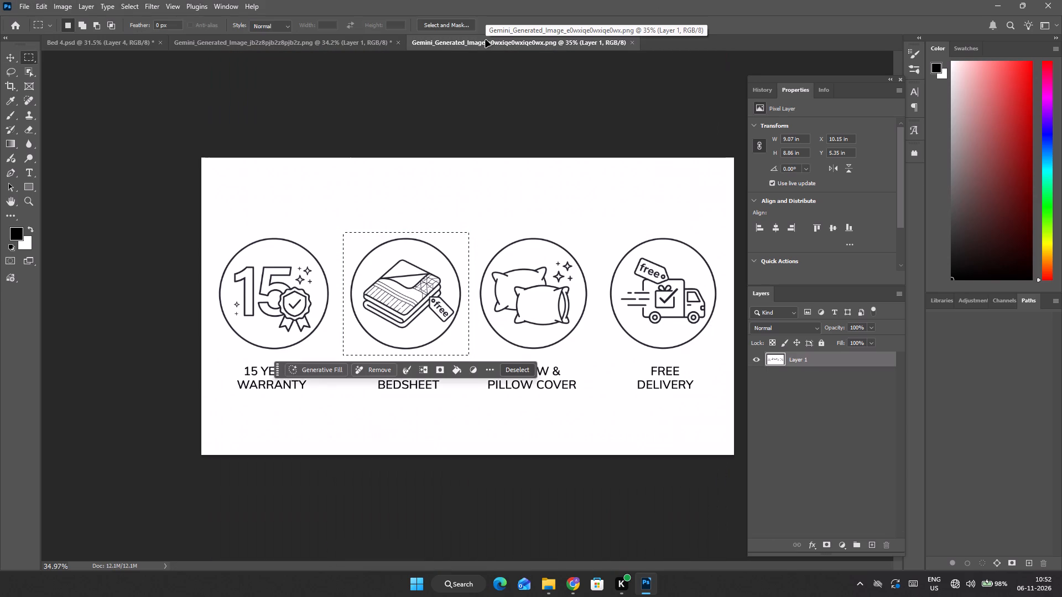
key("shift+Right")
key("shift+Right")
key("shift+Right")
key("shift+Right")
key("shift+Right")
key("shift+Right")
key("shift+Right")
key("shift+Right")
key("shift+Right")
key("shift+Right")
key("shift+Right")
key("shift+Right")
key("shift+Right")
key("shift+Right")
key("shift+Right")
key("shift+Right")
key("shift+Right")
key("shift+Right")
key("shift+Right")
key("shift+Right")
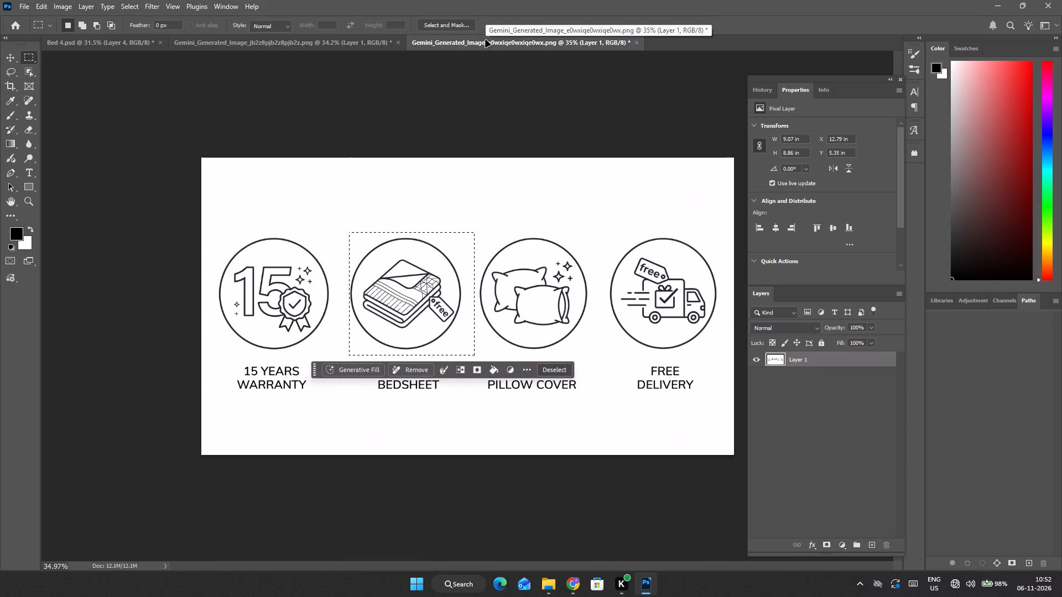
key("shift+Right")
key("shift+Right")
key("shift+Right")
key("shift+Right")
key("shift+Right")
key("shift+Right")
key("shift+Right")
key("shift+Right")
key("shift+Right")
key("shift+Right")
key("shift+Right")
key("shift+Right")
key("shift+Right")
key("shift+Right")
key("shift+Right")
key("shift+Right")
key("shift+Right")
key("shift+Right")
key("shift+Right")
key("shift+Right")
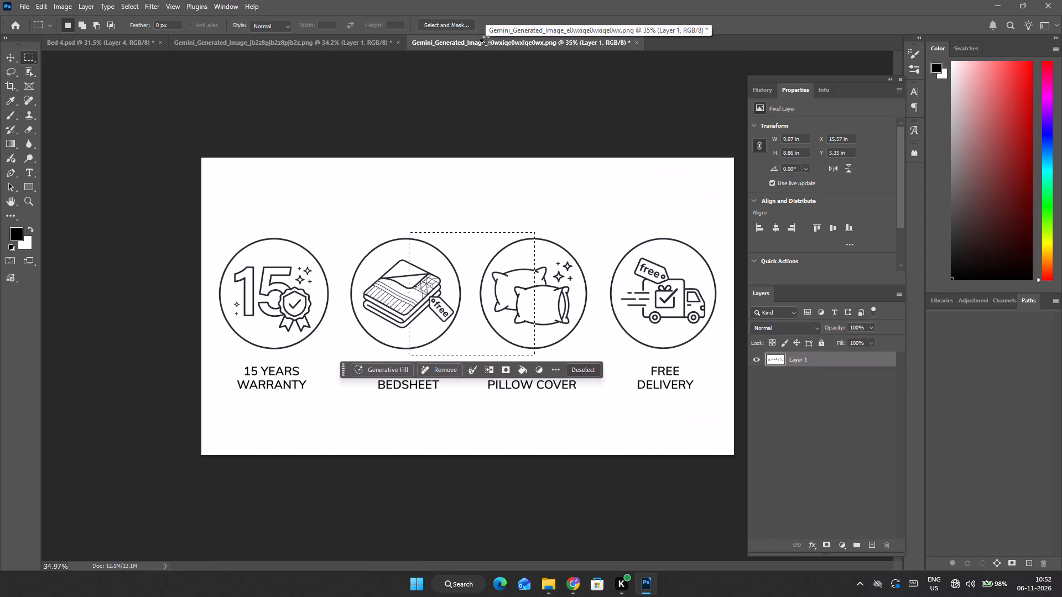
key("shift+Right")
key("shift+Right")
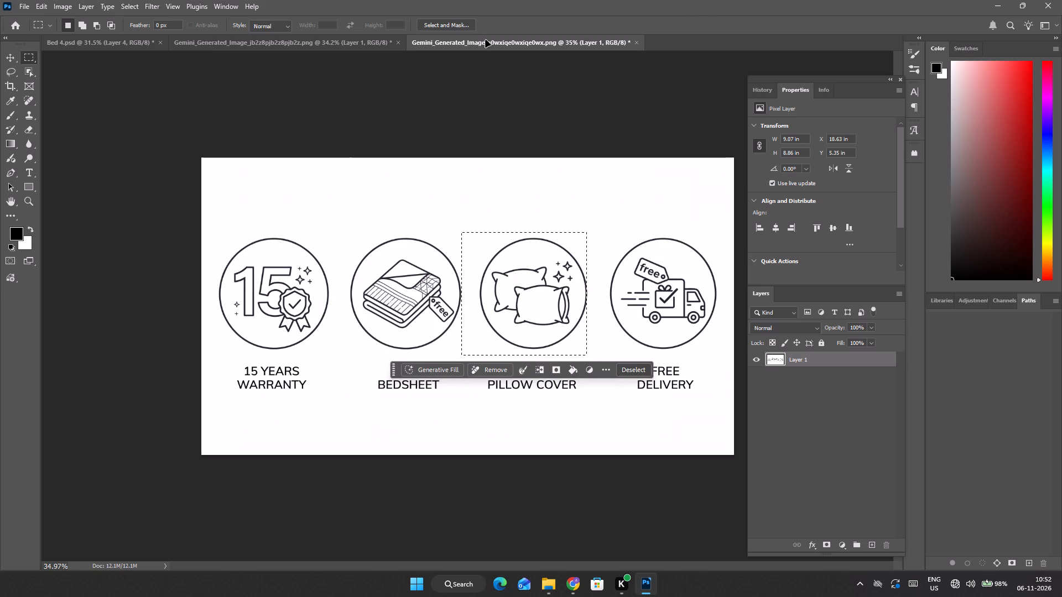
key("shift+Right")
key("shift+Right")
key("shift+Right")
key("shift+Right")
key("shift+Right")
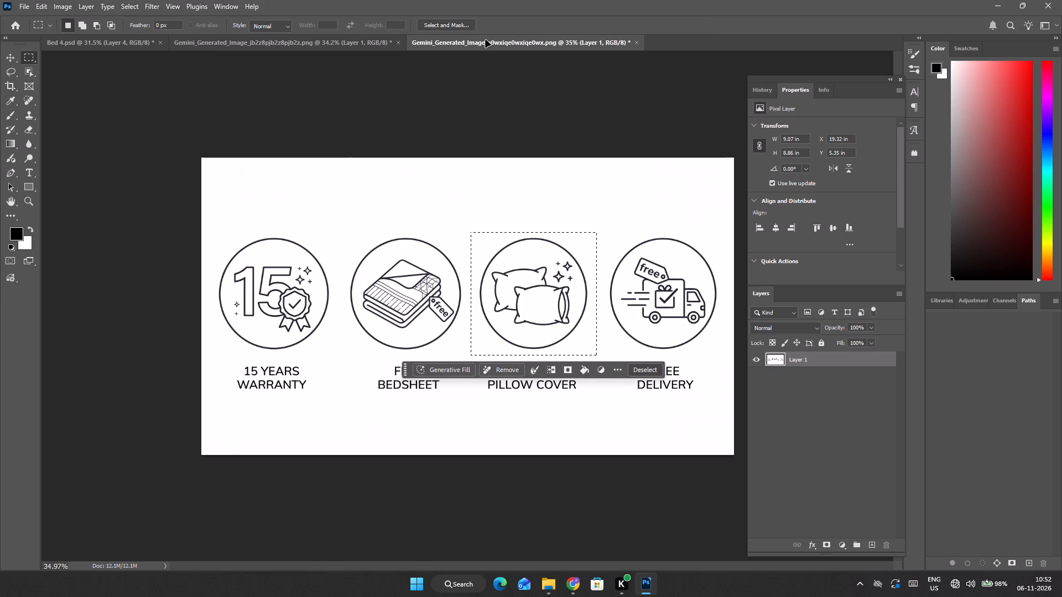
key("v")
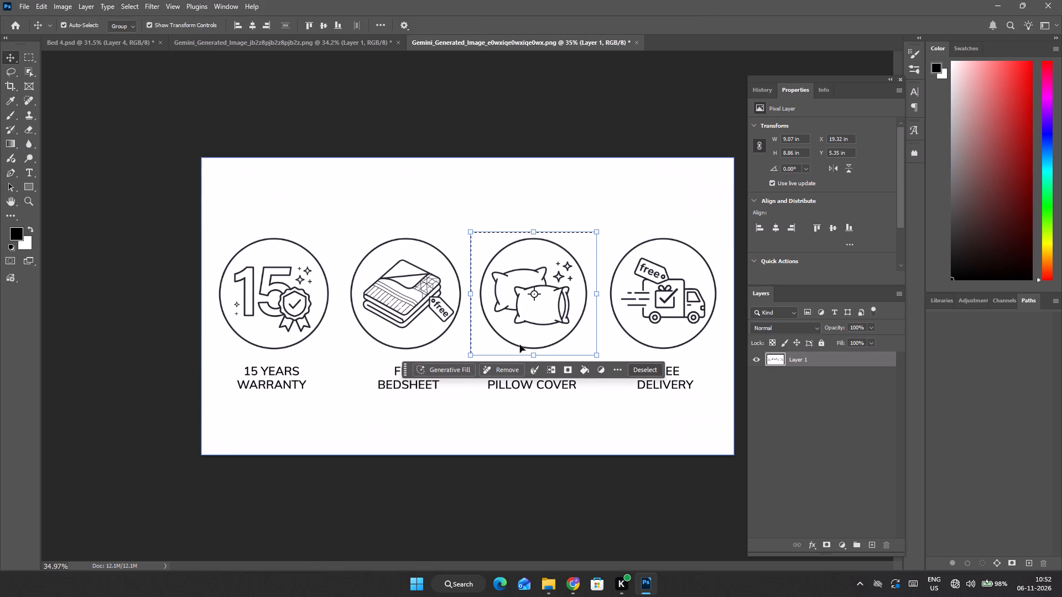
left_click_drag(525, 326, 118, 41)
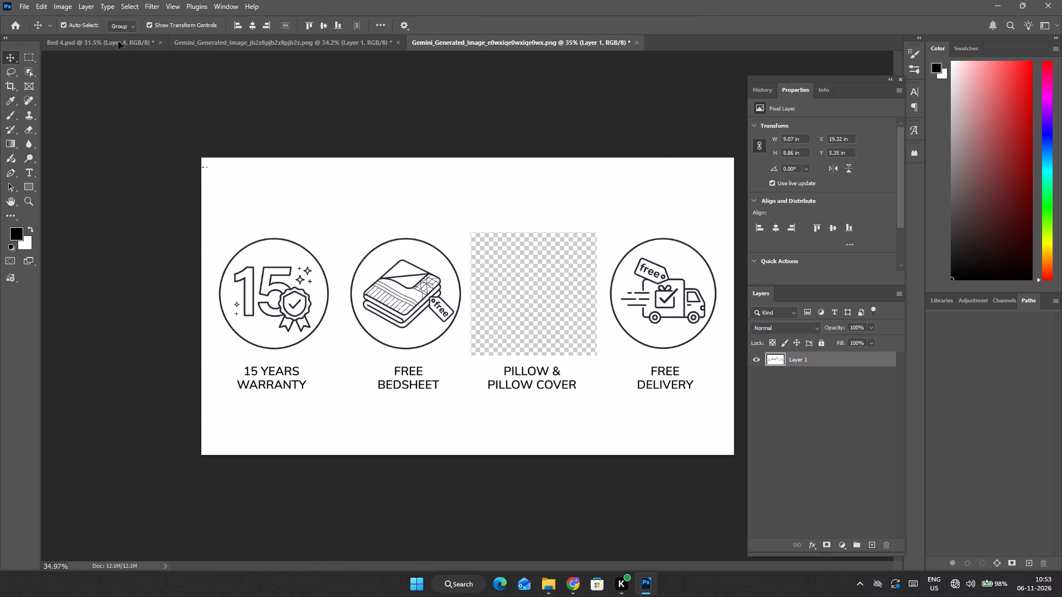
left_click_drag(118, 41, 477, 405)
Scale the pillow icon to about 1.27 by 1.24 in and place it over the FREE PILLOW AND COVER caption, level with the bedsheet icon.
left_click_drag(503, 364, 471, 465)
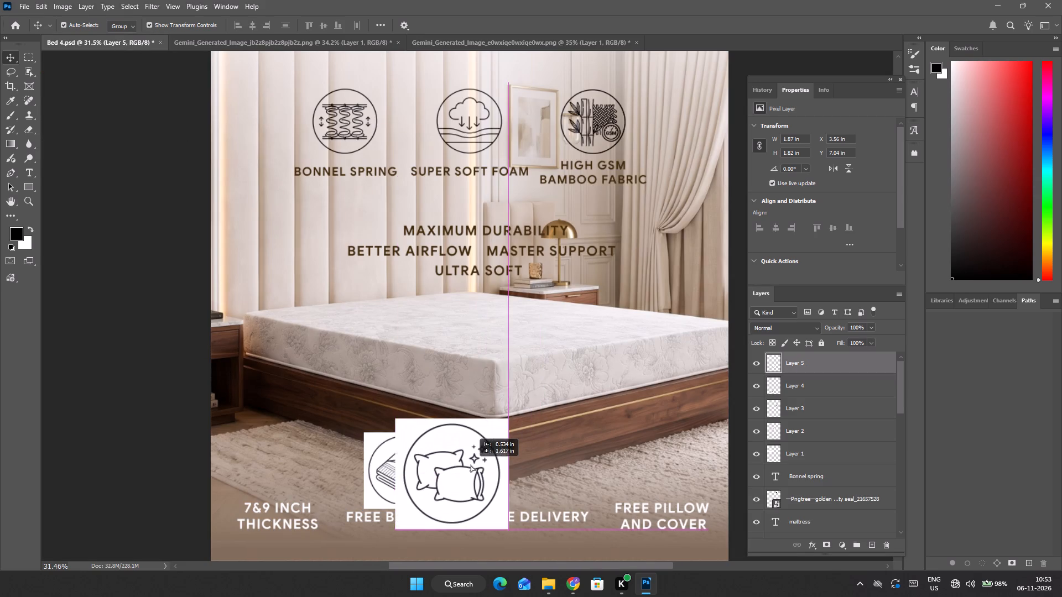
left_click_drag(471, 465, 440, 478)
left_click(458, 503)
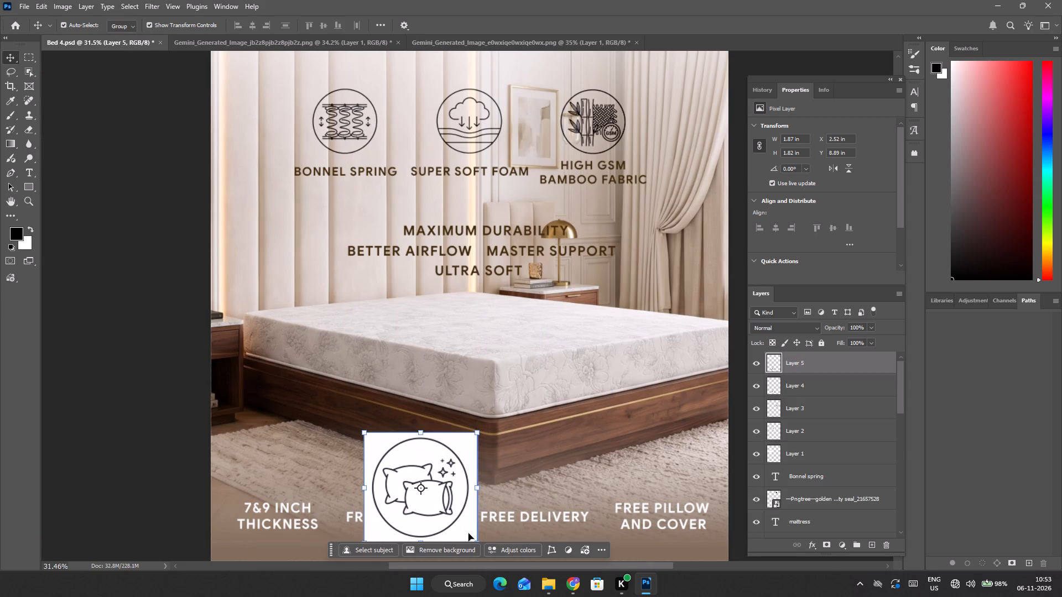
left_click_drag(478, 541, 455, 504)
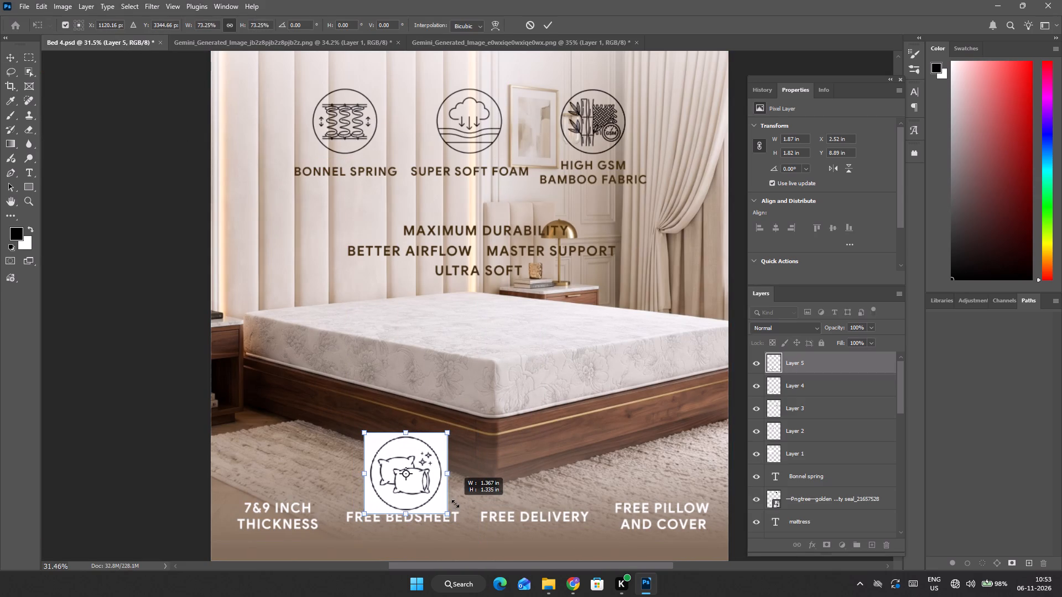
left_click_drag(455, 504, 445, 498)
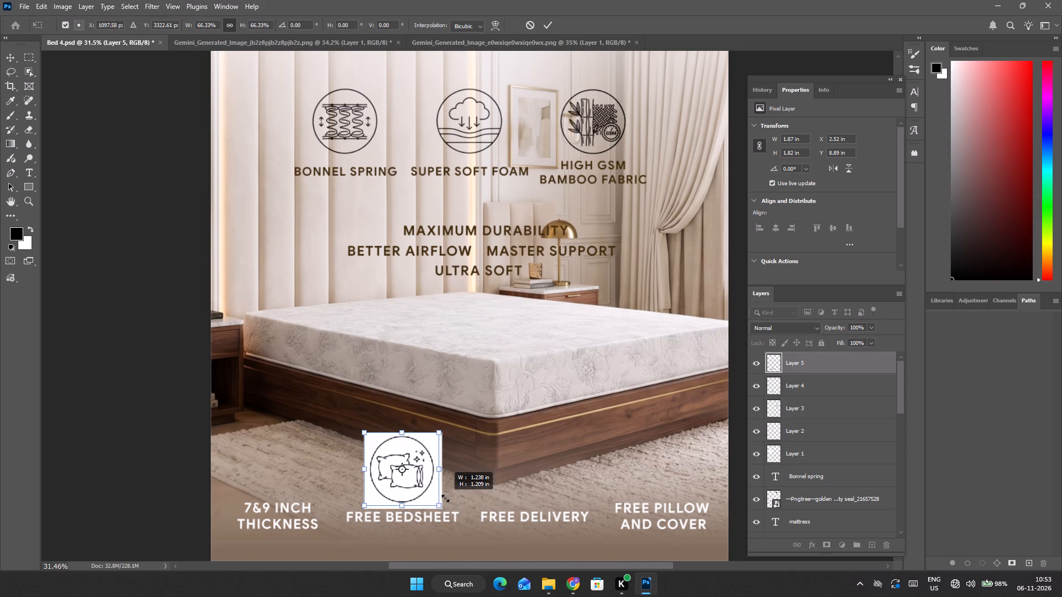
left_click_drag(445, 498, 448, 499)
left_click(462, 532)
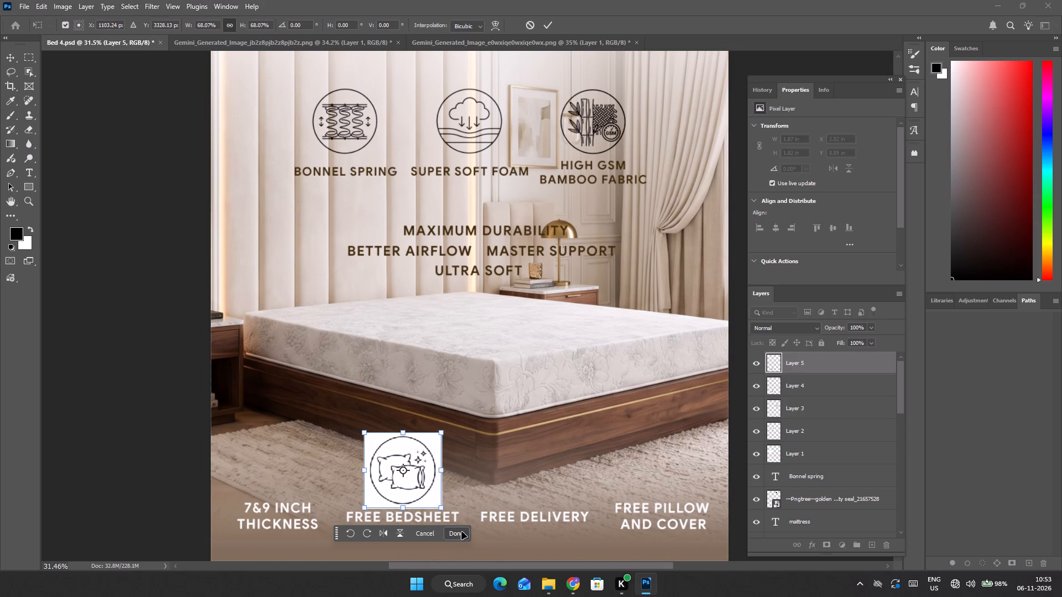
left_click_drag(426, 479, 545, 479, "shift")
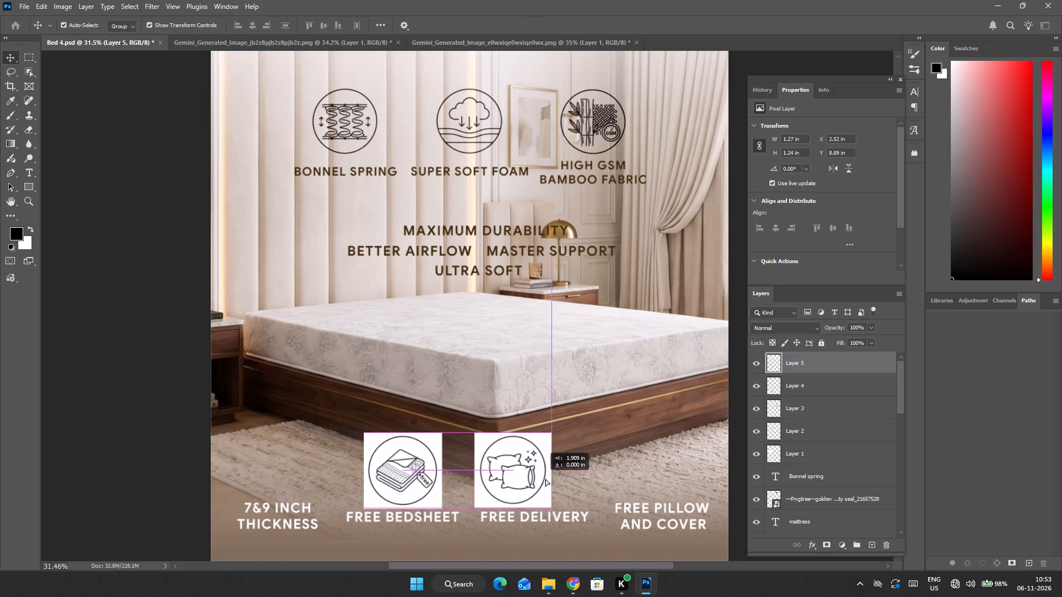
left_click_drag(545, 479, 686, 480, "shift")
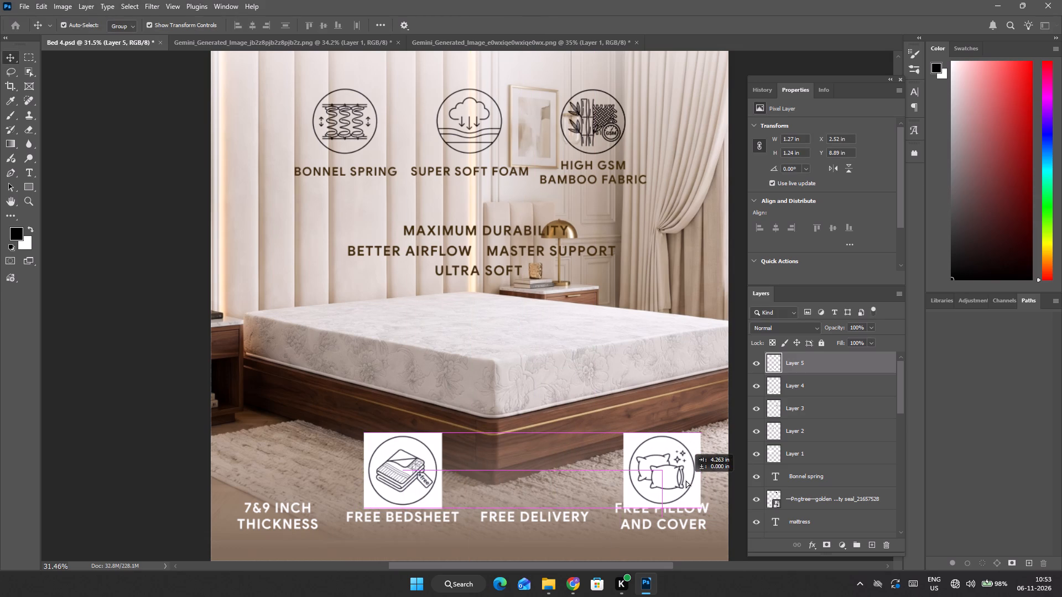
left_click_drag(686, 480, 691, 480, "shift")
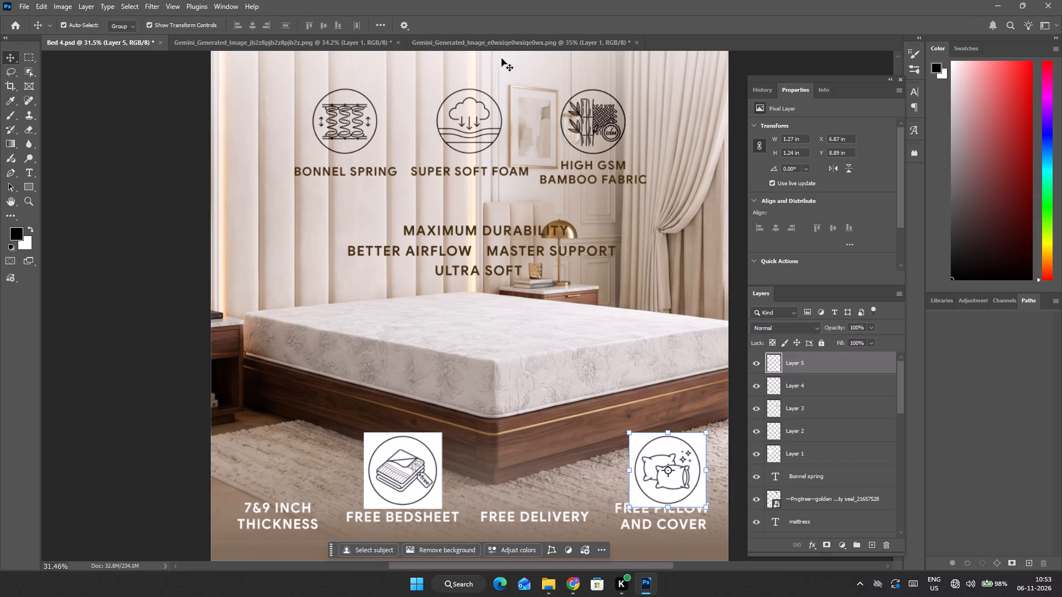
Shift the same marquee across the icon sheet to frame the free delivery truck icon, and copy that icon into the Bed 4 poster.
left_click(502, 44)
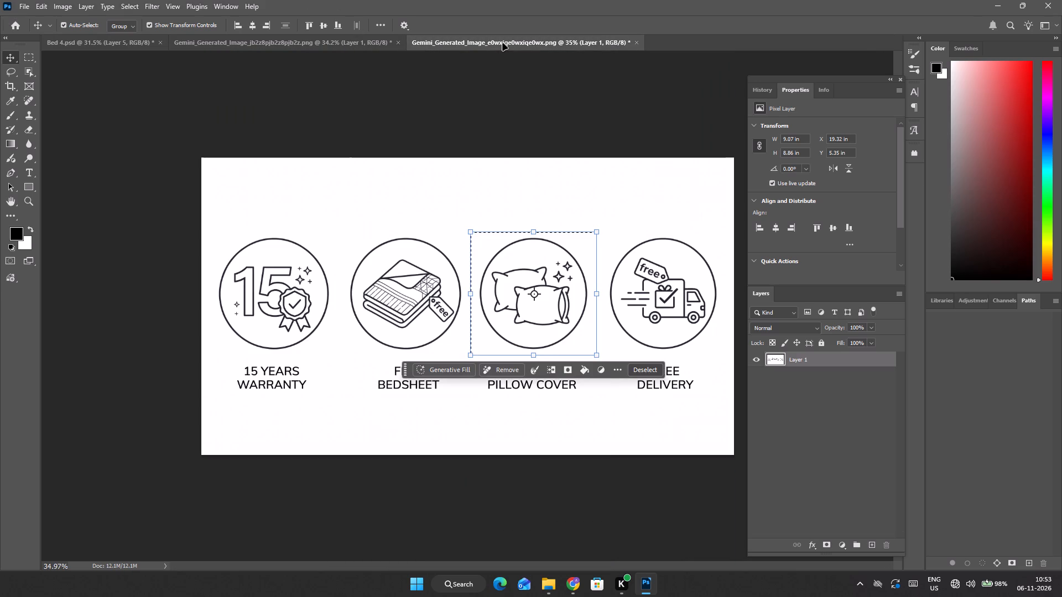
key("m")
key("shift+Right")
key("shift+Right")
key("shift+Right")
key("shift+Right")
key("shift+Right")
key("shift+Right")
key("shift+Right")
key("shift+Right")
key("shift+Right")
key("shift+Right")
key("shift+Right")
key("shift+Right")
key("shift+Right")
key("shift+Right")
key("shift+Right")
key("shift+Right")
key("shift+Right")
key("shift+Right")
key("shift+Right")
key("shift+Right")
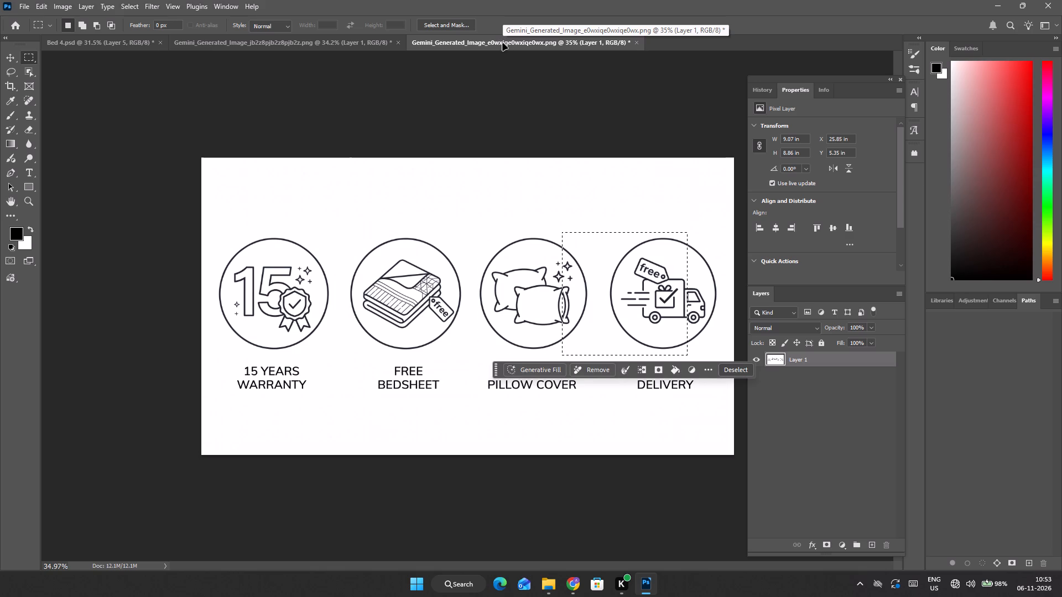
key("shift+Right")
key("shift+Right")
key("shift+Right")
key("shift+Right")
key("shift+Right")
key("shift+Right")
key("shift+Right")
key("shift+Right")
key("shift+Right")
key("shift+Right")
key("shift+Right")
key("shift+Right")
key("shift+Right")
key("shift+Right")
key("shift+Right")
key("shift+Right")
key("shift+Right")
key("shift+Right")
key("shift+Right")
key("shift+Right")
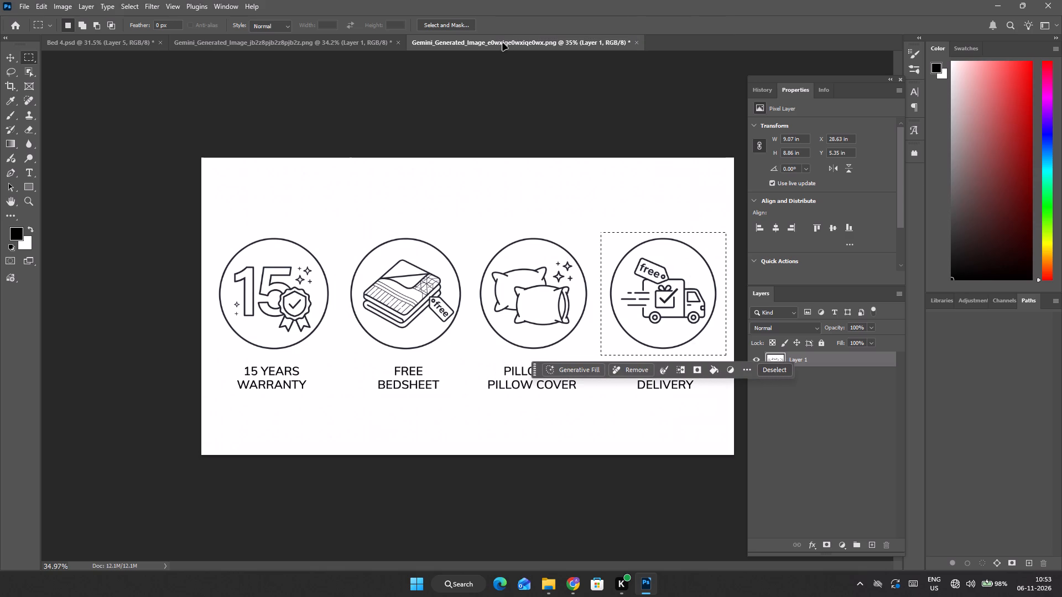
key("Left")
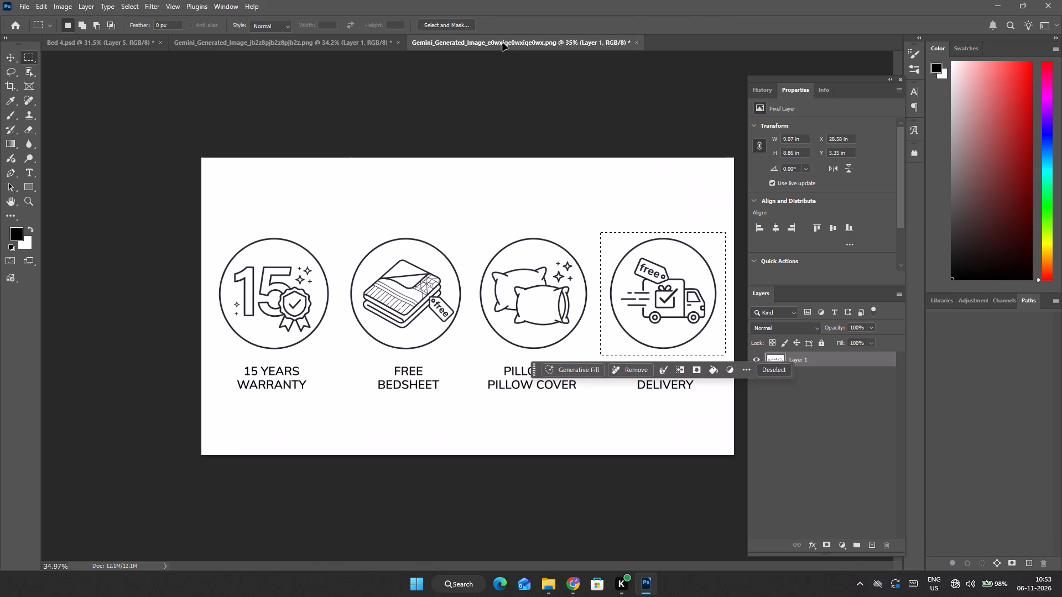
key("v")
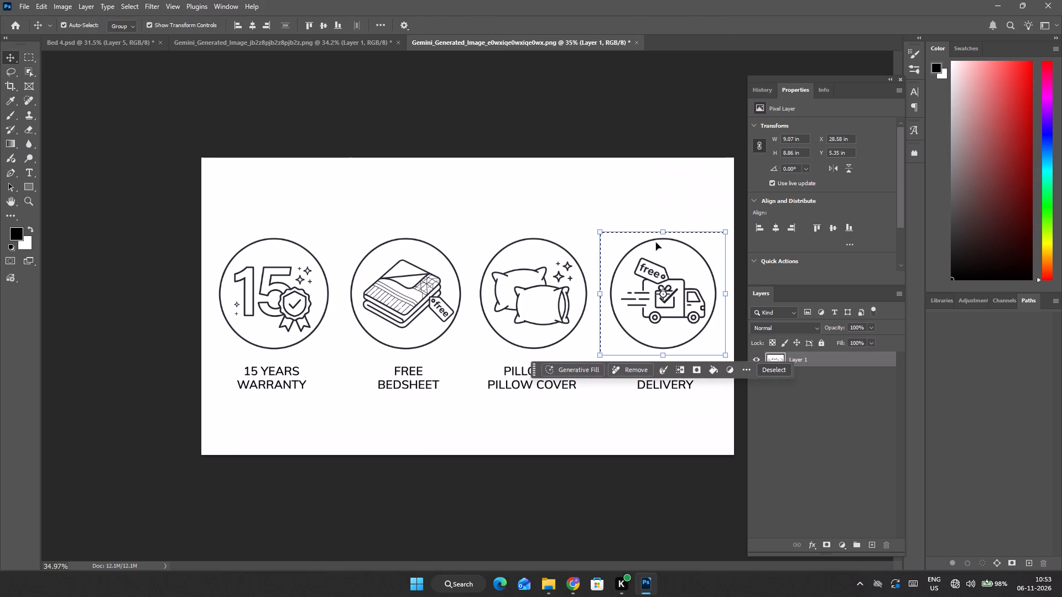
left_click_drag(666, 317, 124, 44)
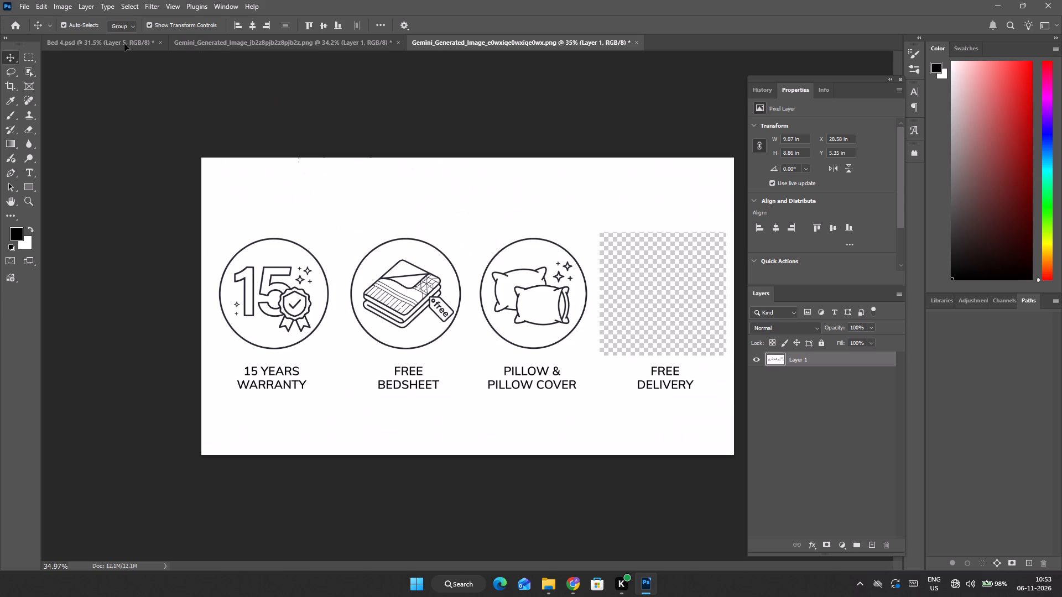
left_click_drag(124, 44, 509, 415)
Place the delivery icon over the bedsheet icon with their upper-left corners matched, at about X 2.52 in and Y 8.89 in.
left_click_drag(524, 398, 460, 473)
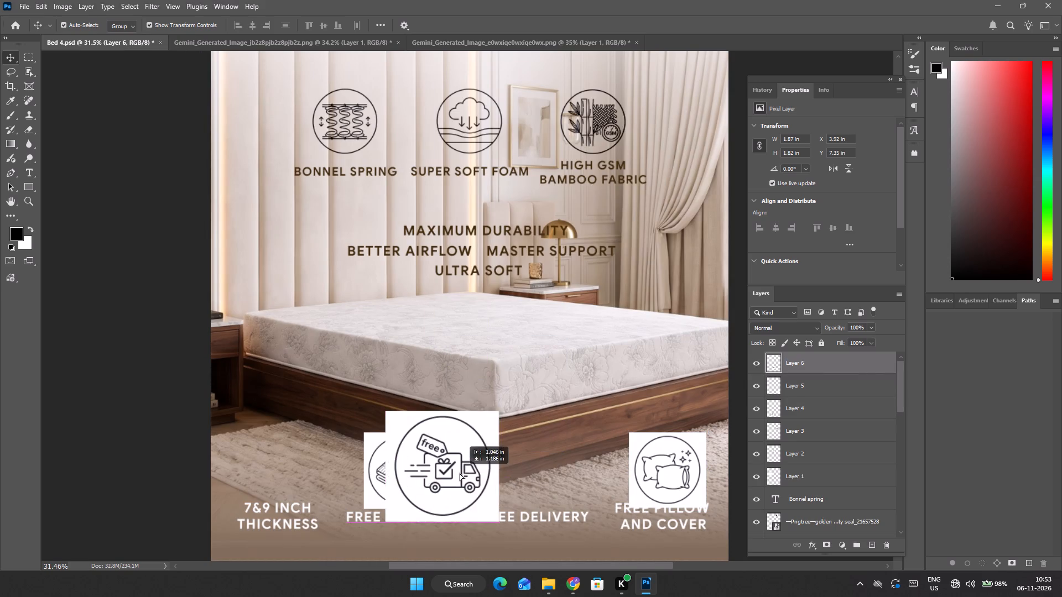
left_click_drag(460, 473, 440, 493)
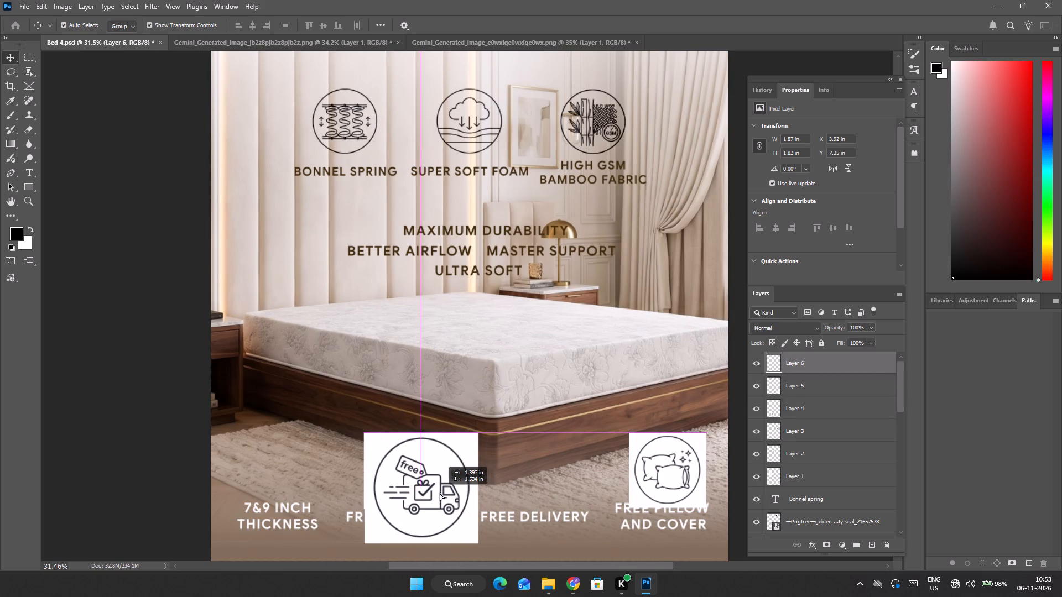
left_click_drag(440, 493, 441, 493)
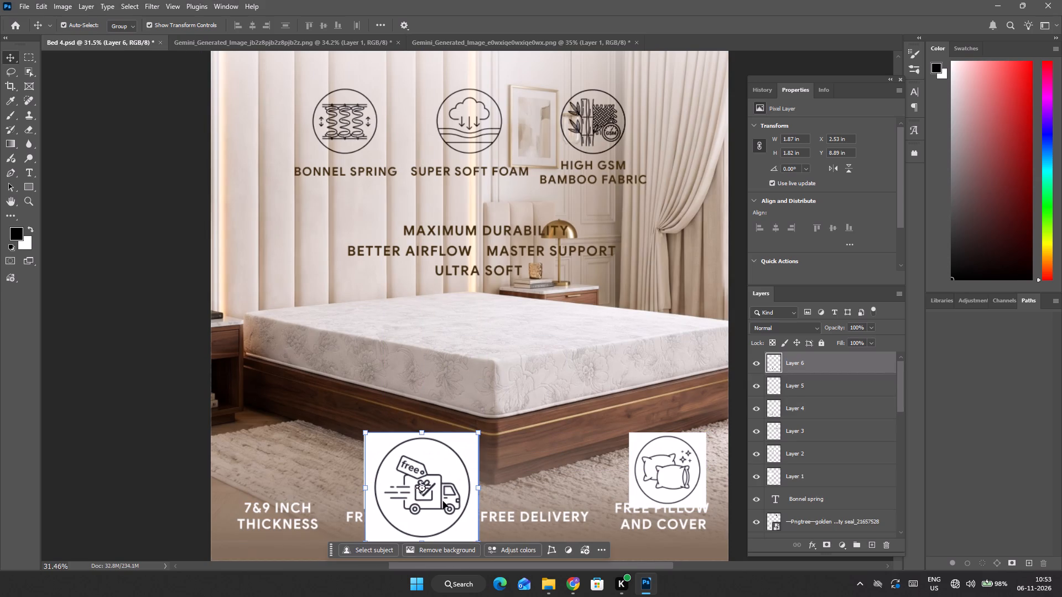
left_click(443, 501)
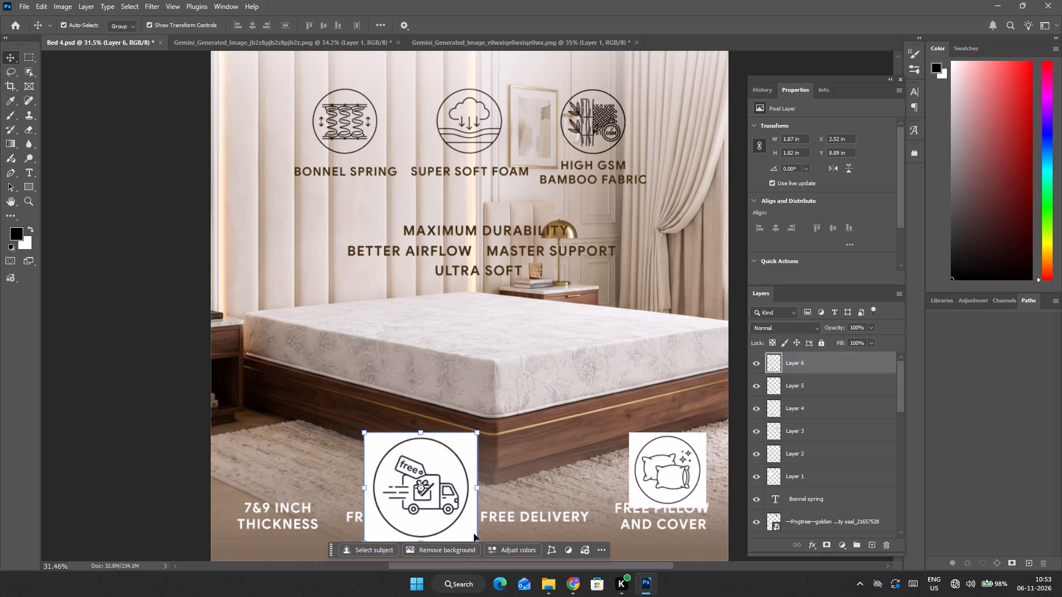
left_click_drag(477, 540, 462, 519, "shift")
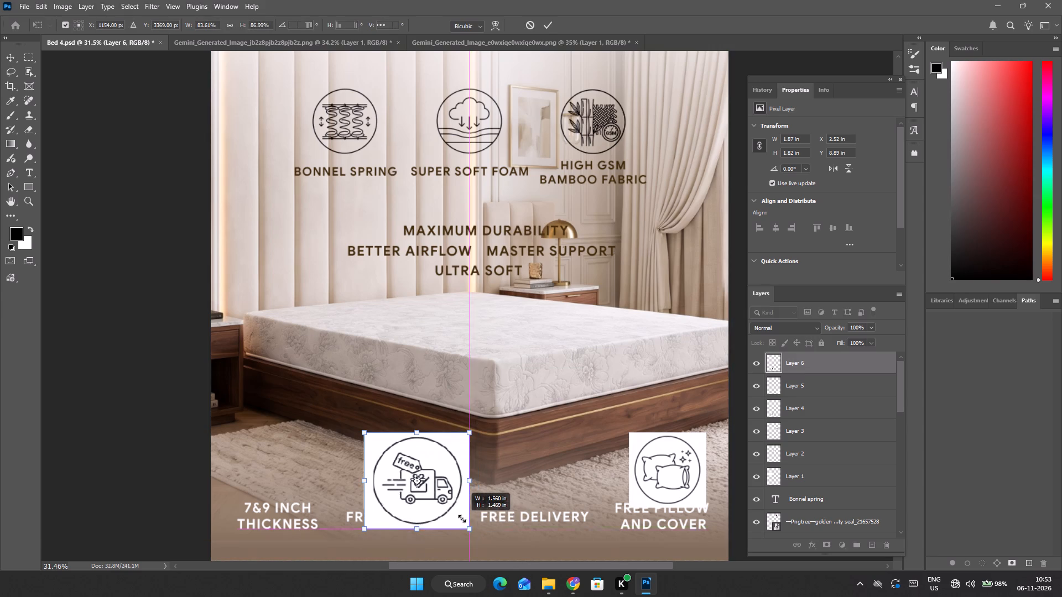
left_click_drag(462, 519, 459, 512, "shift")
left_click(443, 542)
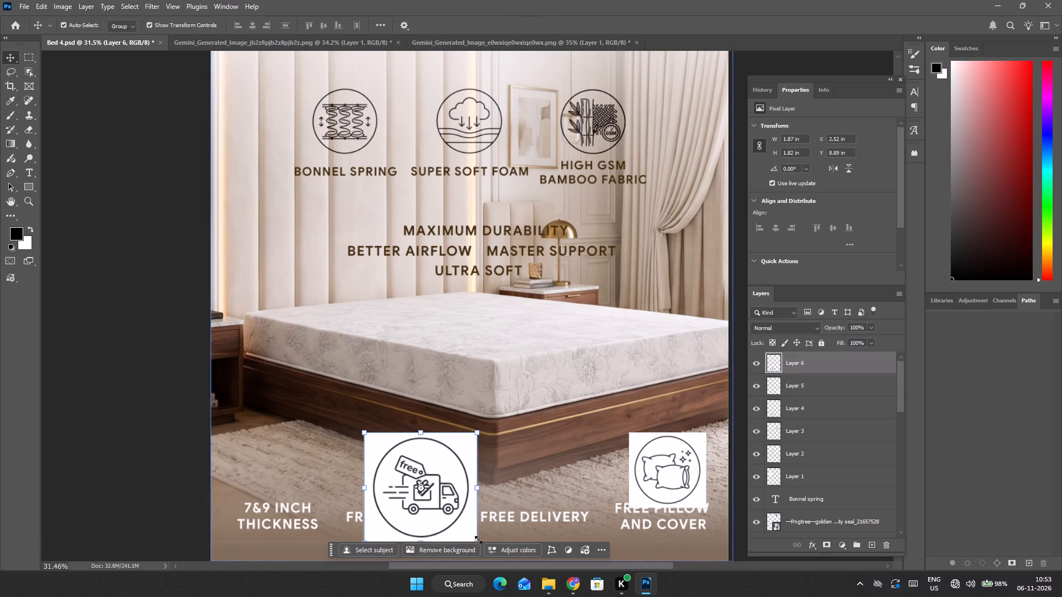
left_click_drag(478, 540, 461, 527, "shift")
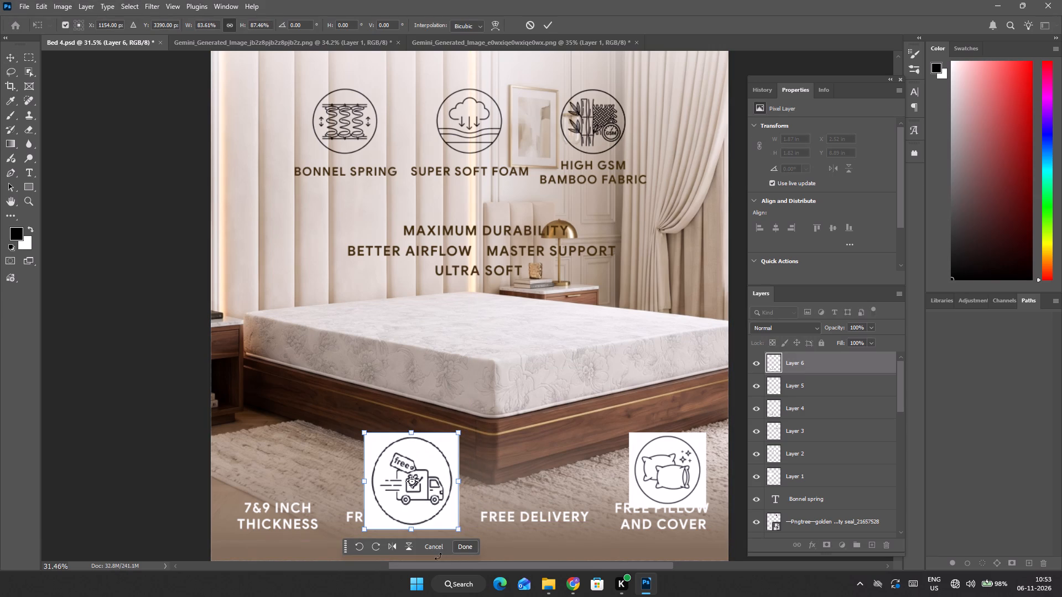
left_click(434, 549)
Scale the delivery icon proportionally to about 1.28 by 1.25 in and centre it above the FREE DELIVERY caption, level with the bedsheet icon.
left_click_drag(477, 540, 466, 525)
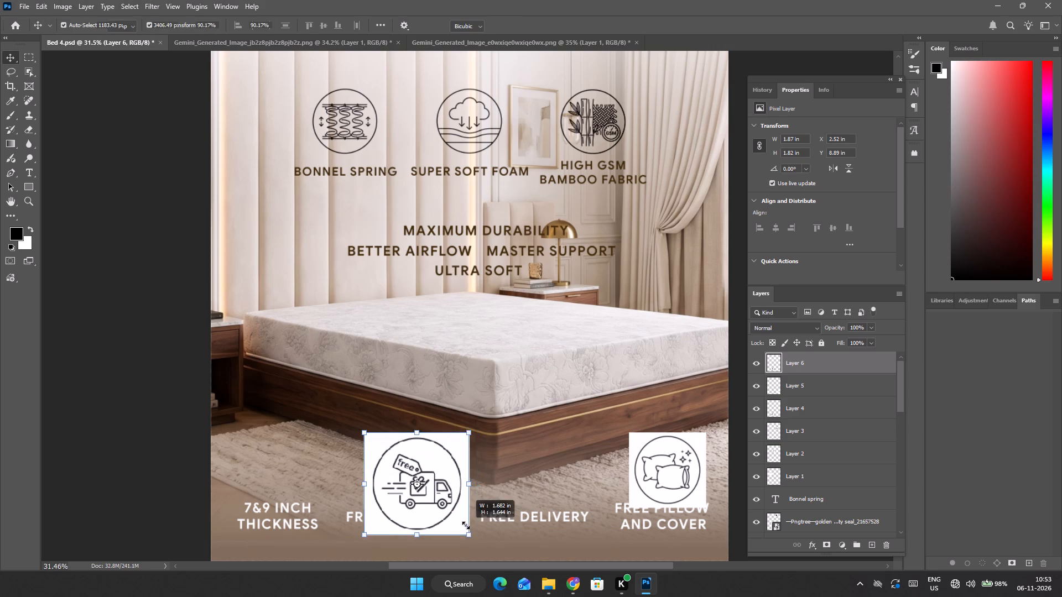
left_click_drag(466, 525, 439, 501)
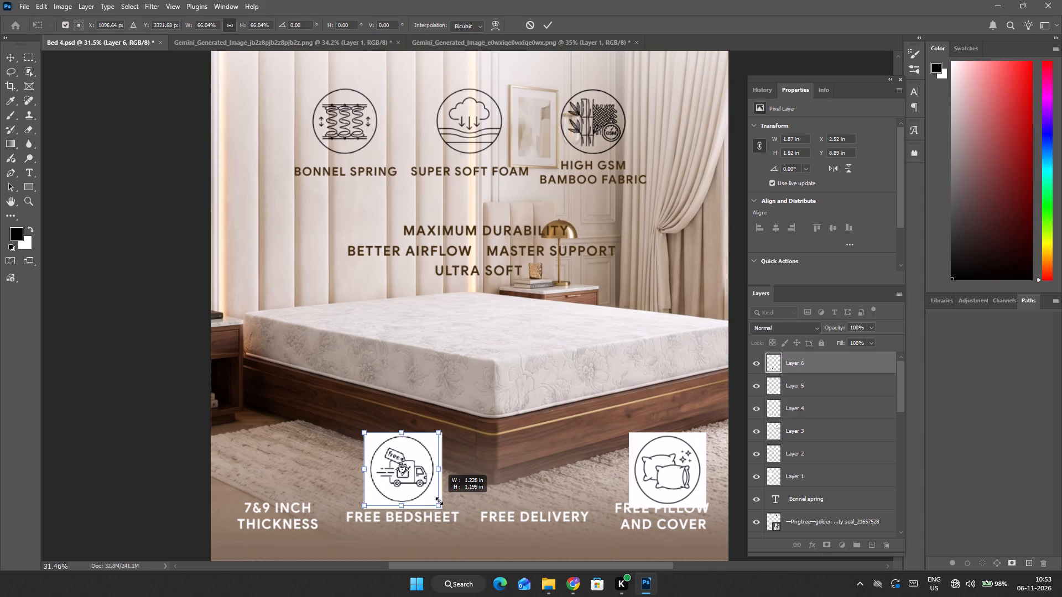
left_click_drag(439, 501, 445, 502)
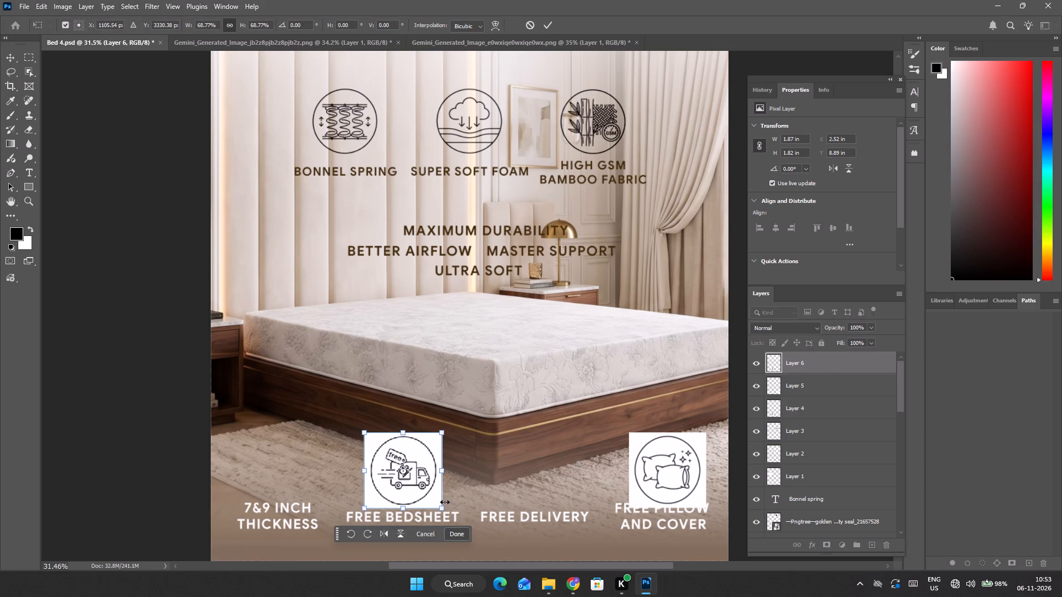
left_click(458, 537)
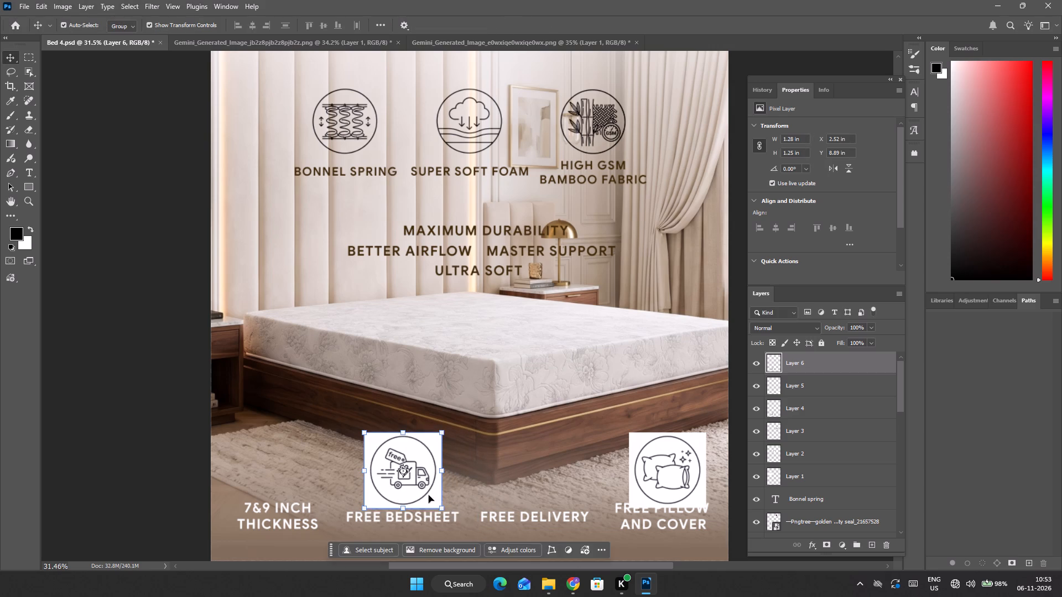
left_click_drag(429, 495, 565, 503, "shift")
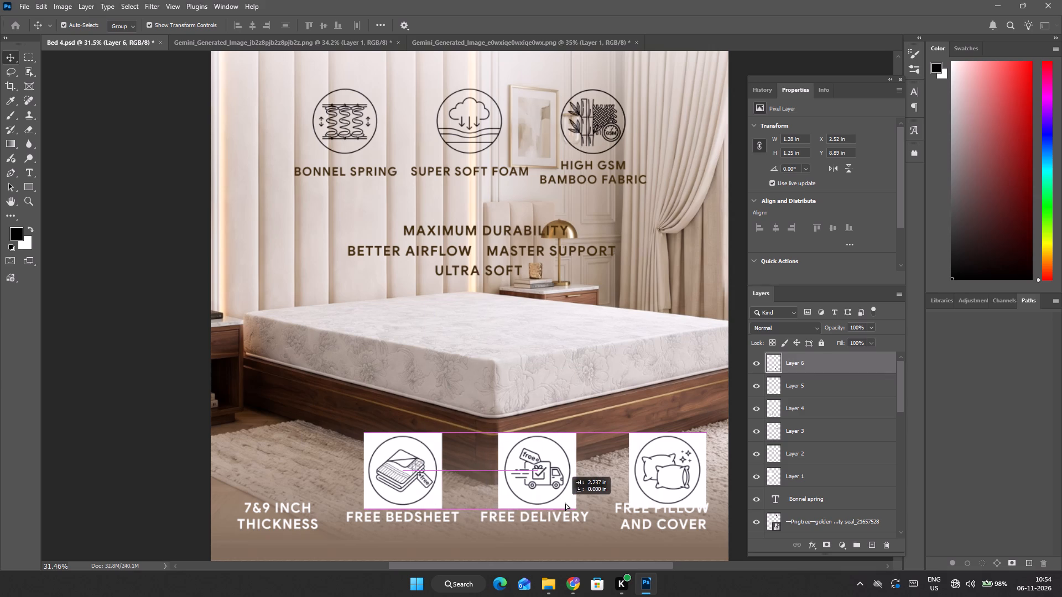
left_click_drag(565, 503, 559, 506, "shift")
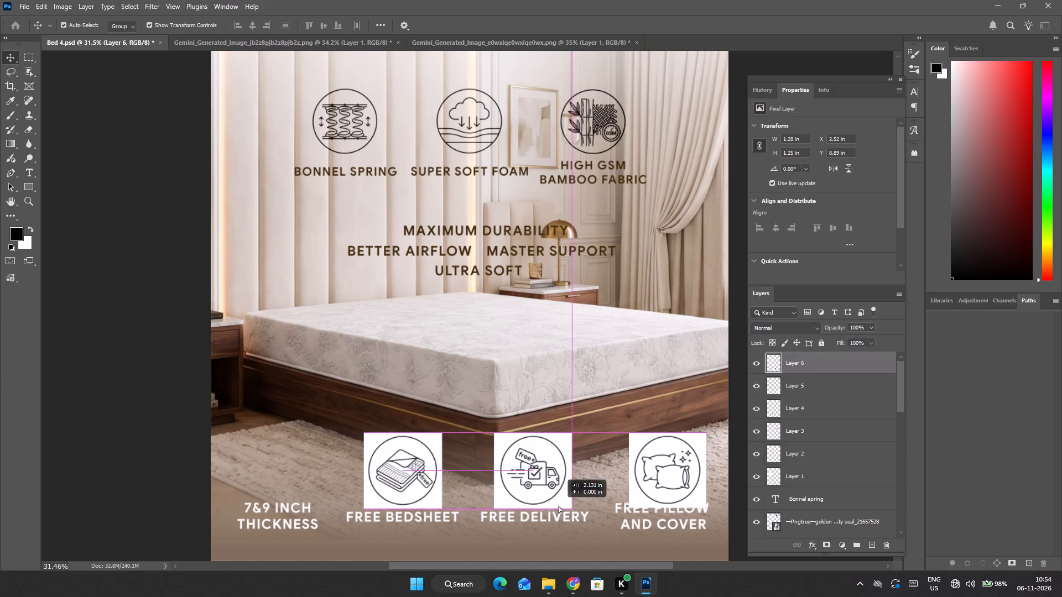
left_click_drag(559, 506, 561, 506, "shift")
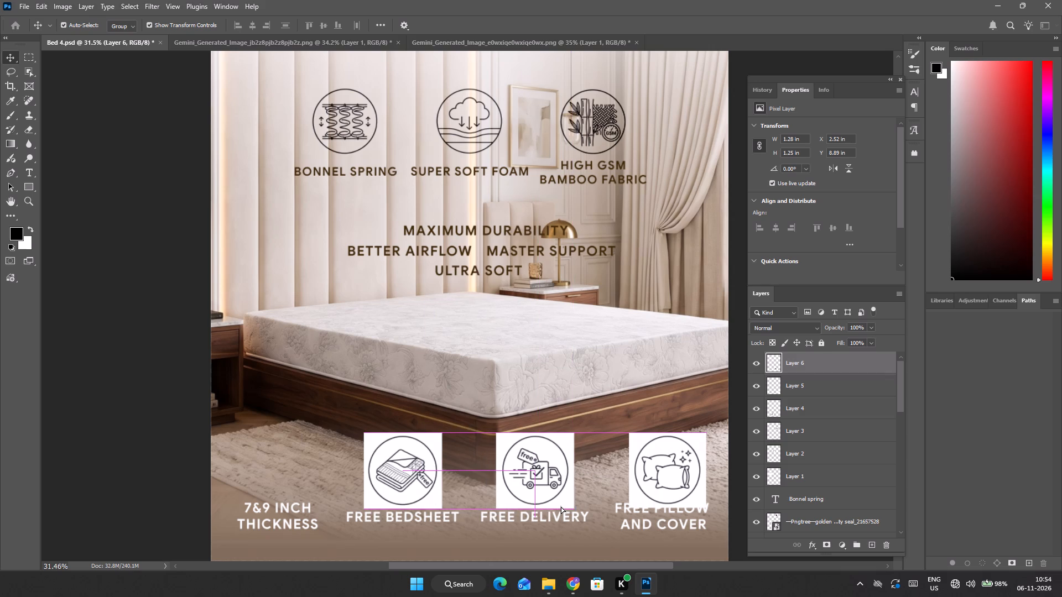
left_click(59, 421)
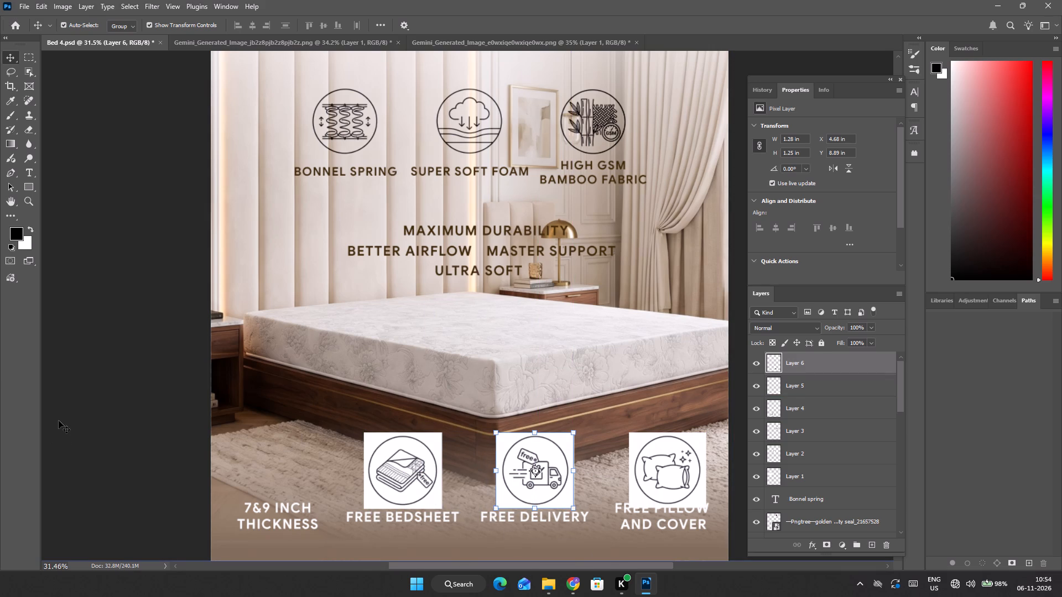
Raise the pillow icon clear of the two-line FREE PILLOW AND COVER caption and centre it there, at about X 6.78 in and Y 8.71 in.
scroll(403, 495, "down", 4, "alt")
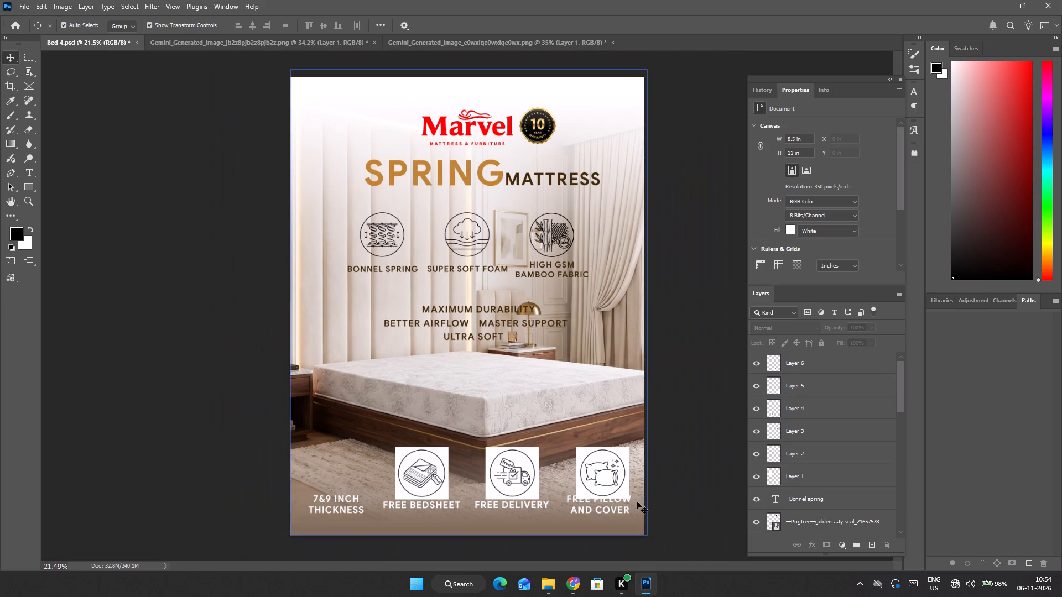
scroll(641, 499, "up", 6, "alt")
left_click(591, 488)
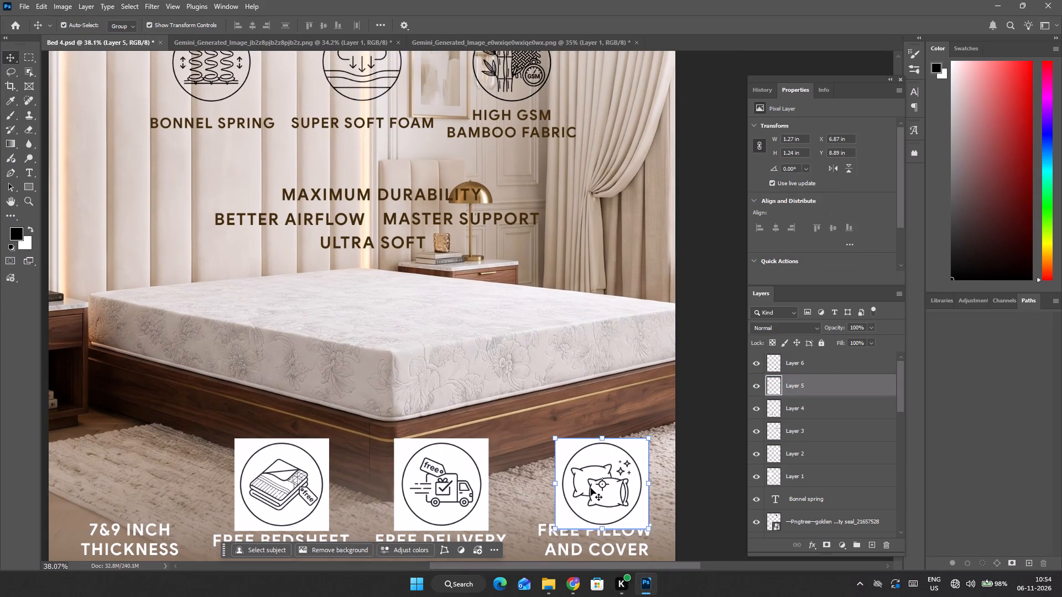
left_click_drag(616, 501, 610, 494, "shift")
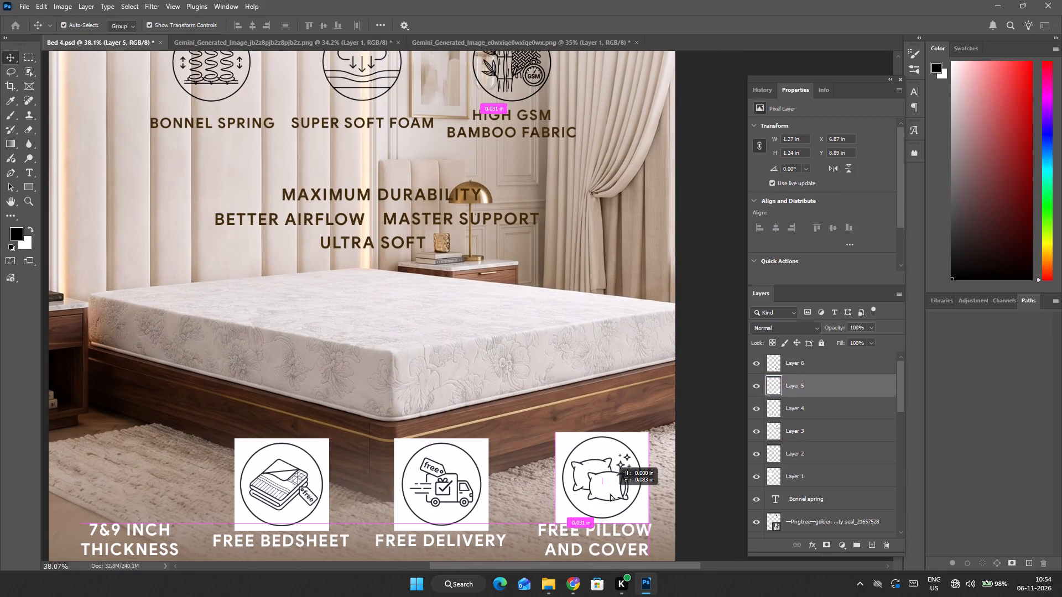
left_click_drag(610, 494, 600, 488, "shift")
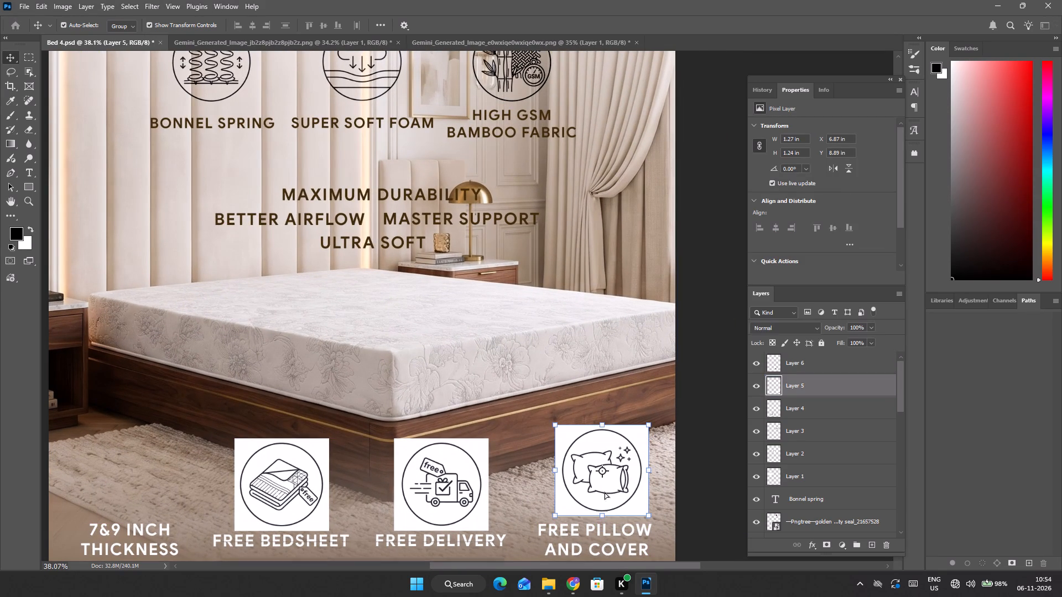
left_click_drag(610, 503, 605, 501, "shift")
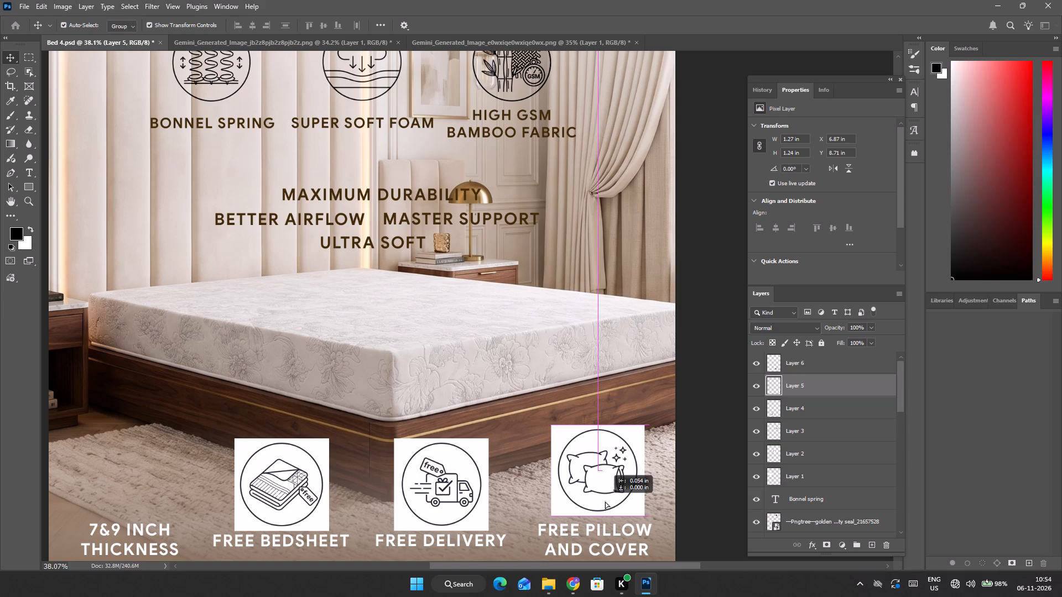
left_click_drag(605, 501, 603, 501, "shift")
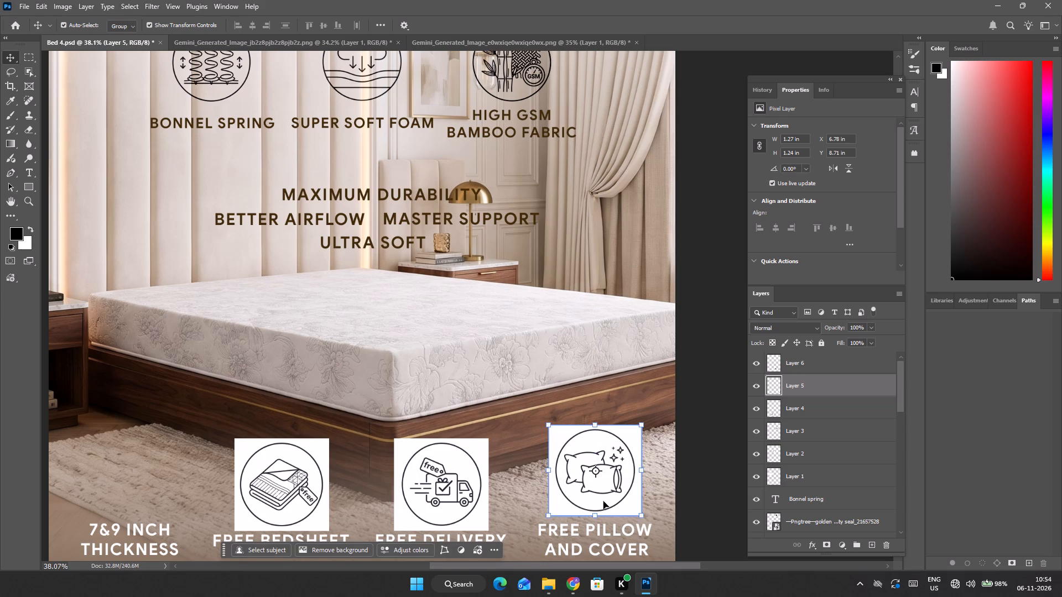
Examine the whole poster, comparing the three white-backed bottom icons with the feature icons, captions and faded room background.
scroll(603, 501, "down", 4, "alt")
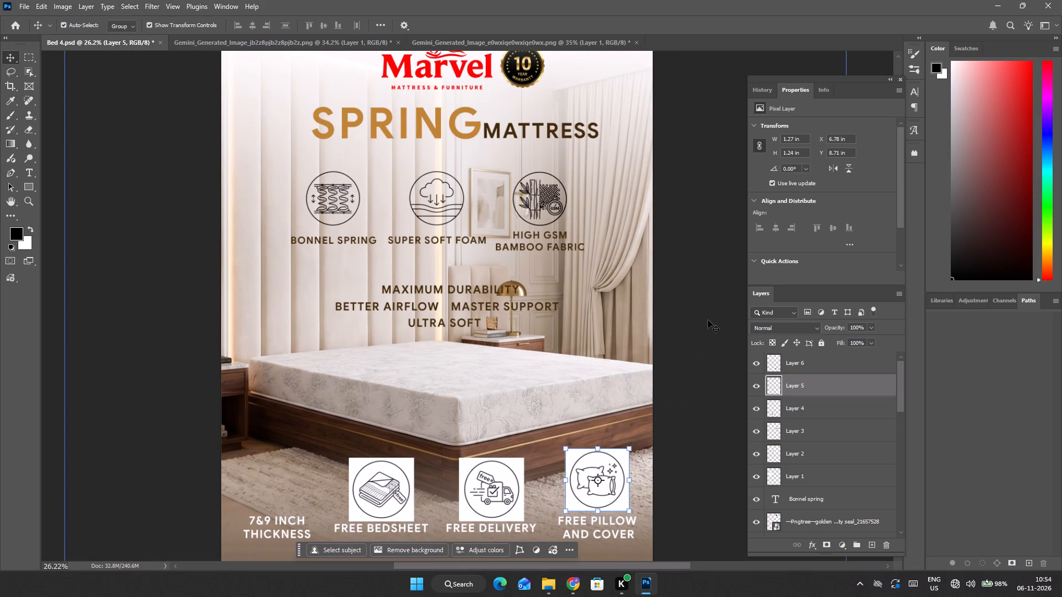
left_click(708, 320)
scroll(231, 529, "up", 2, "alt")
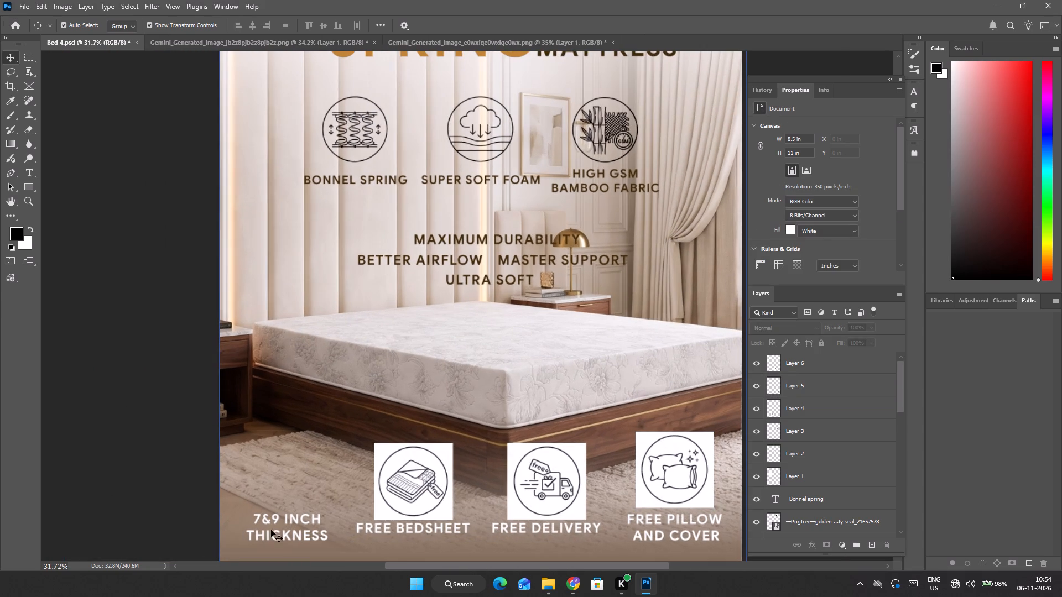
scroll(377, 500, "down", 4)
scroll(511, 509, "down", 3)
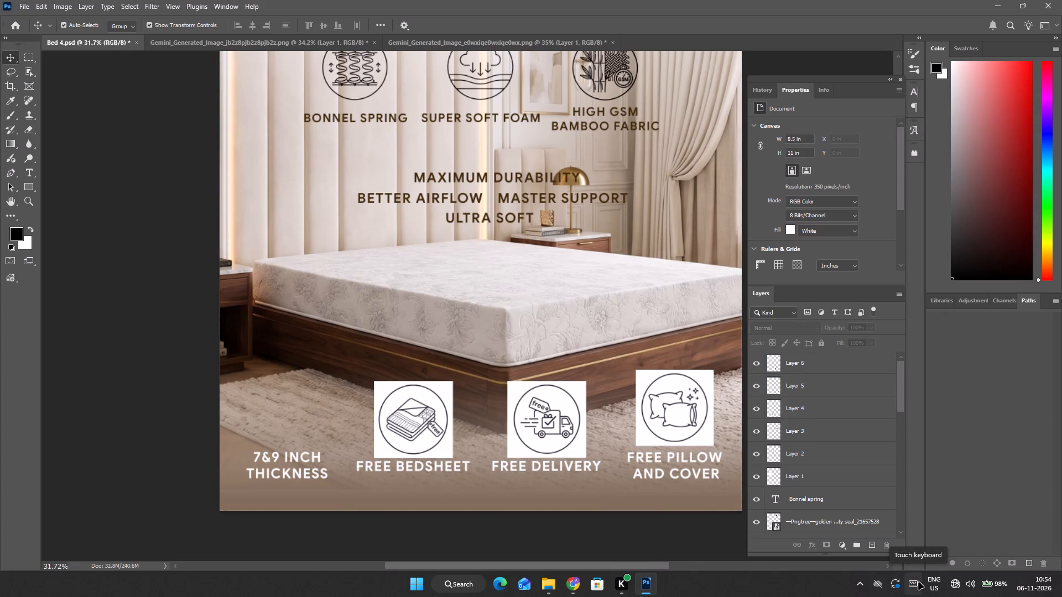
left_click(960, 582)
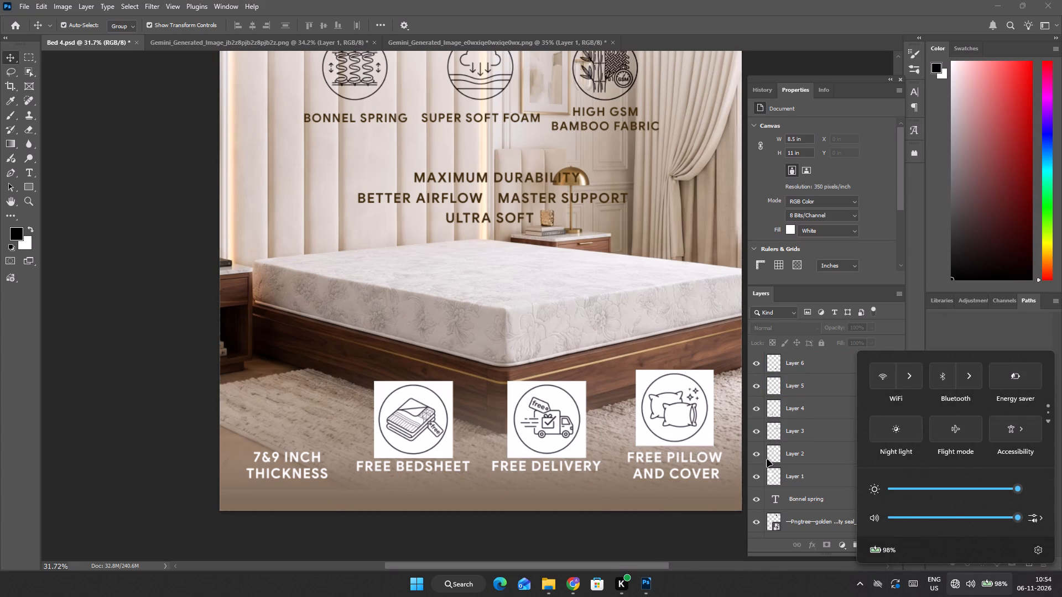
left_click(86, 448)
scroll(352, 439, "down", 5, "alt")
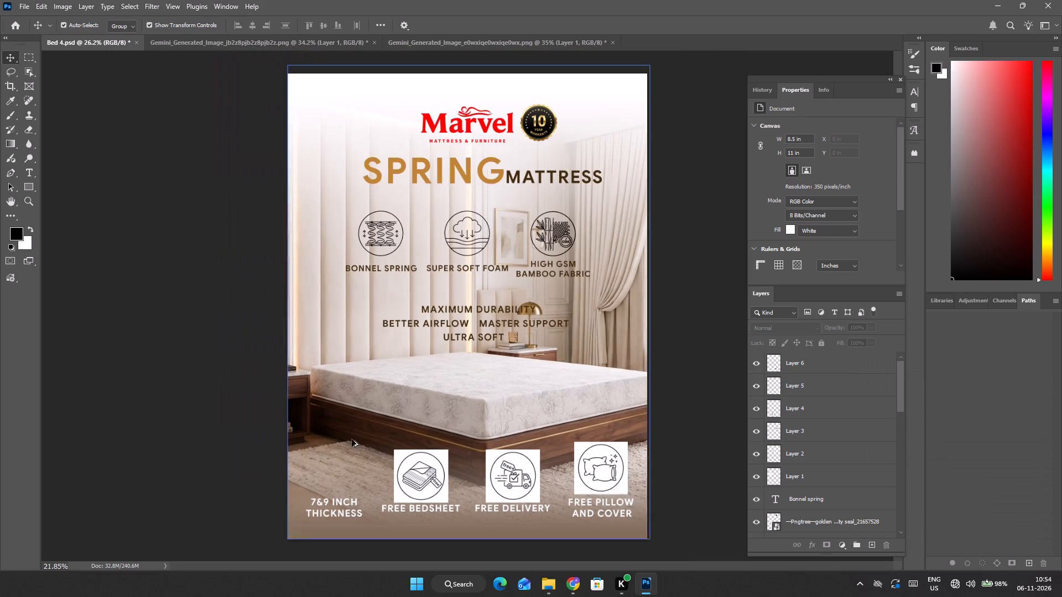
scroll(502, 329, "up", 3, "alt")
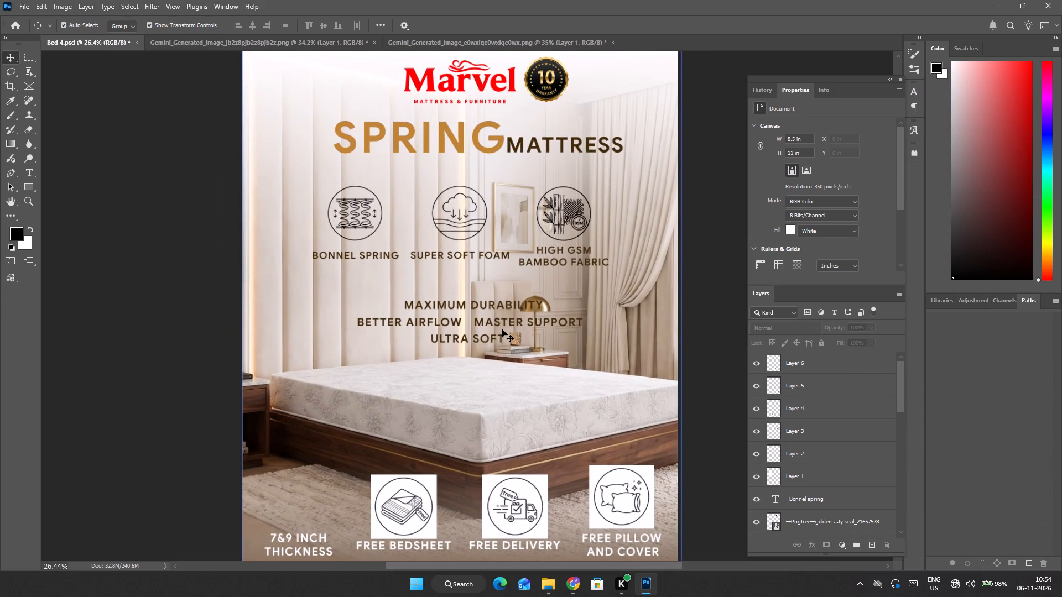
scroll(428, 266, "down", 3, "alt")
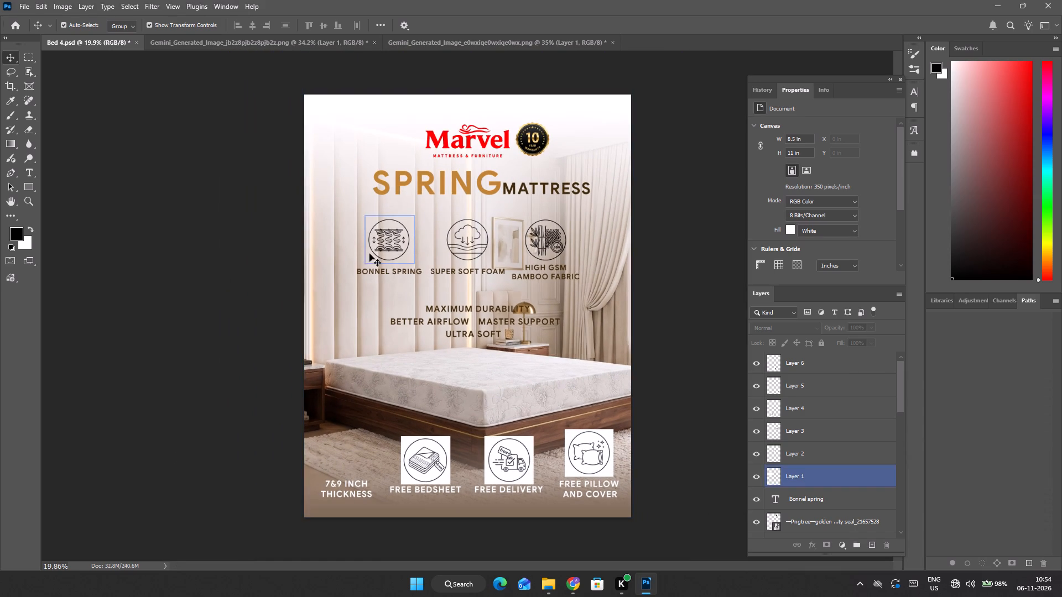
scroll(523, 279, "up", 4, "alt")
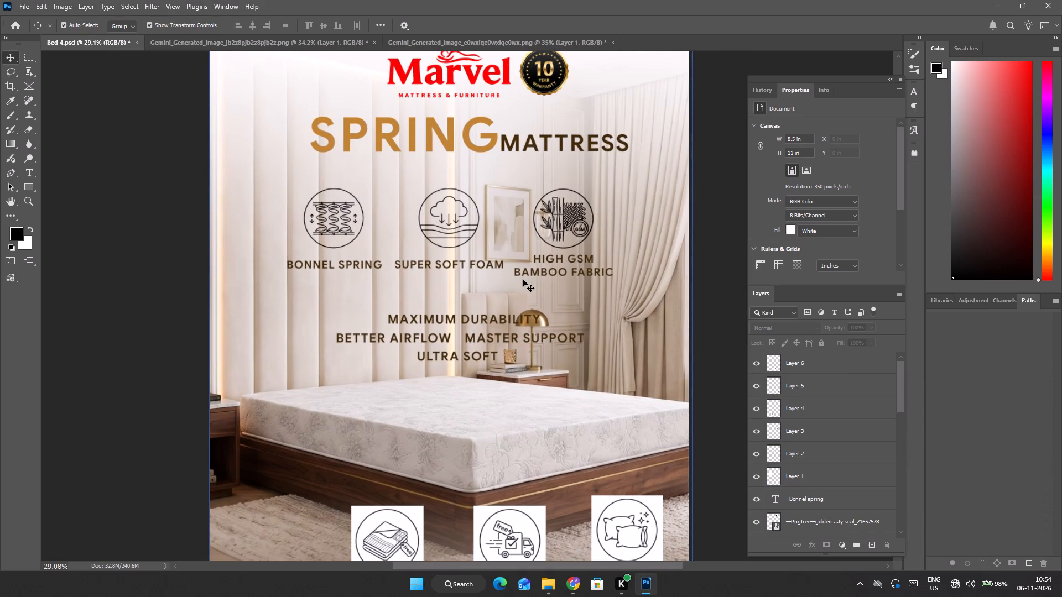
scroll(559, 235, "down", 5, "alt")
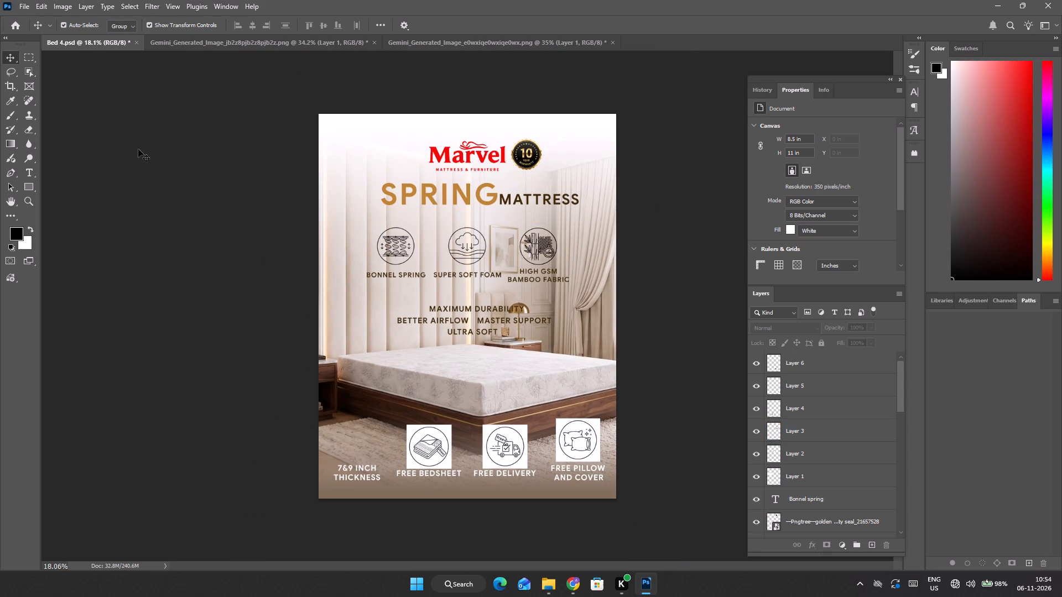
left_click(138, 149)
scroll(631, 236, "up", 5, "alt")
scroll(561, 201, "down", 3, "alt")
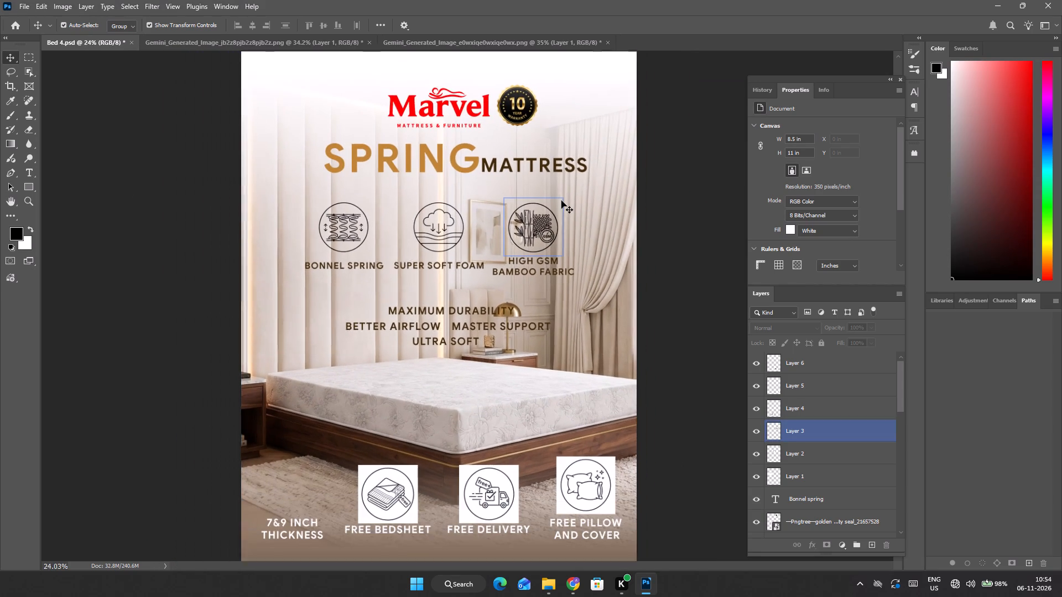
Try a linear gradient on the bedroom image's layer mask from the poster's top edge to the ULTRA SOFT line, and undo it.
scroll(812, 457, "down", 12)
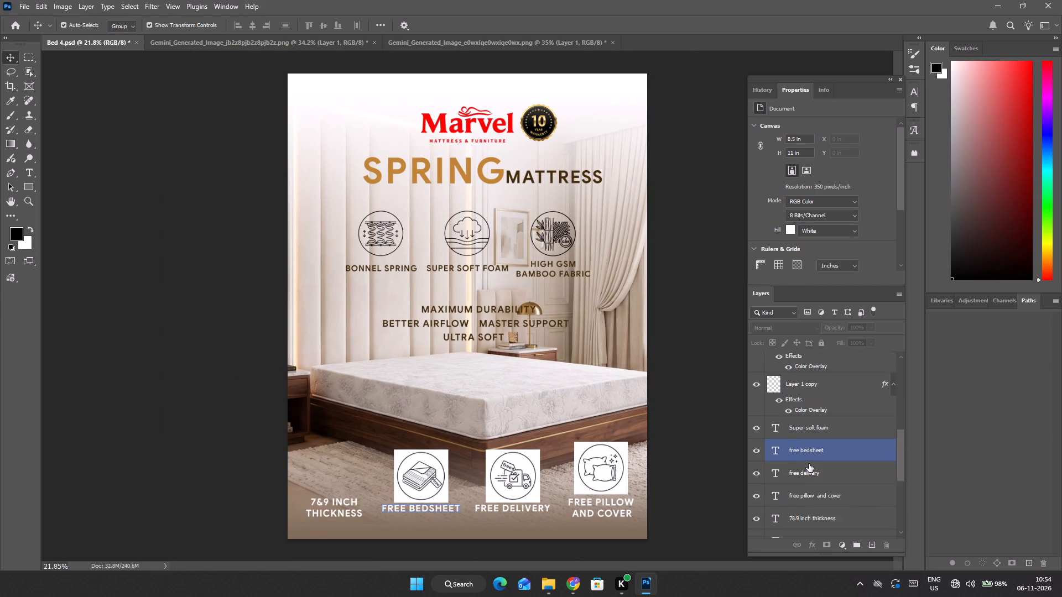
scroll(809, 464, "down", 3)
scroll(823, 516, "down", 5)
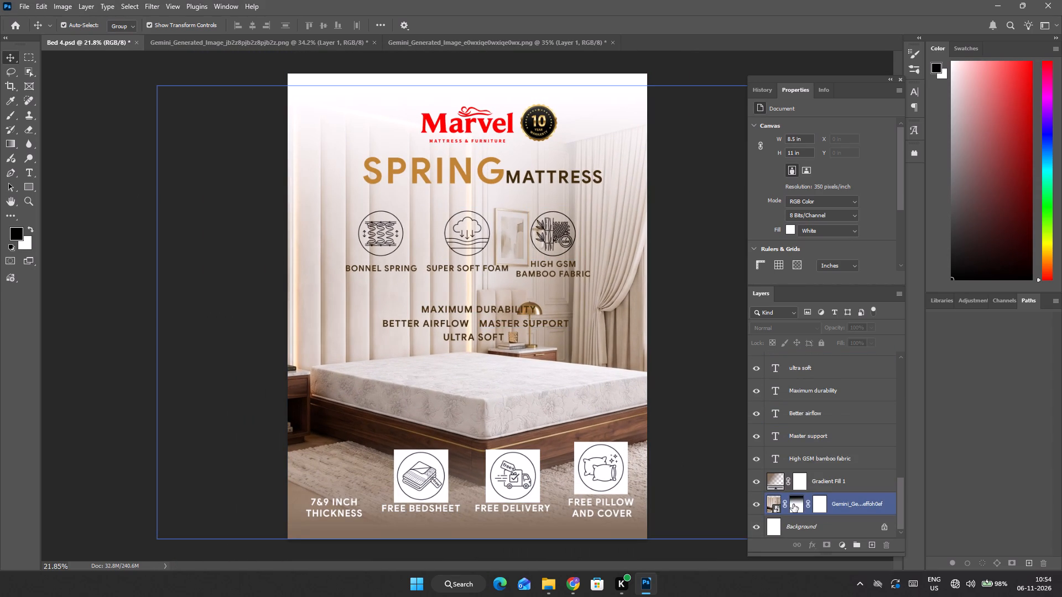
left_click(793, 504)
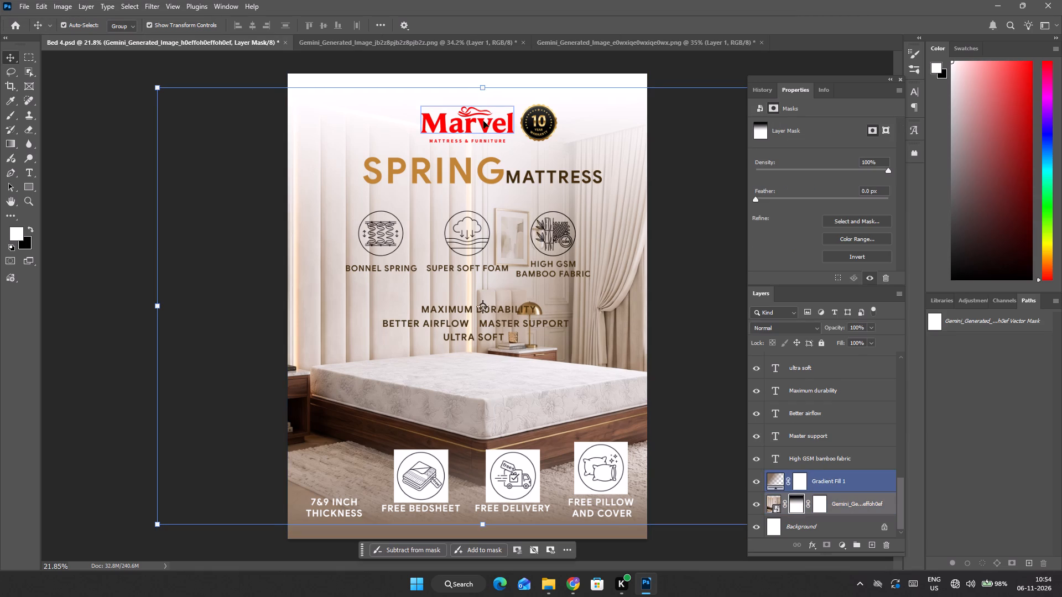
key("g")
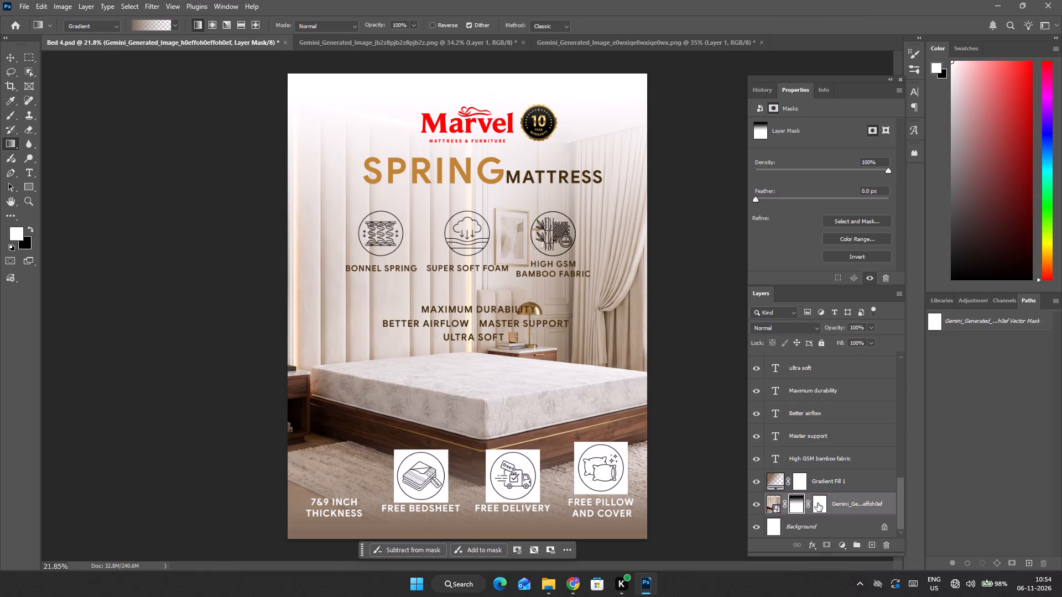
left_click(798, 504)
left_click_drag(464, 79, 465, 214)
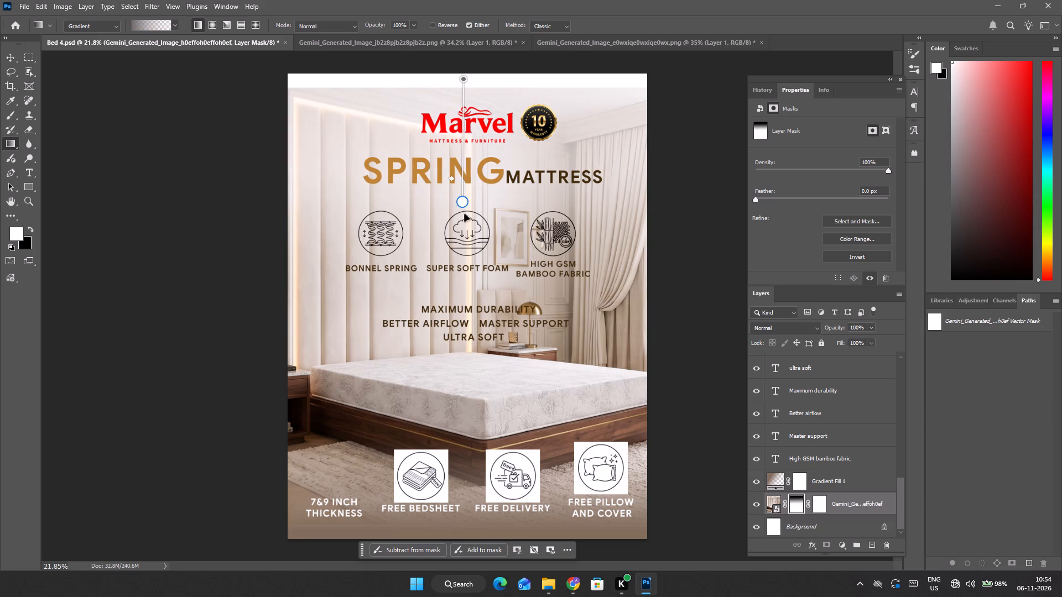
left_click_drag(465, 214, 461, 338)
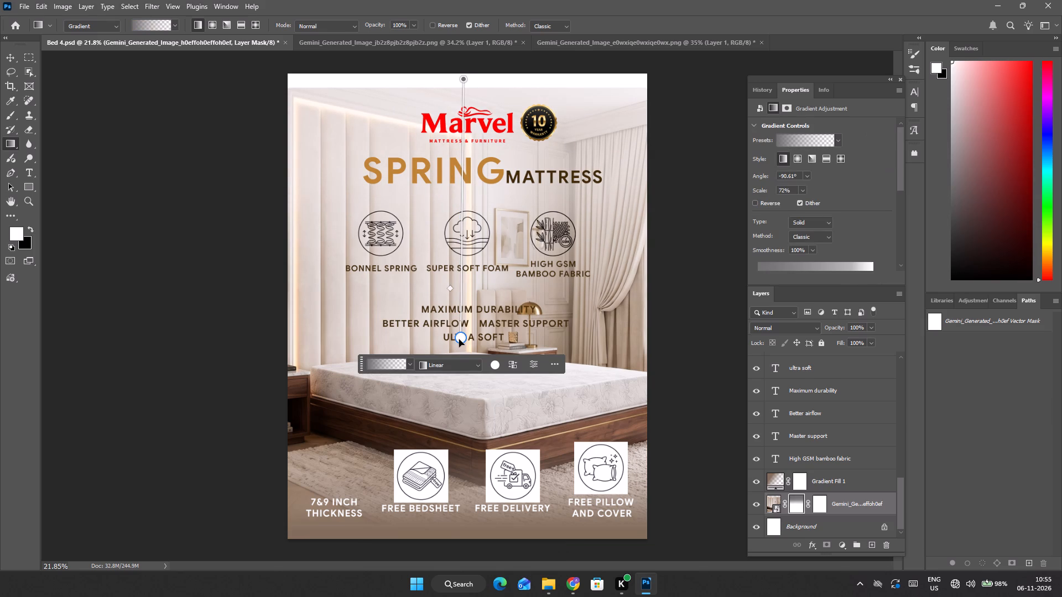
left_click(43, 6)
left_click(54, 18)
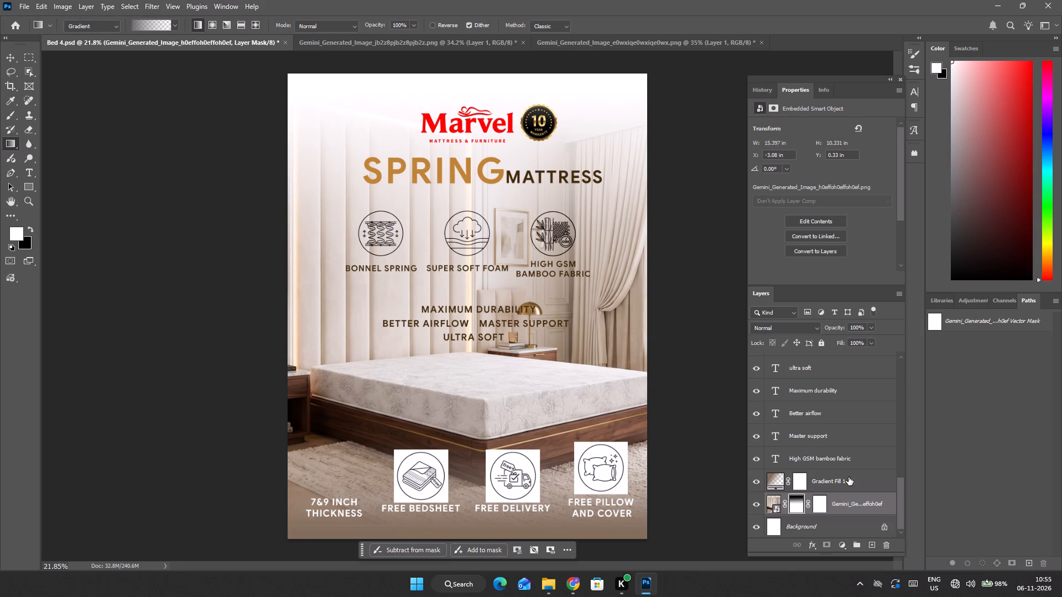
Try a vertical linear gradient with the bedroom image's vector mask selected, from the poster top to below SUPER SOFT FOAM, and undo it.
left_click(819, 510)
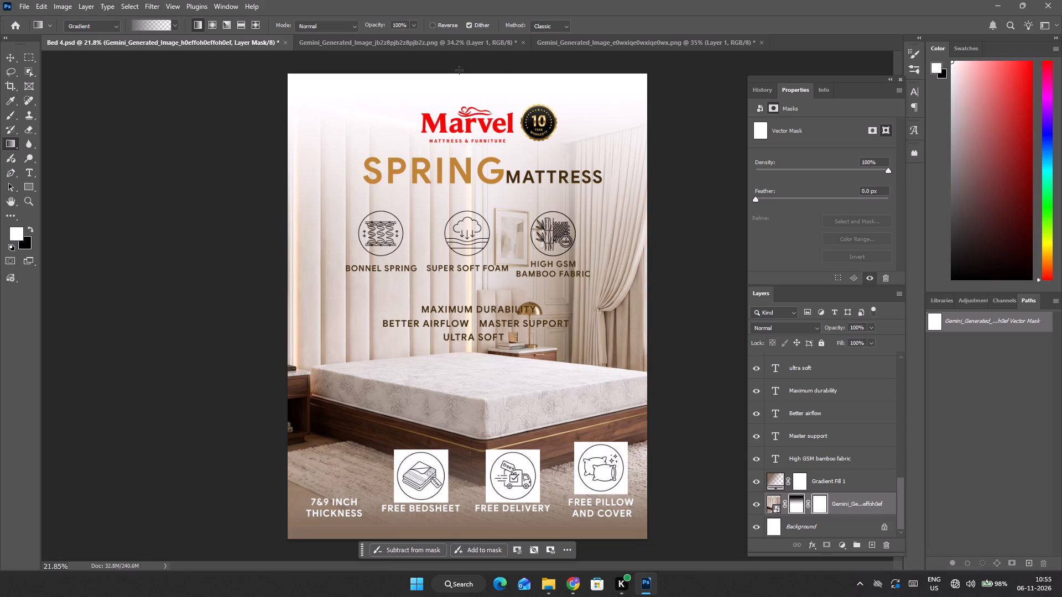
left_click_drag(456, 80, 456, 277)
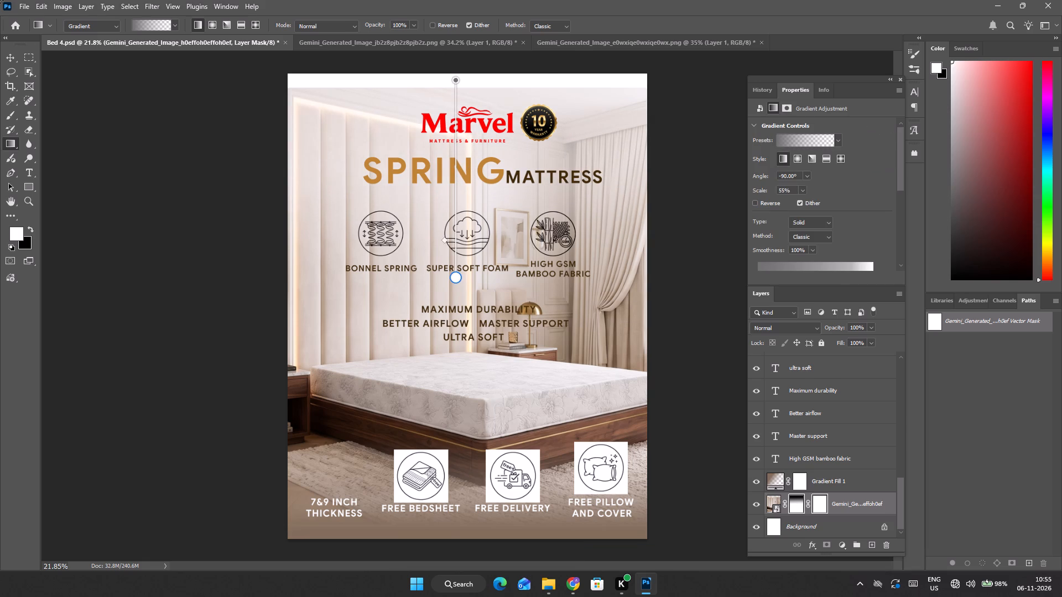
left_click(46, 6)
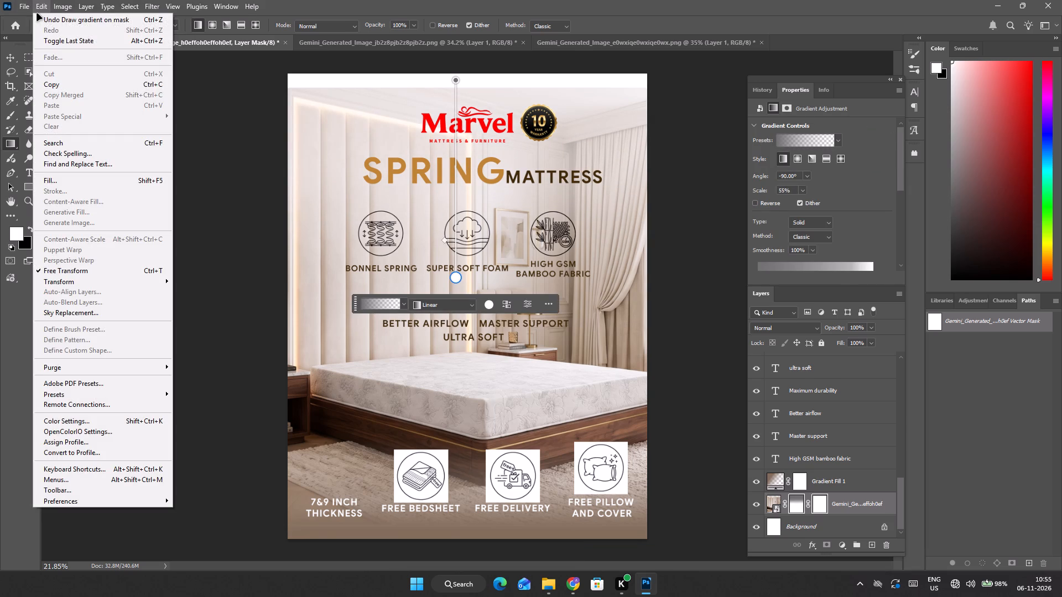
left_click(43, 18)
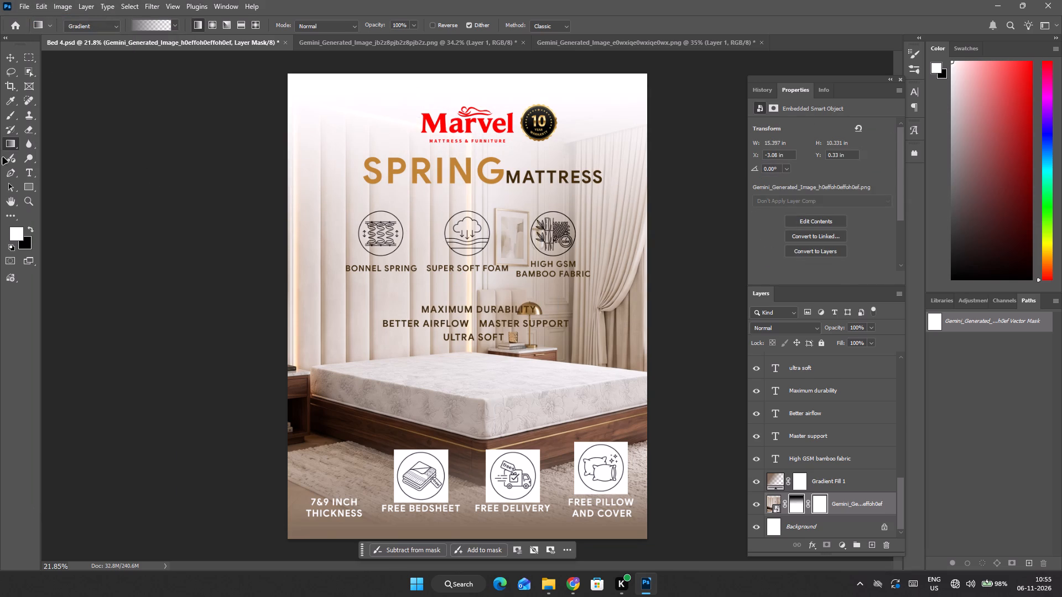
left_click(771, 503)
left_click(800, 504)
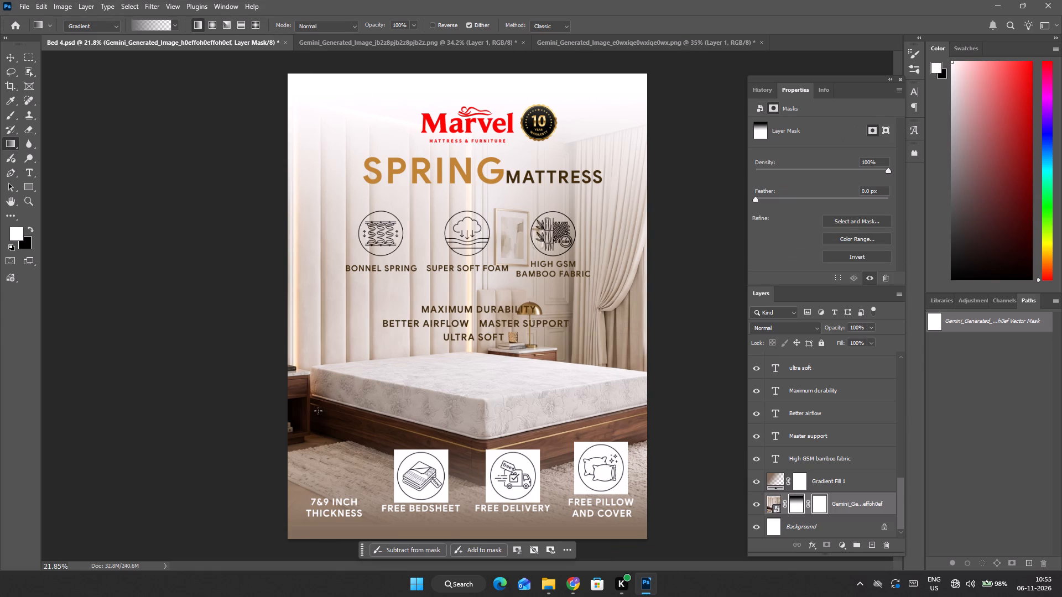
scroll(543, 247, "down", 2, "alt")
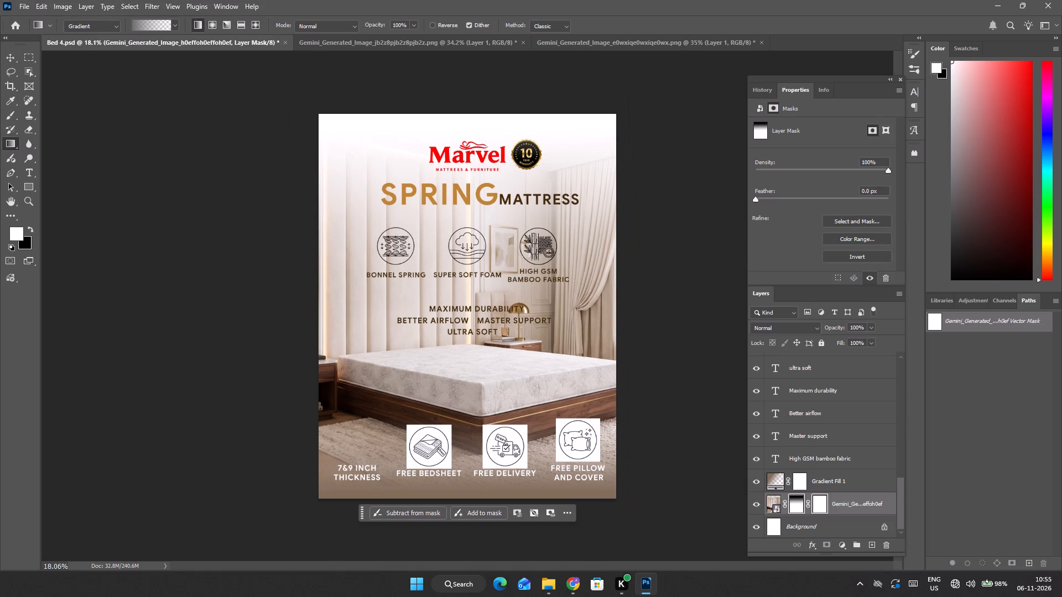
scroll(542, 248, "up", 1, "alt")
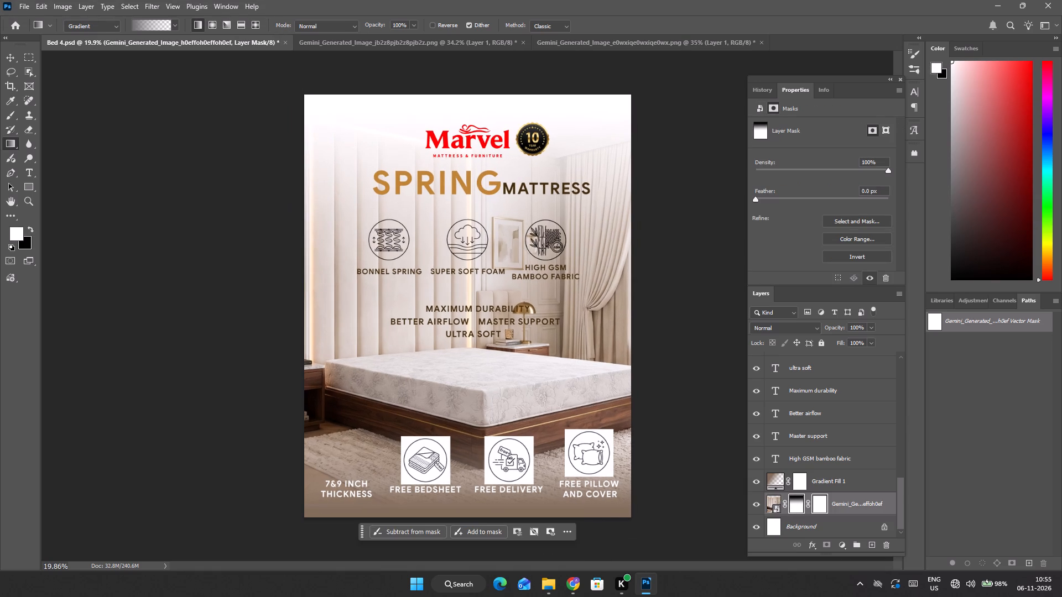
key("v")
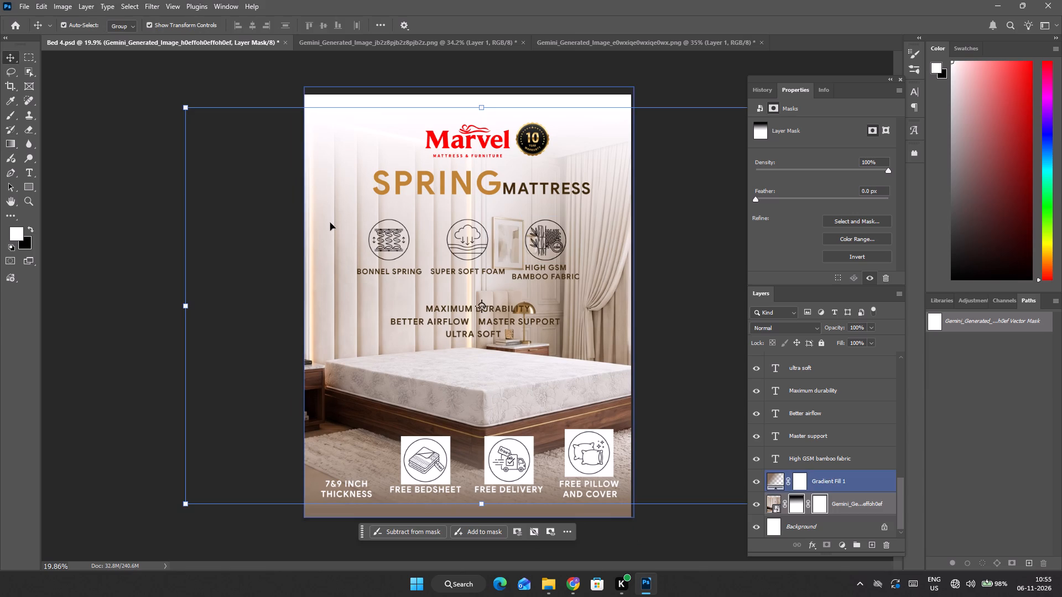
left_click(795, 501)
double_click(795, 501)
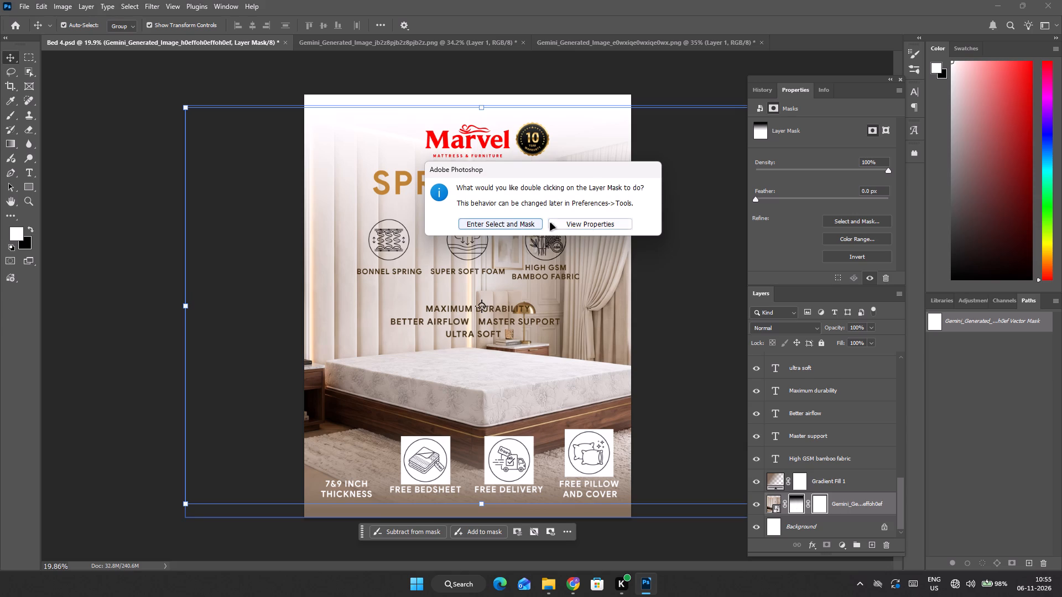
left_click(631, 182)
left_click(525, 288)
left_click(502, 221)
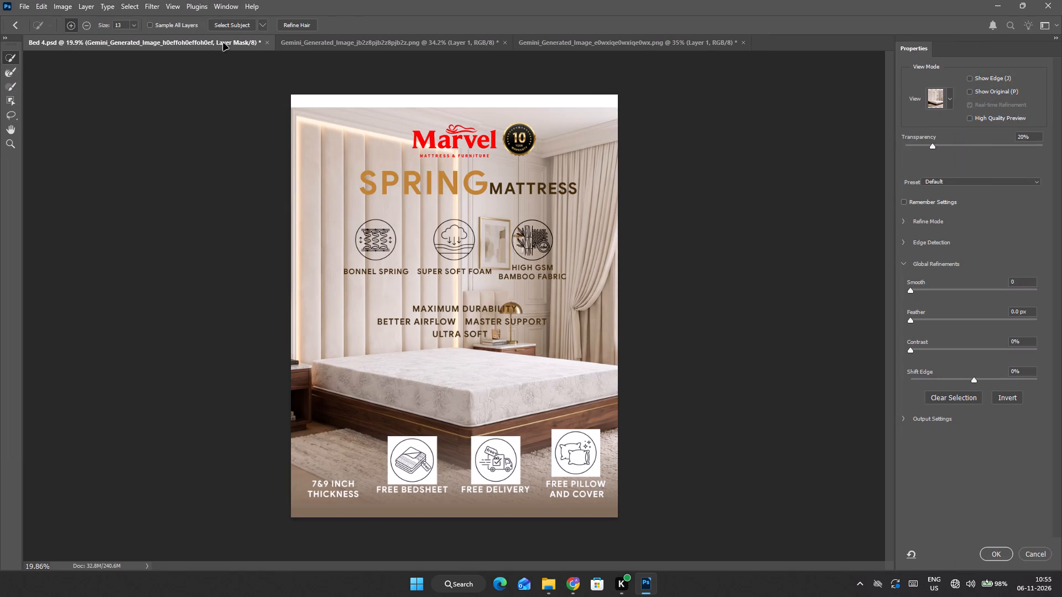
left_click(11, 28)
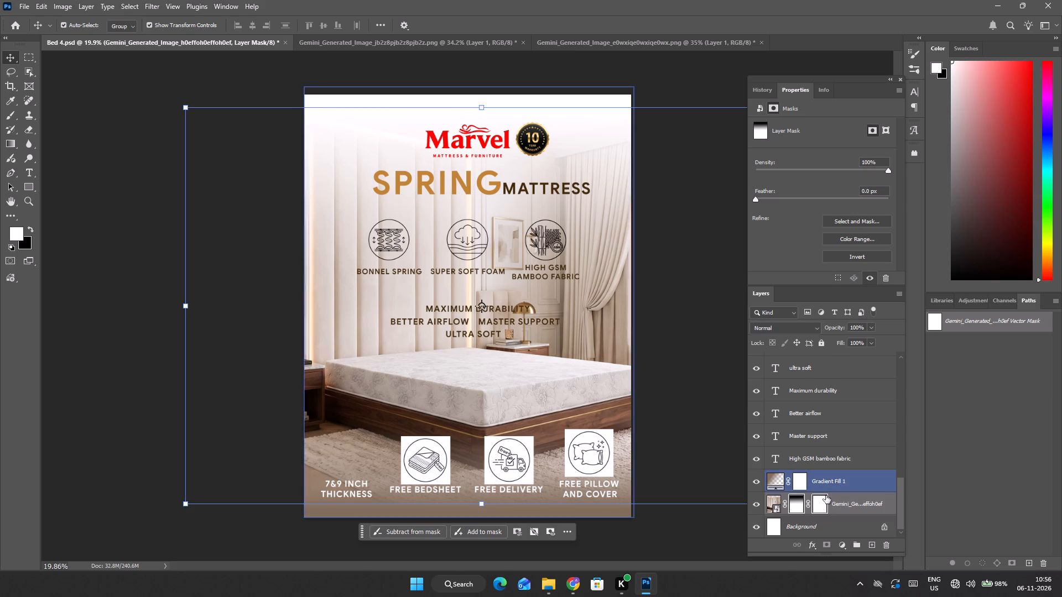
Draw a vertical linear gradient on the bedroom image's layer mask, running from just below SPRING MATTRESS to the MAXIMUM DURABILITY line.
left_click(796, 503)
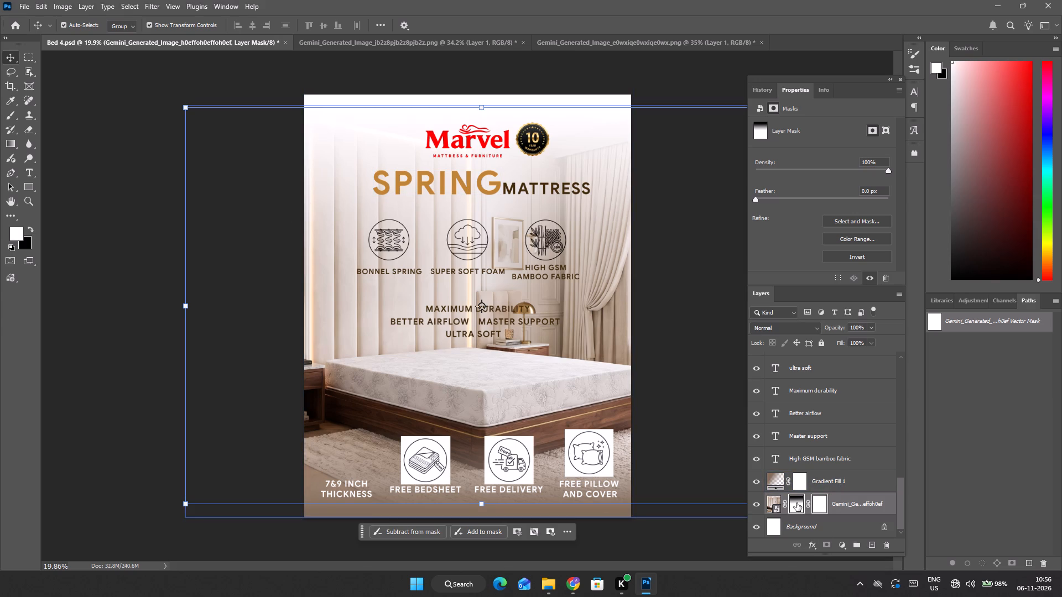
left_click(6, 146)
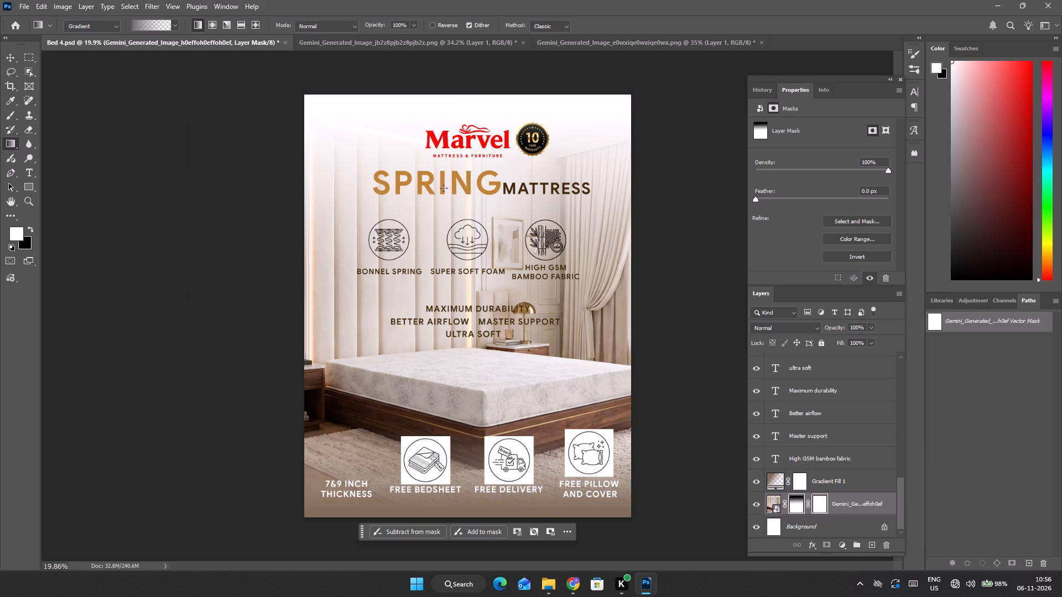
left_click_drag(472, 71, 473, 156)
left_click_drag(473, 156, 475, 307)
left_click_drag(473, 69, 474, 92)
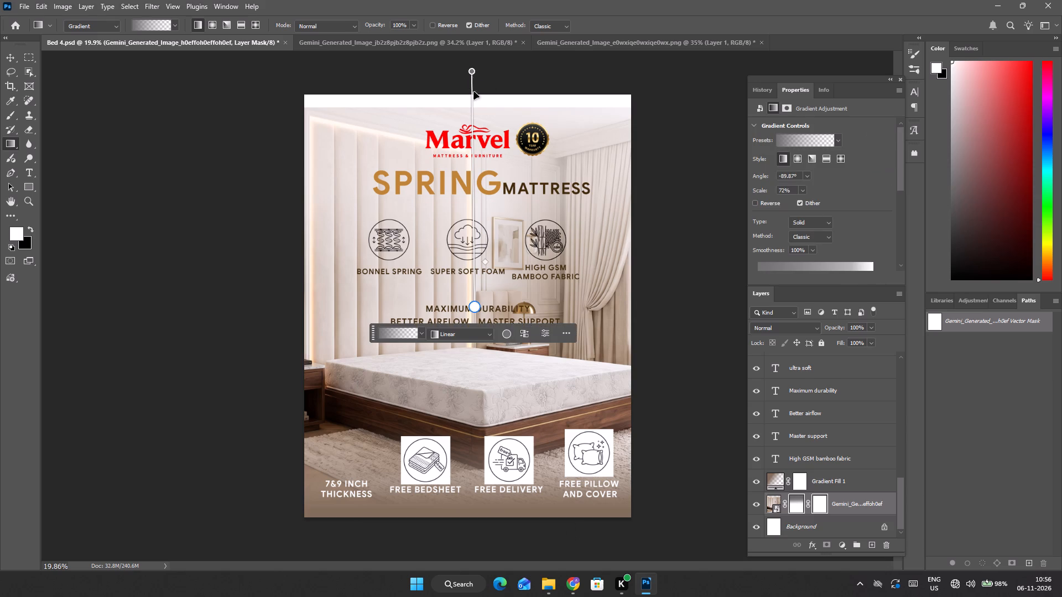
left_click_drag(474, 92, 478, 219)
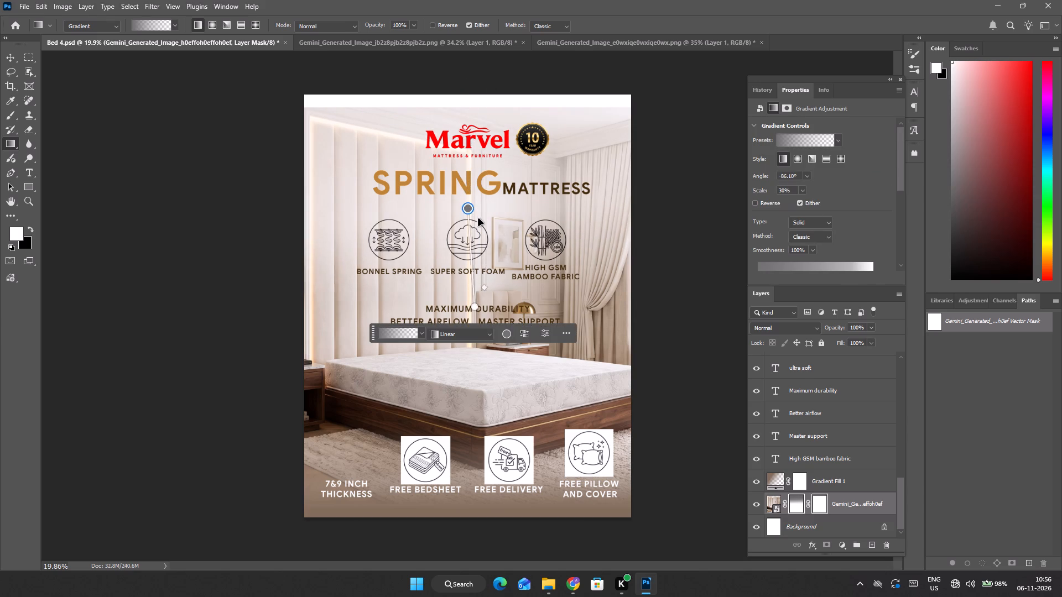
left_click_drag(478, 219, 476, 210)
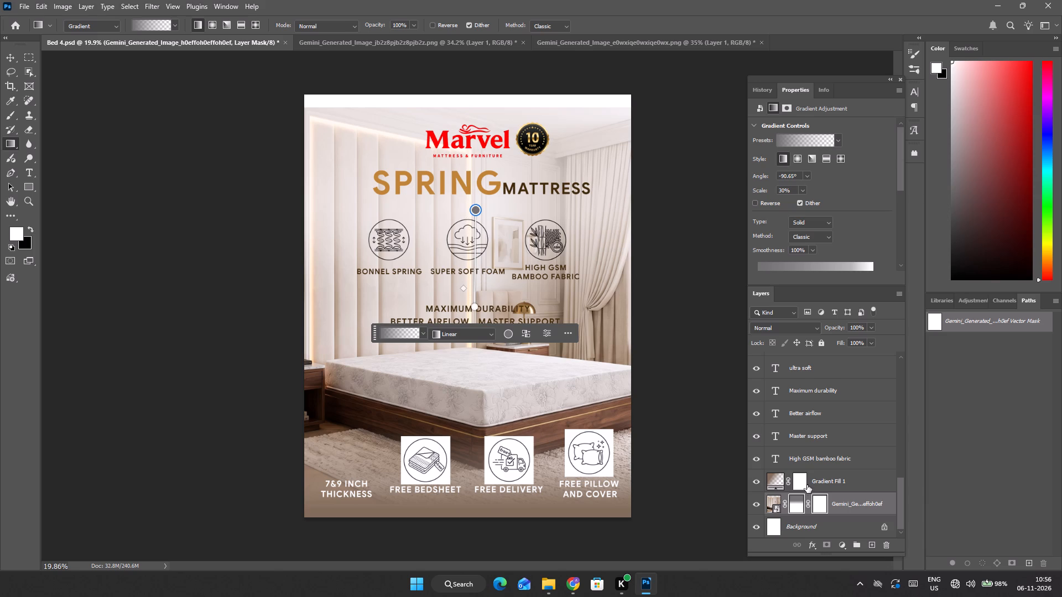
Set the upper colour stop of the bedroom mask gradient to black.
scroll(807, 485, "down", 2)
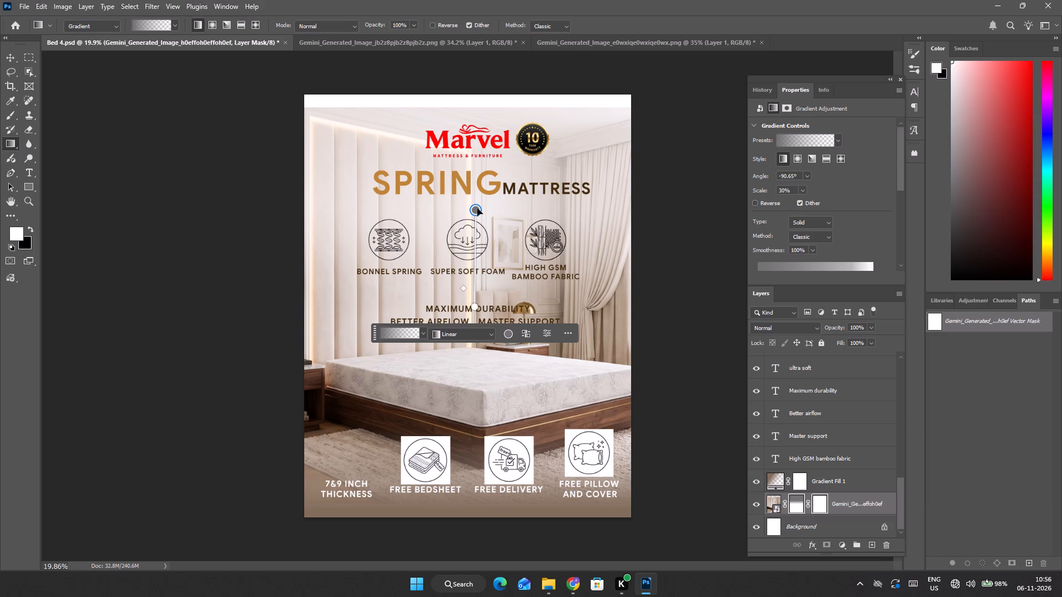
left_click(477, 208)
left_click_drag(680, 369, 601, 317)
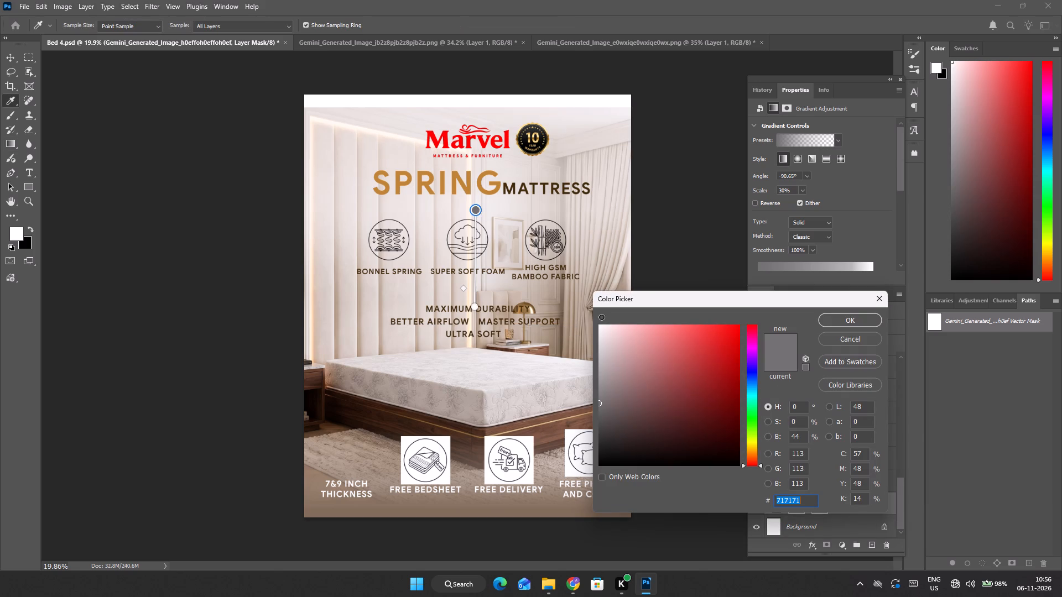
left_click_drag(601, 317, 589, 299)
left_click_drag(647, 367, 555, 514)
left_click(843, 322)
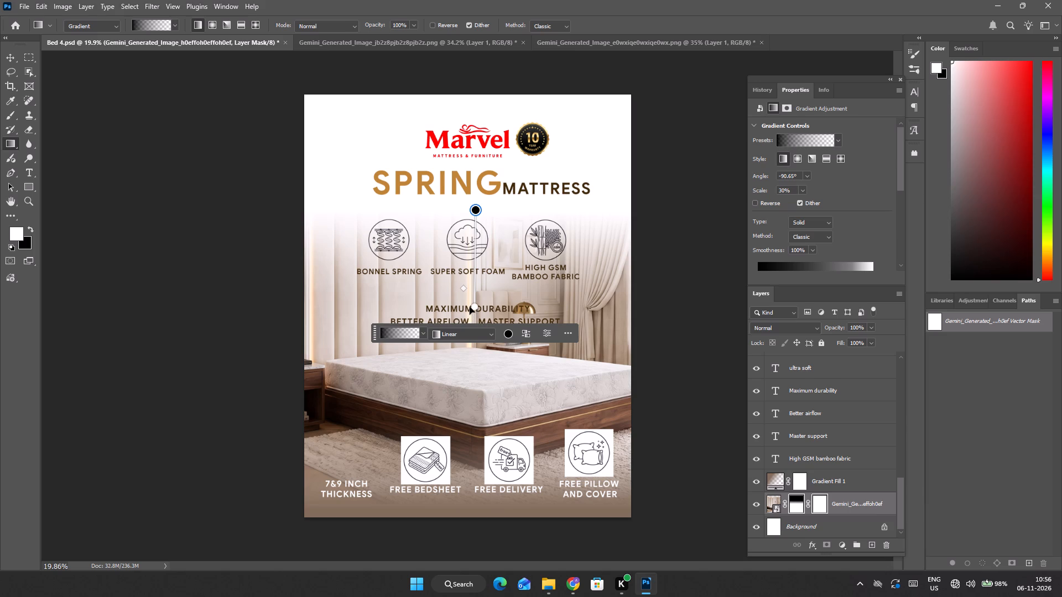
Extend the mask gradient so it runs vertically from the SPRING heading to the mattress's top edge, at 50% scale.
left_click_drag(475, 307, 475, 372)
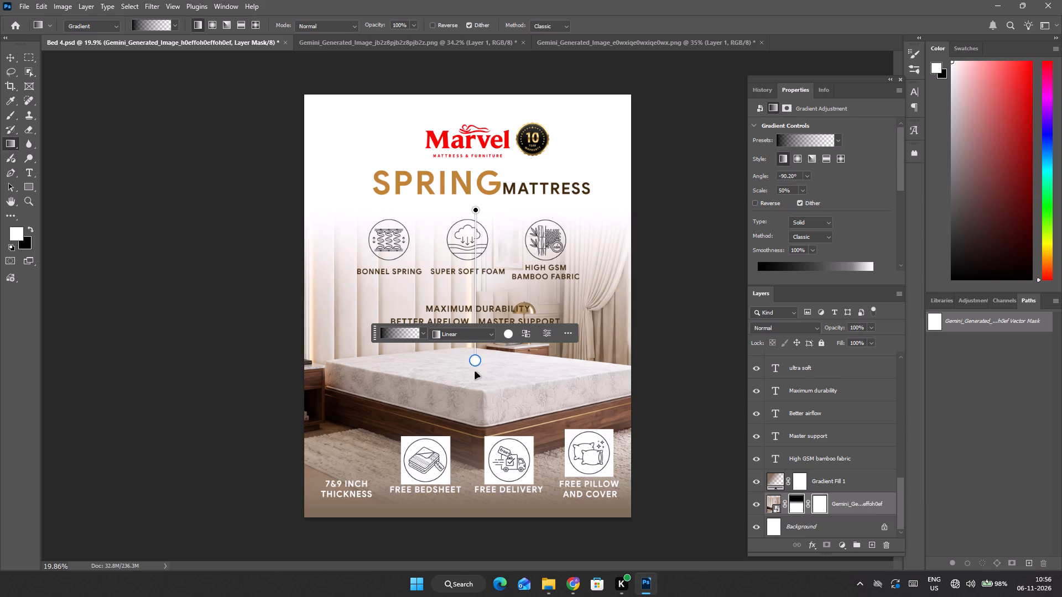
left_click_drag(475, 372, 472, 350)
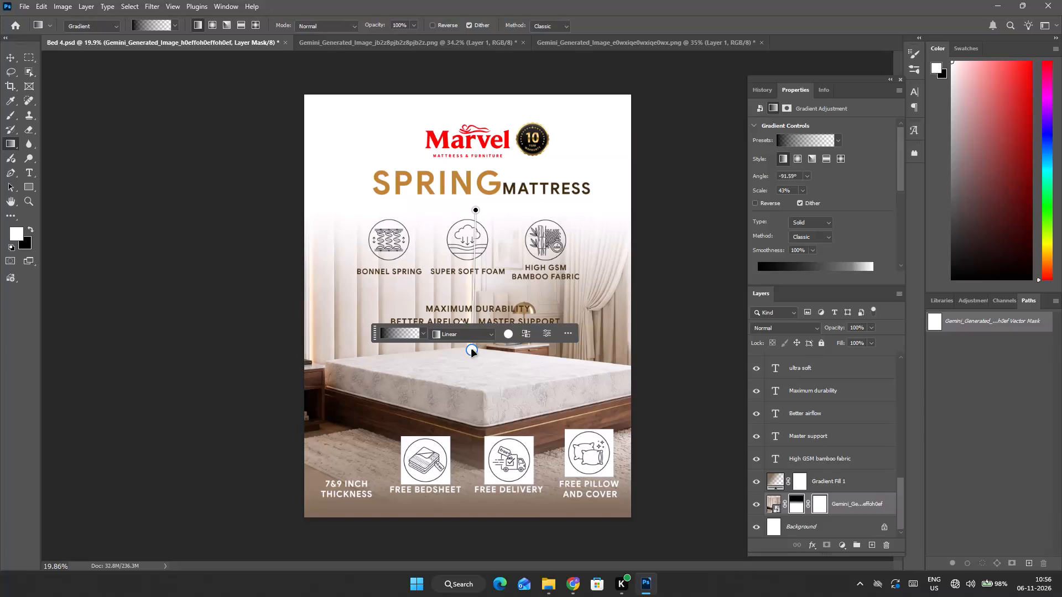
left_click_drag(472, 350, 472, 348)
left_click_drag(475, 210, 476, 219)
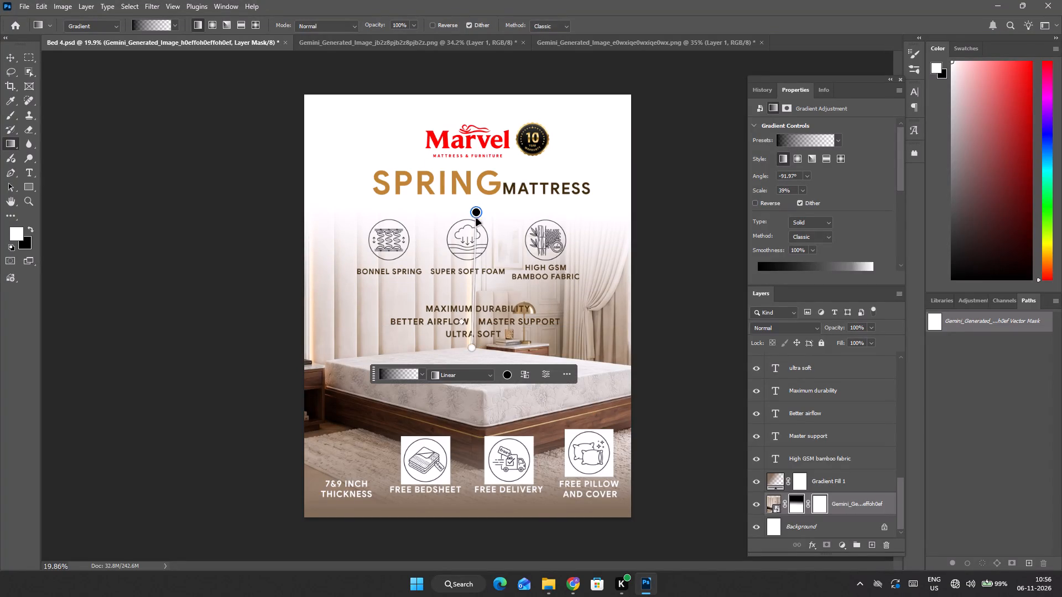
left_click_drag(476, 219, 472, 222)
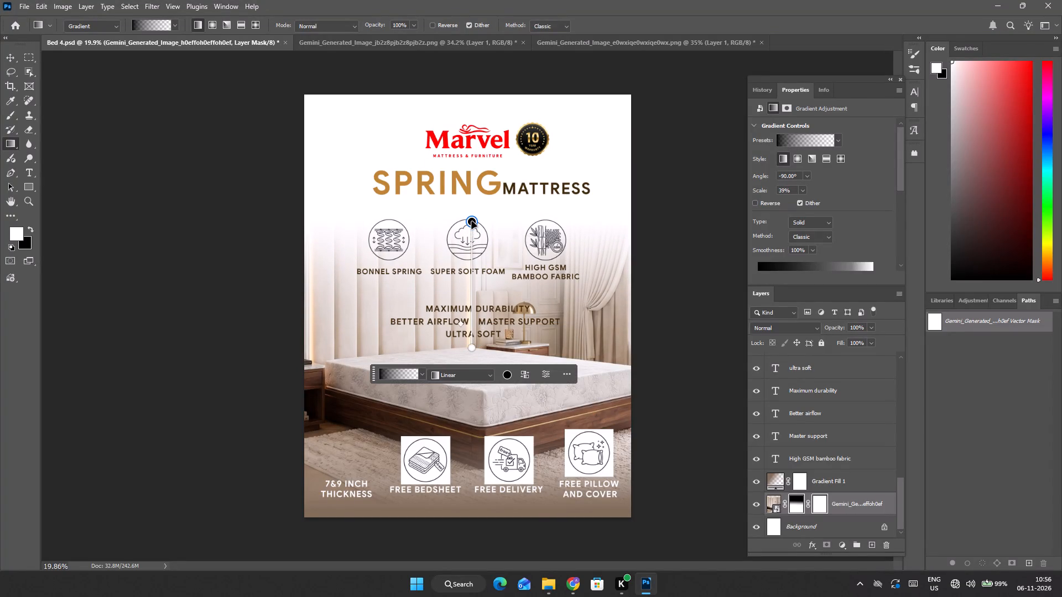
left_click_drag(472, 222, 473, 222)
left_click_drag(473, 222, 471, 251)
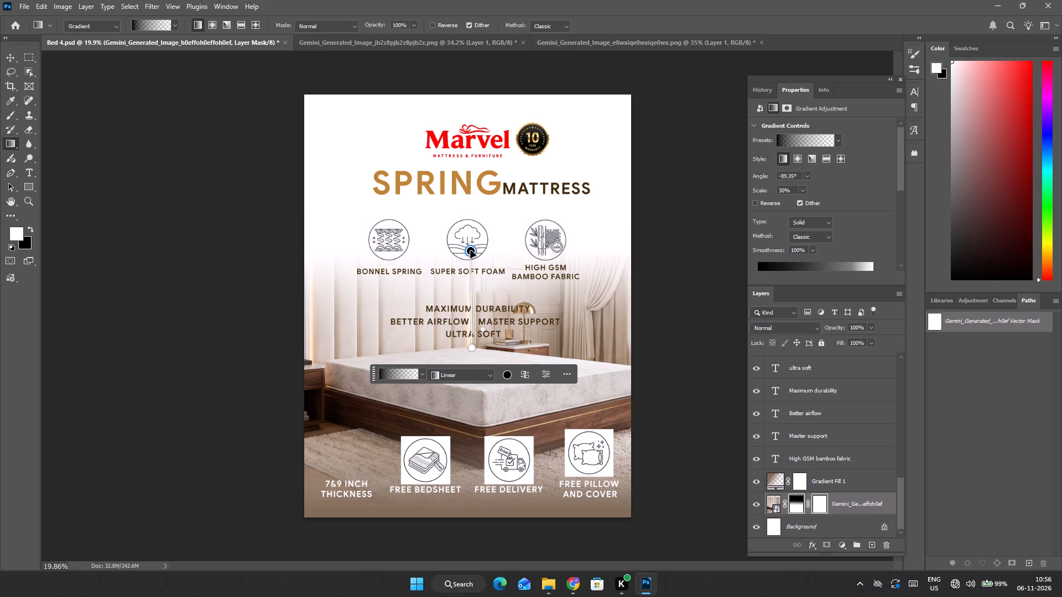
left_click_drag(471, 251, 477, 191)
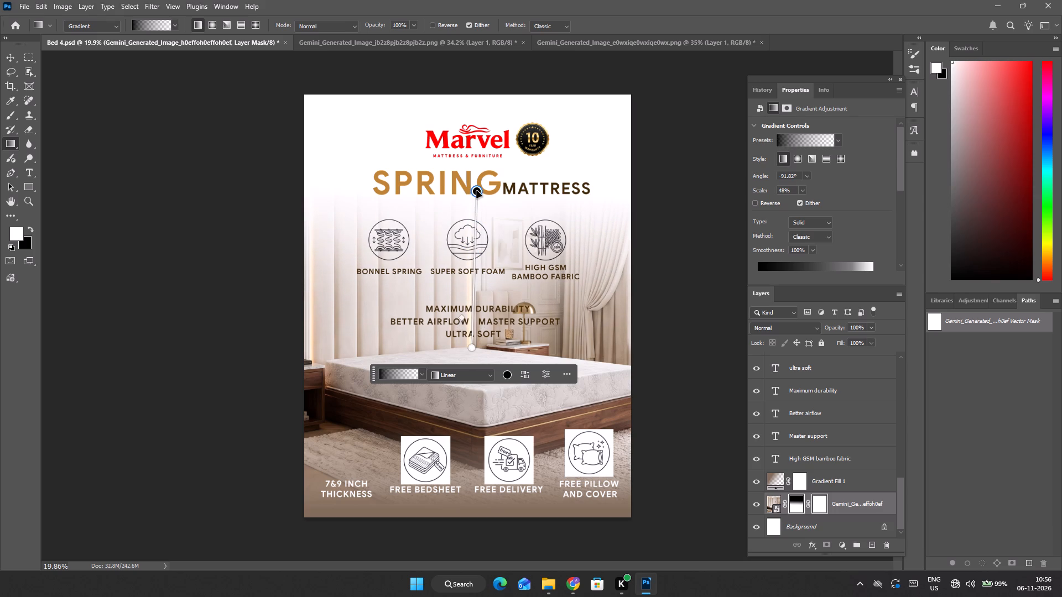
left_click_drag(477, 191, 473, 197)
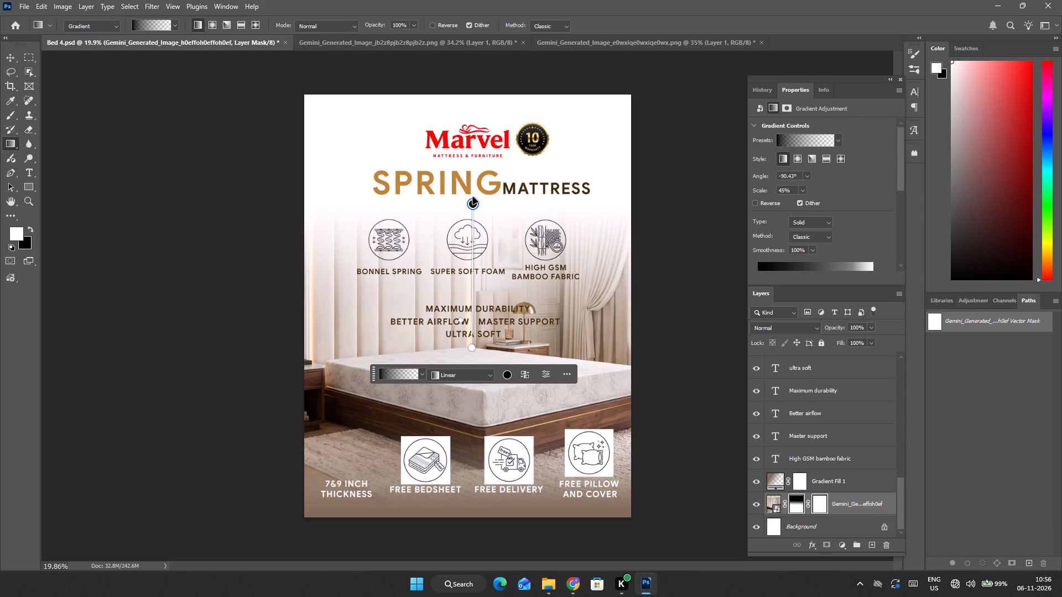
left_click_drag(473, 197, 473, 184)
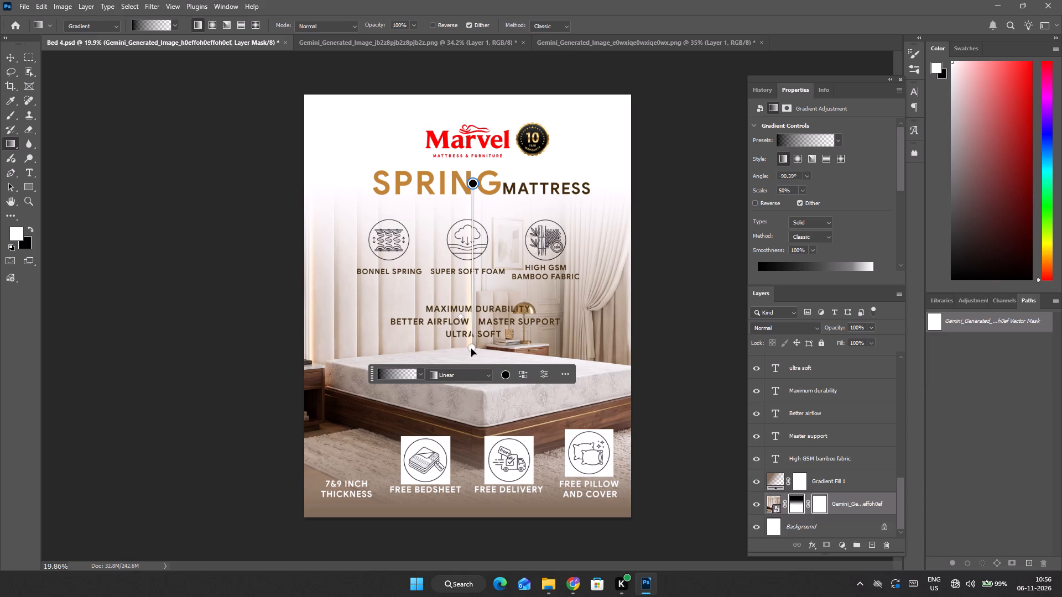
Try the mask gradient's lower end down at the bed base, and settle it on the MAXIMUM DURABILITY line at 38% scale.
left_click_drag(471, 349, 469, 409)
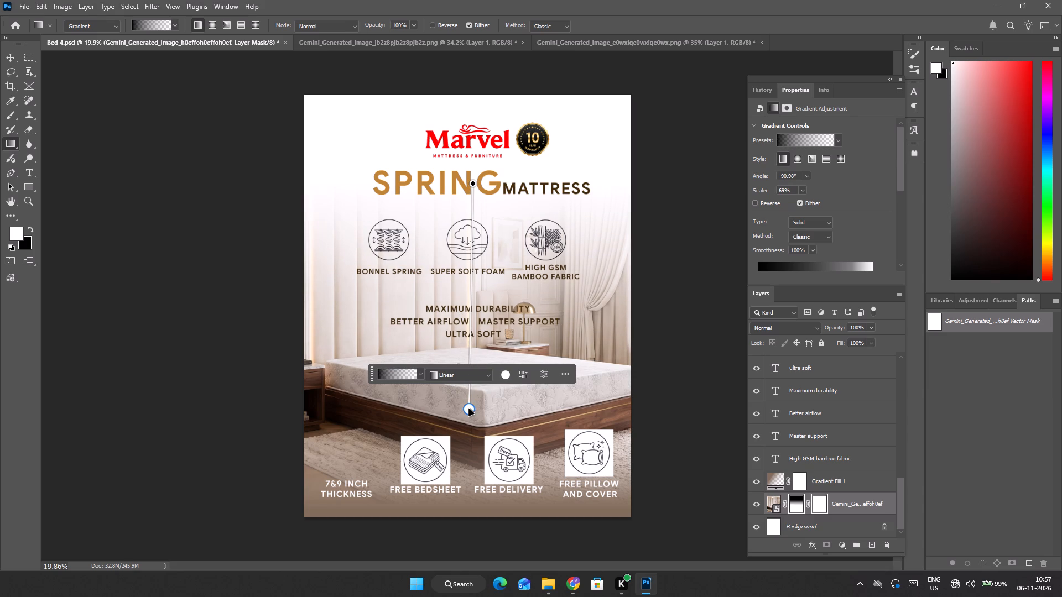
left_click_drag(469, 409, 472, 436)
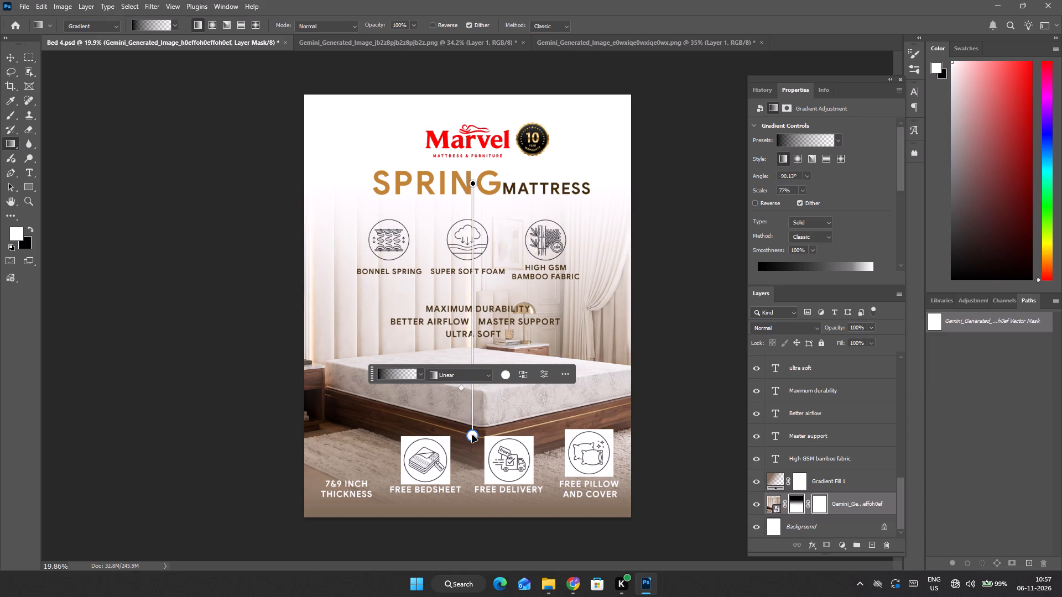
left_click_drag(472, 436, 473, 436)
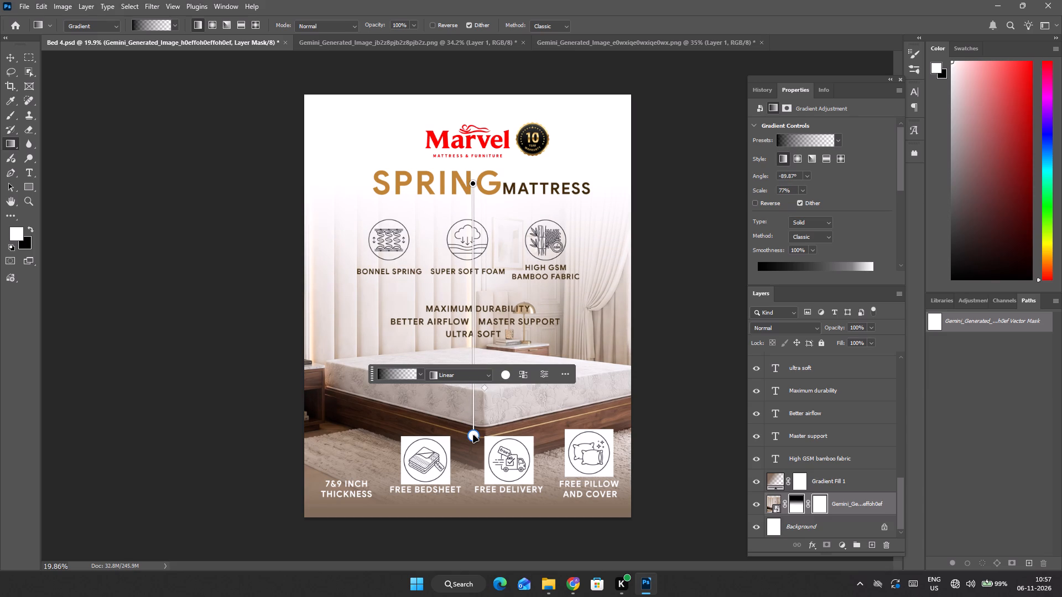
left_click_drag(473, 436, 476, 347)
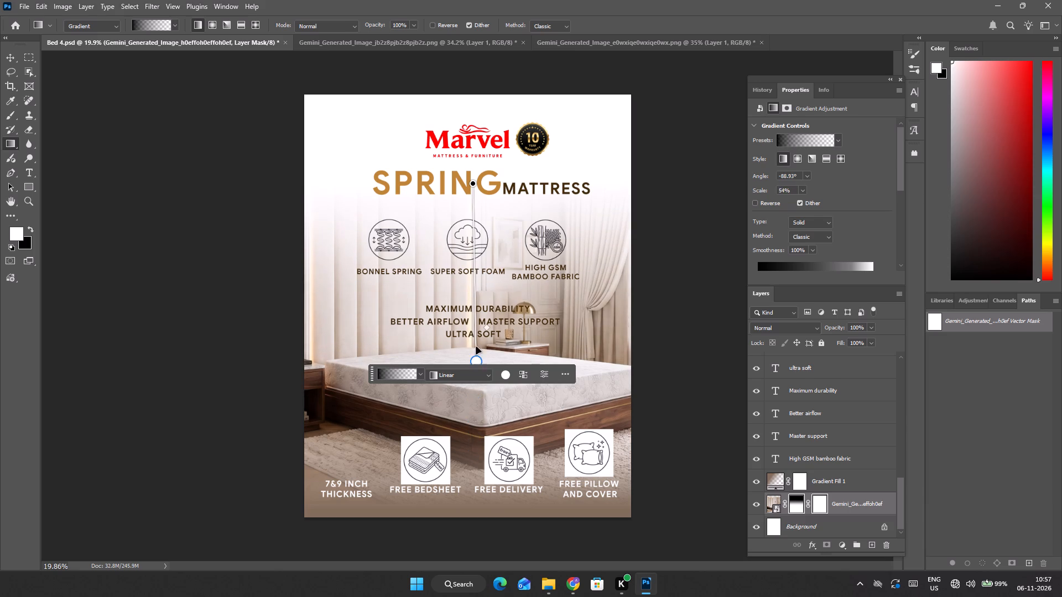
left_click_drag(476, 347, 474, 328)
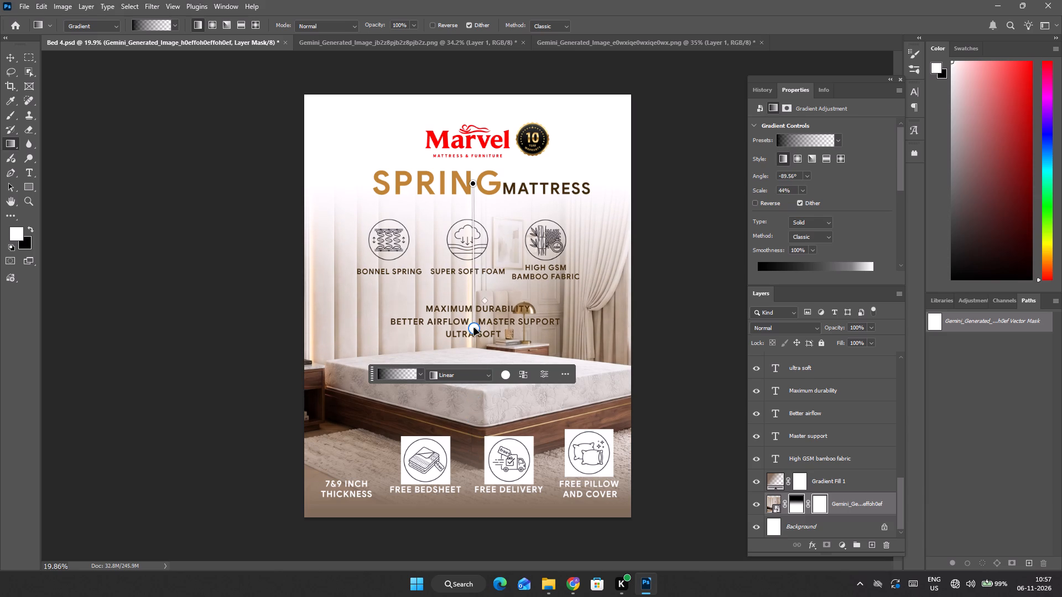
left_click_drag(474, 328, 474, 308)
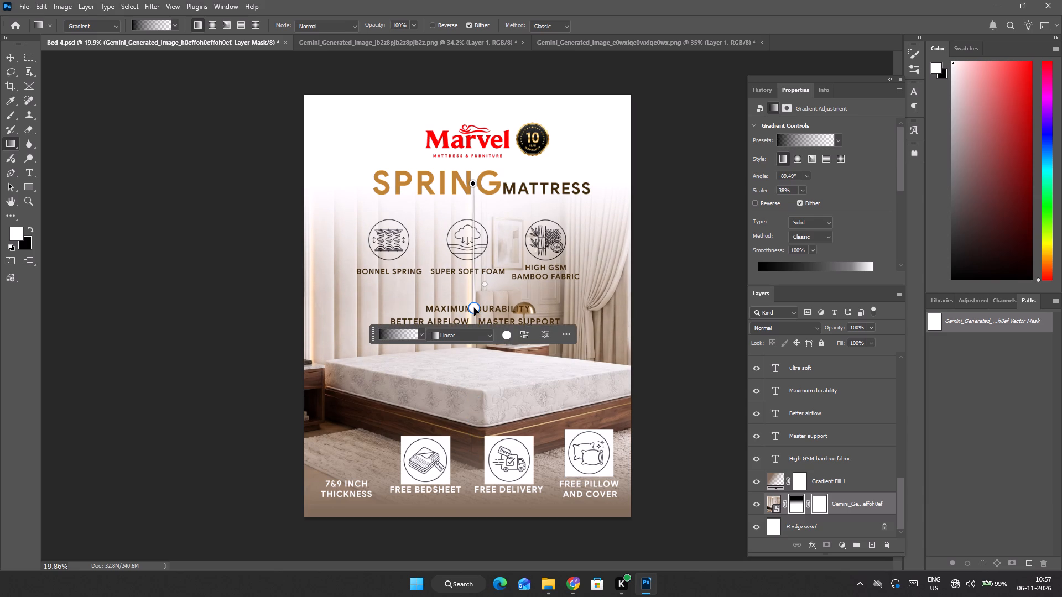
Select the mattress in the bedroom image with the Object Selection tool and copy it to a new layer.
left_click(14, 55)
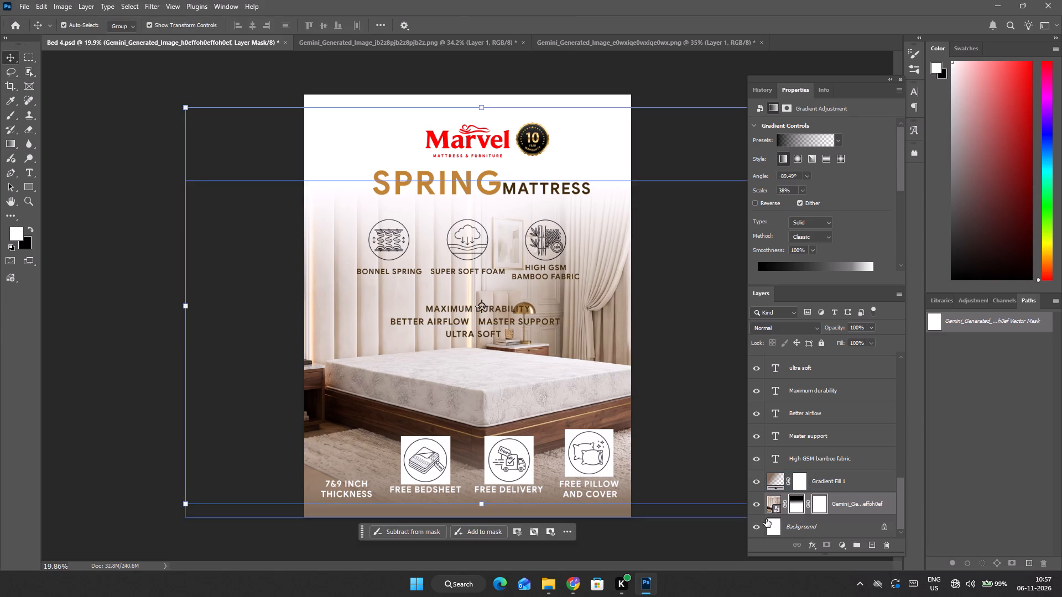
left_click(772, 496)
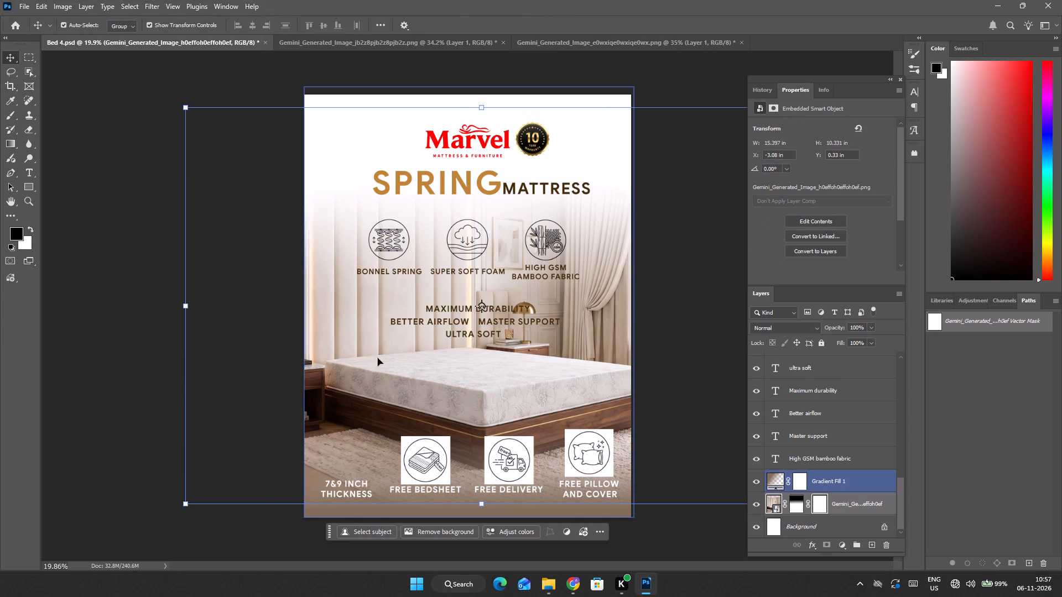
left_click(35, 74)
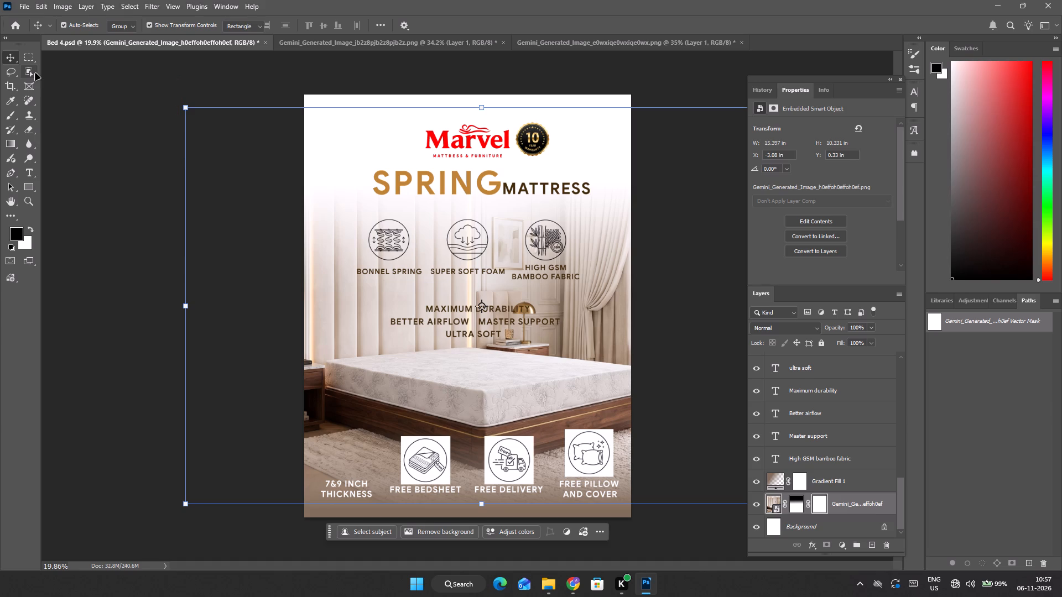
left_click_drag(326, 347, 339, 364)
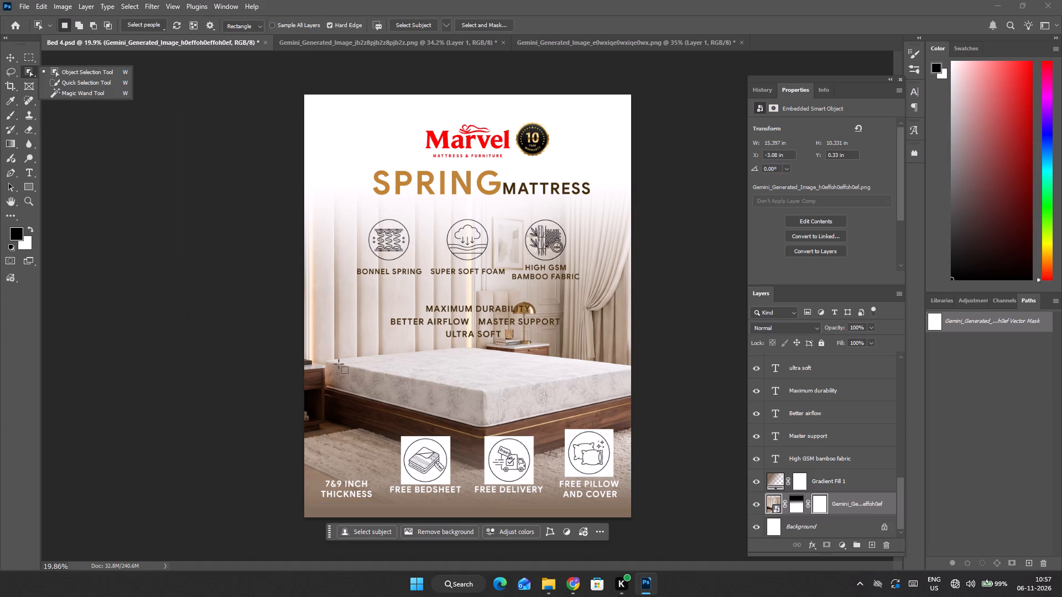
left_click_drag(339, 364, 625, 433)
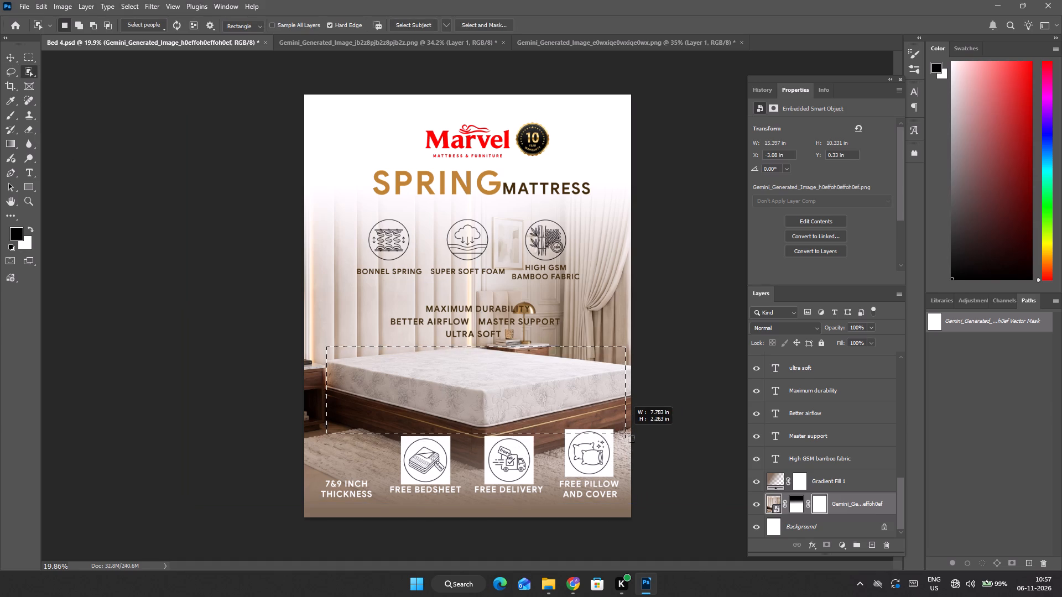
left_click_drag(625, 433, 635, 424)
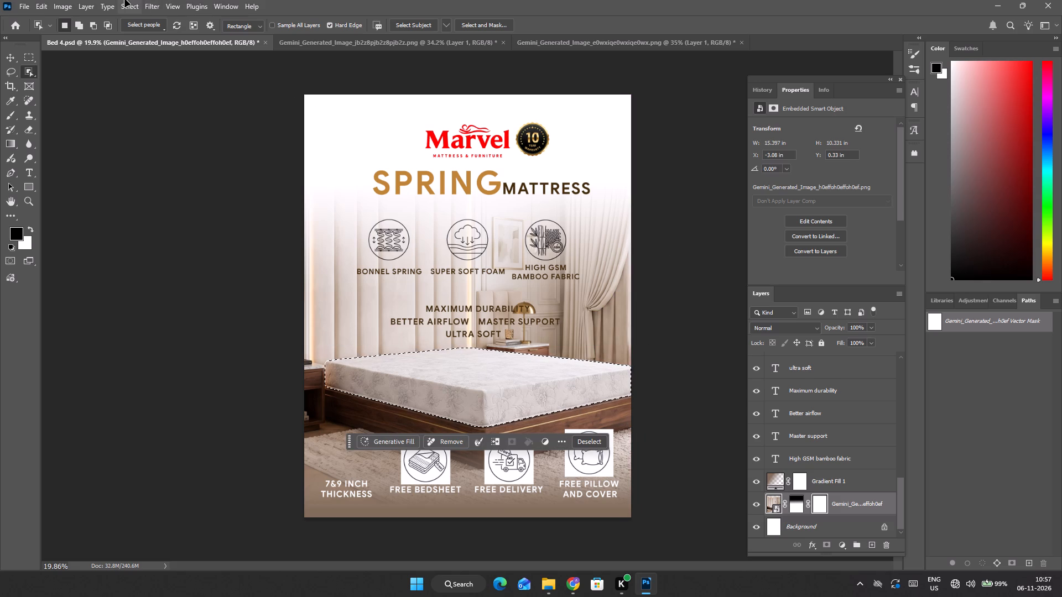
left_click(90, 11)
left_click(105, 20)
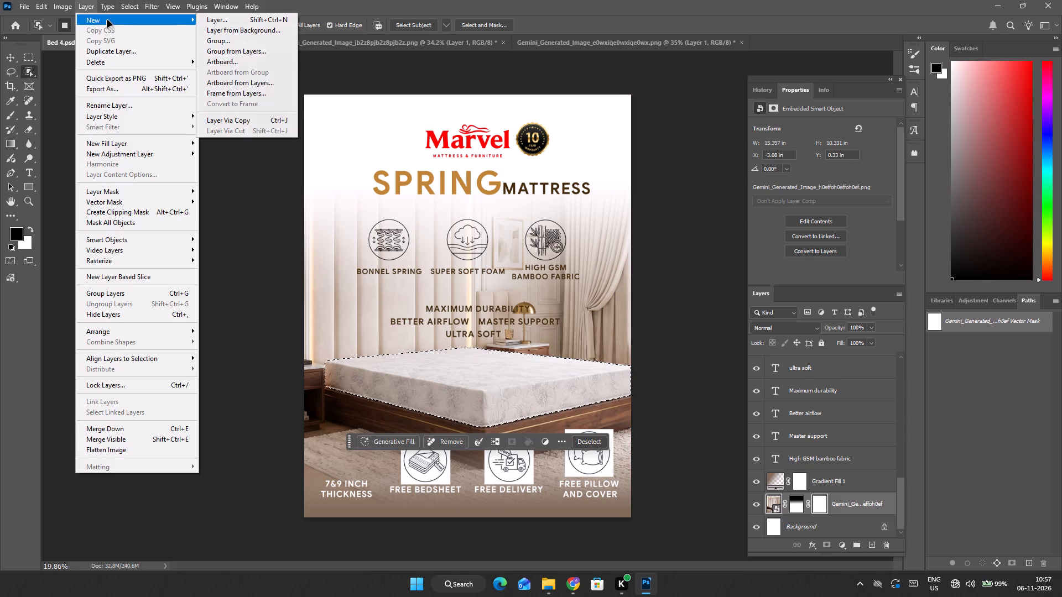
left_click(252, 121)
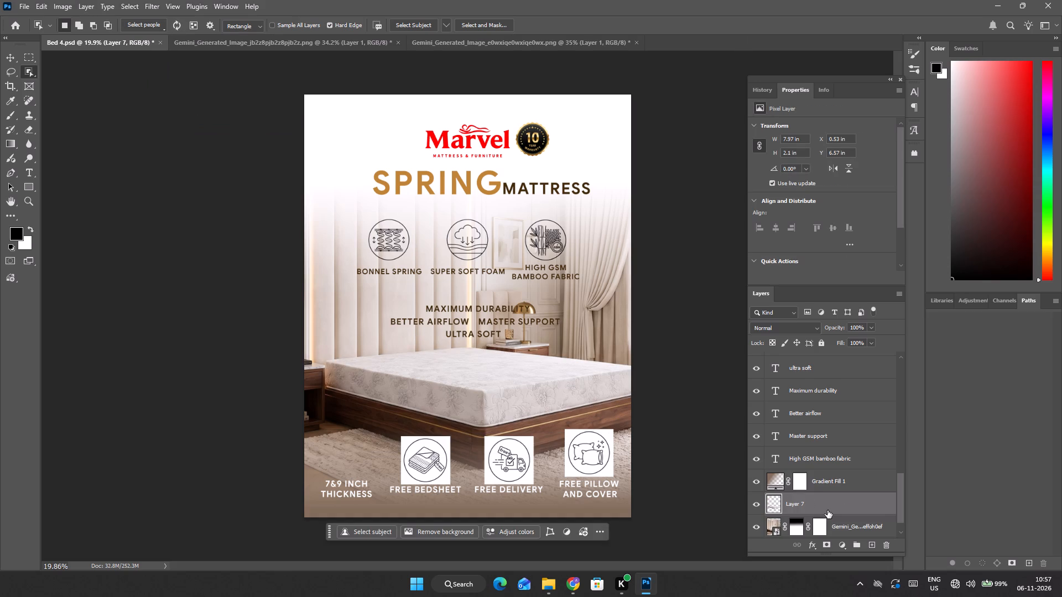
Move the mattress copy layer above Gradient Fill 1 in the layer order.
left_click_drag(827, 510, 830, 473)
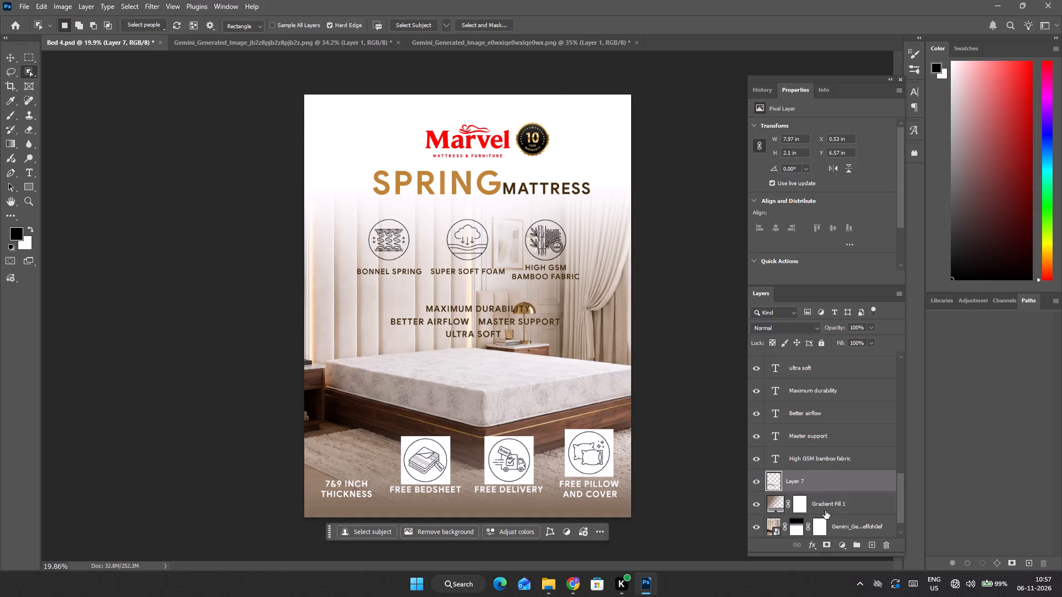
Extend the bedroom image's mask gradient downward so its lower end sits on the mattress's front side, starting from the SPRING heading.
scroll(814, 514, "down", 2)
left_click(775, 501)
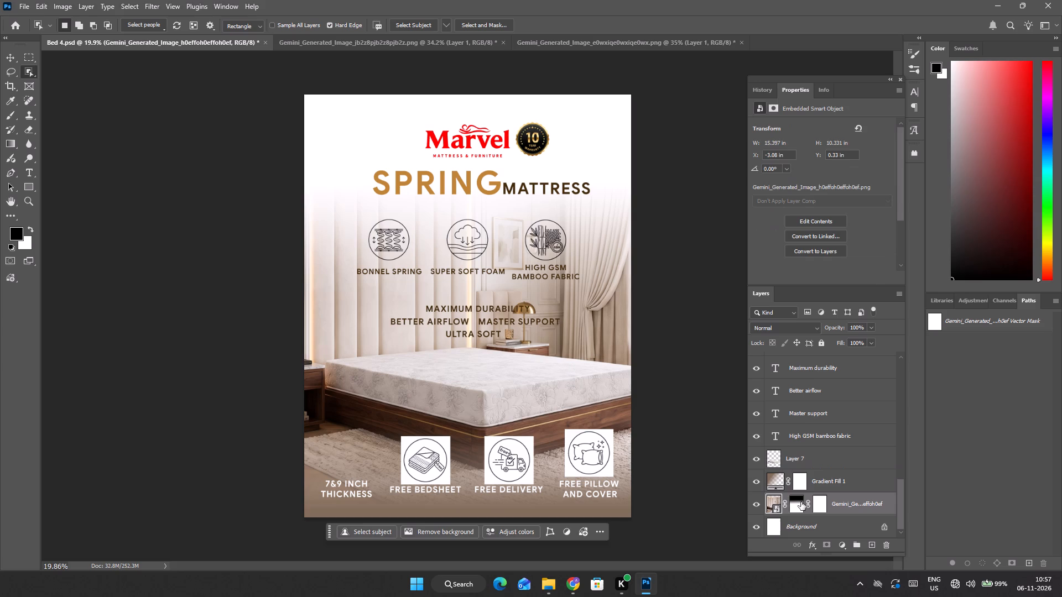
left_click(801, 502)
left_click(8, 140)
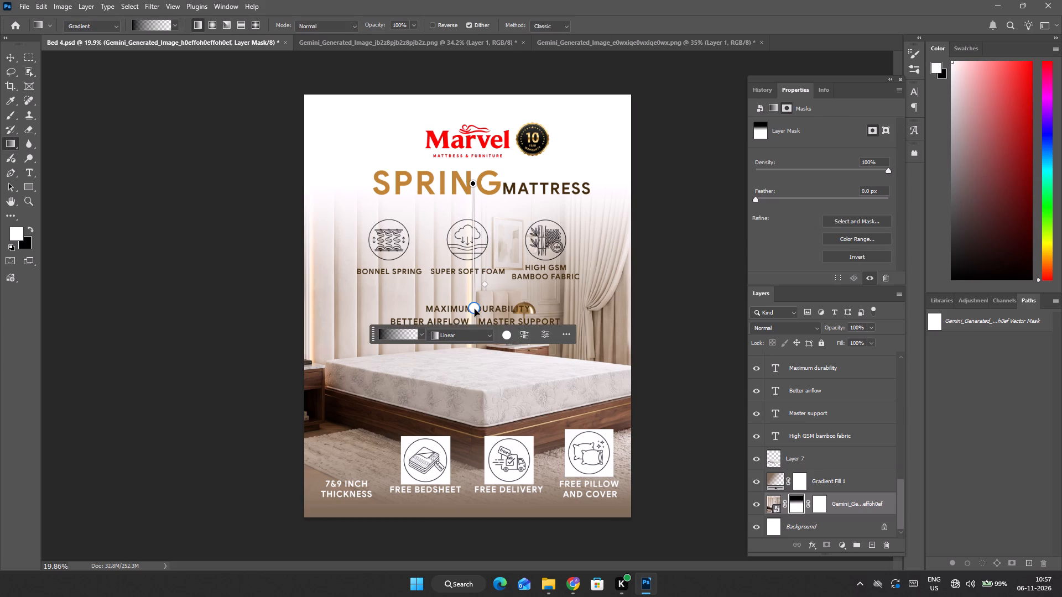
left_click_drag(475, 309, 476, 450)
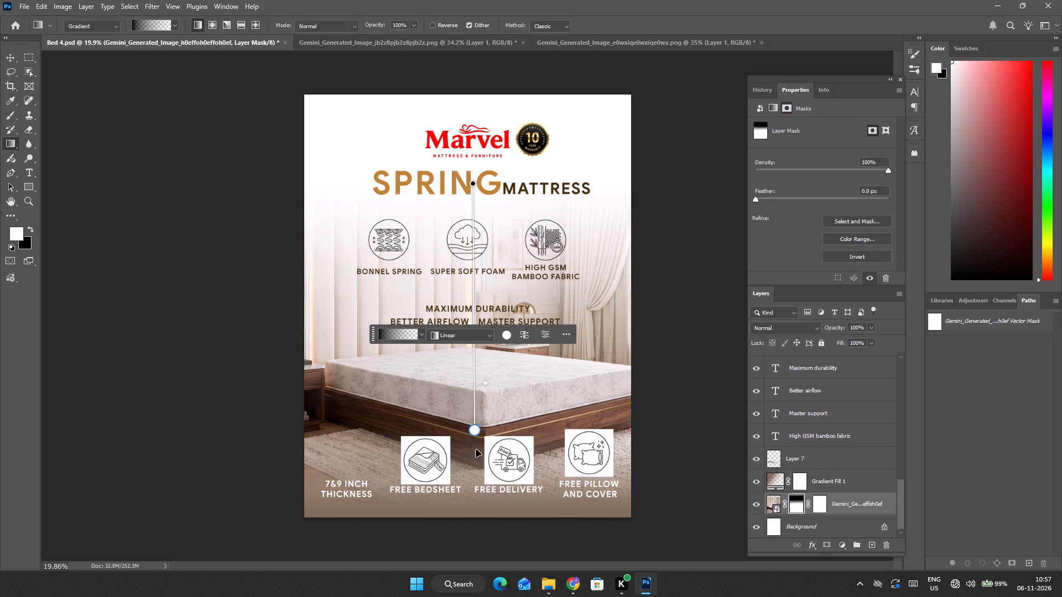
left_click_drag(476, 450, 474, 447)
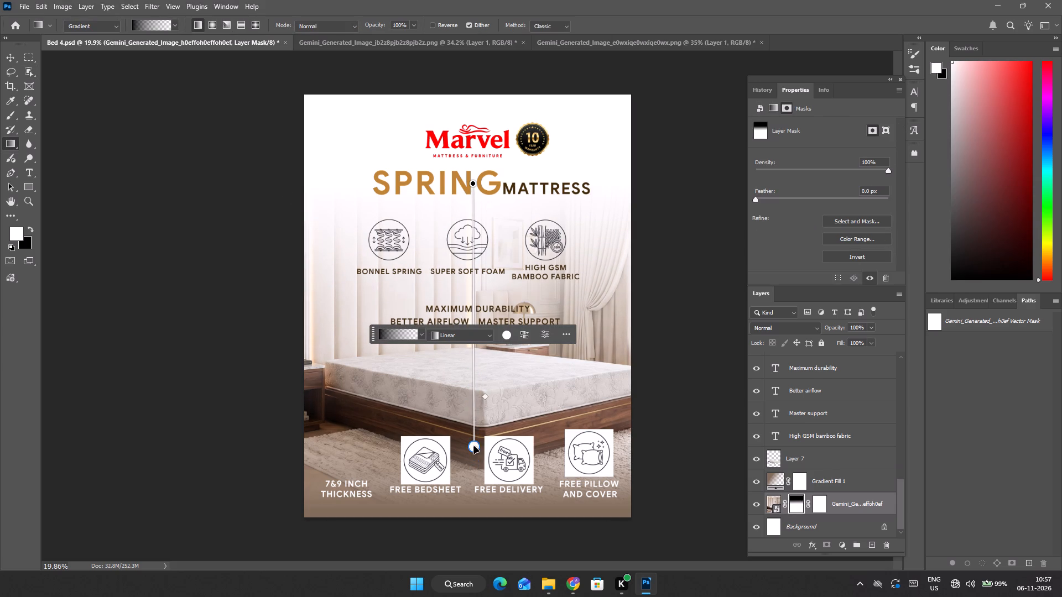
left_click_drag(474, 447, 473, 410)
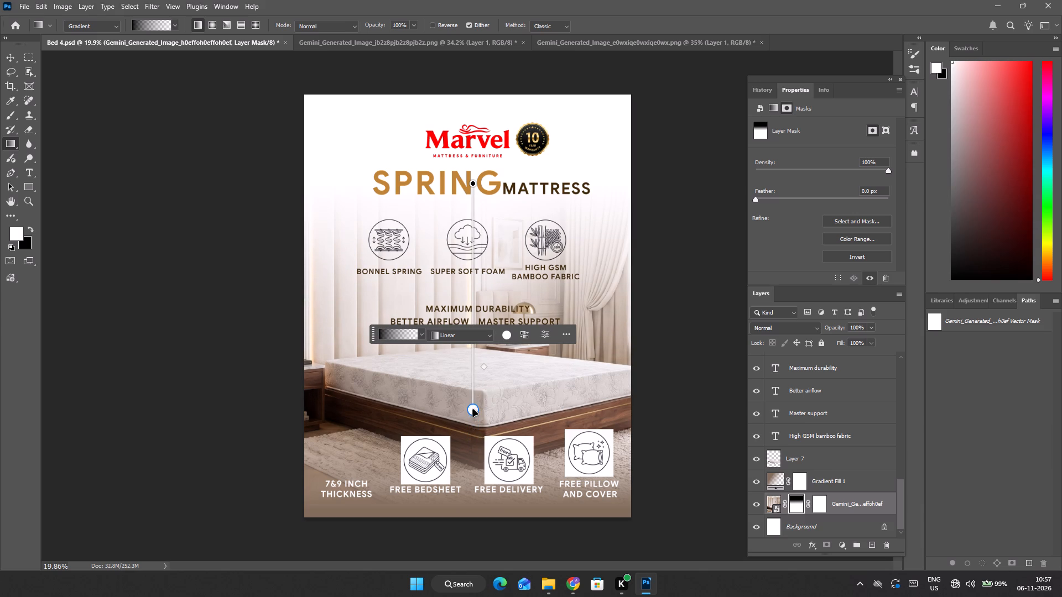
left_click_drag(473, 410, 473, 408)
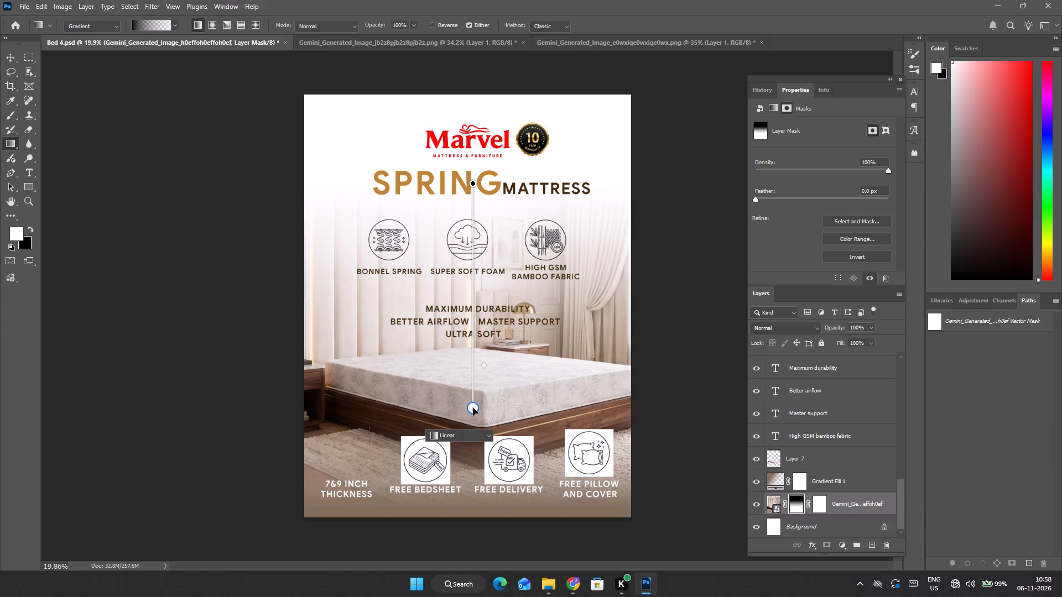
key("v")
left_click(97, 216)
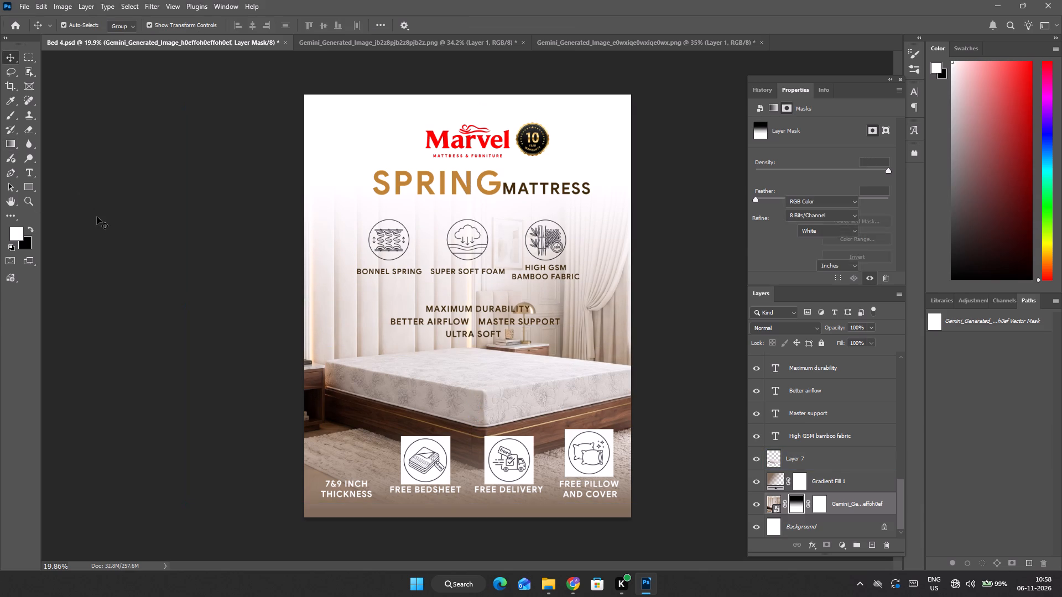
Apply Brightness/Contrast to the mattress copy layer with brightness about -45 and contrast 68.
left_click(785, 459)
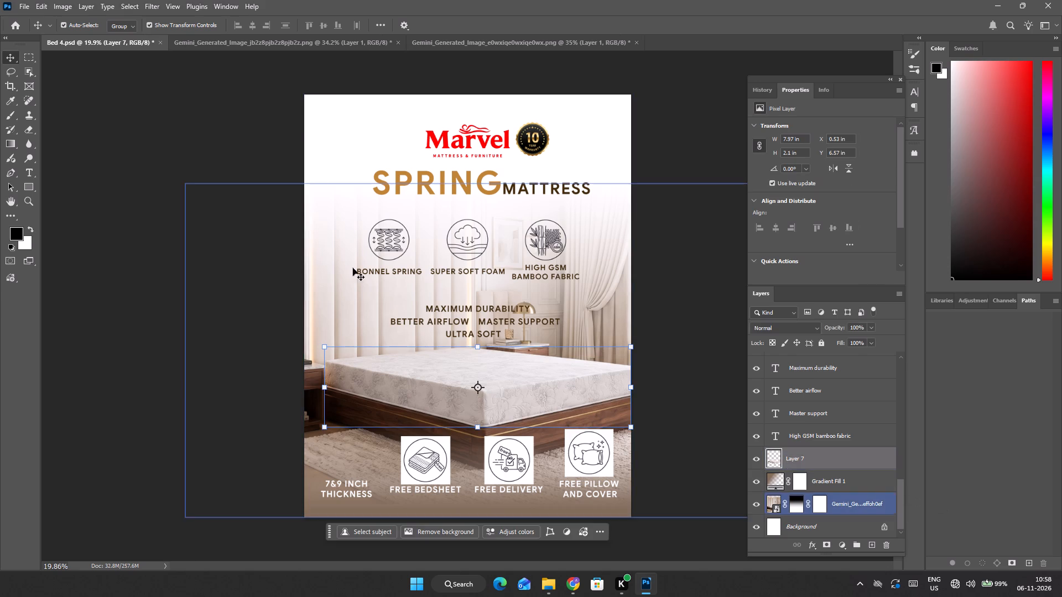
left_click(65, 0)
left_click(104, 36)
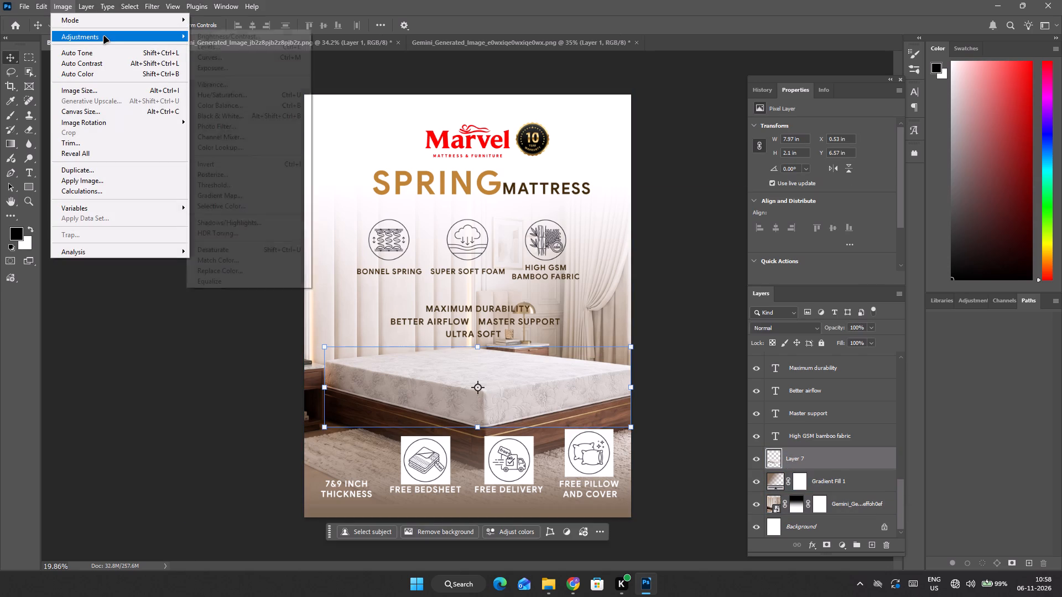
left_click(232, 37)
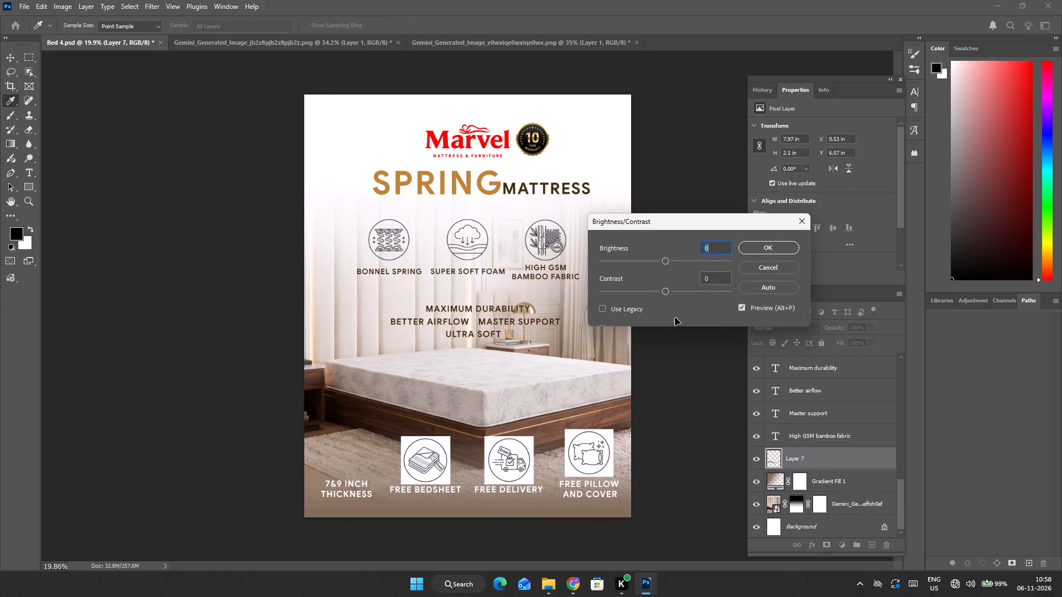
left_click_drag(670, 290, 674, 293)
left_click_drag(674, 293, 693, 294)
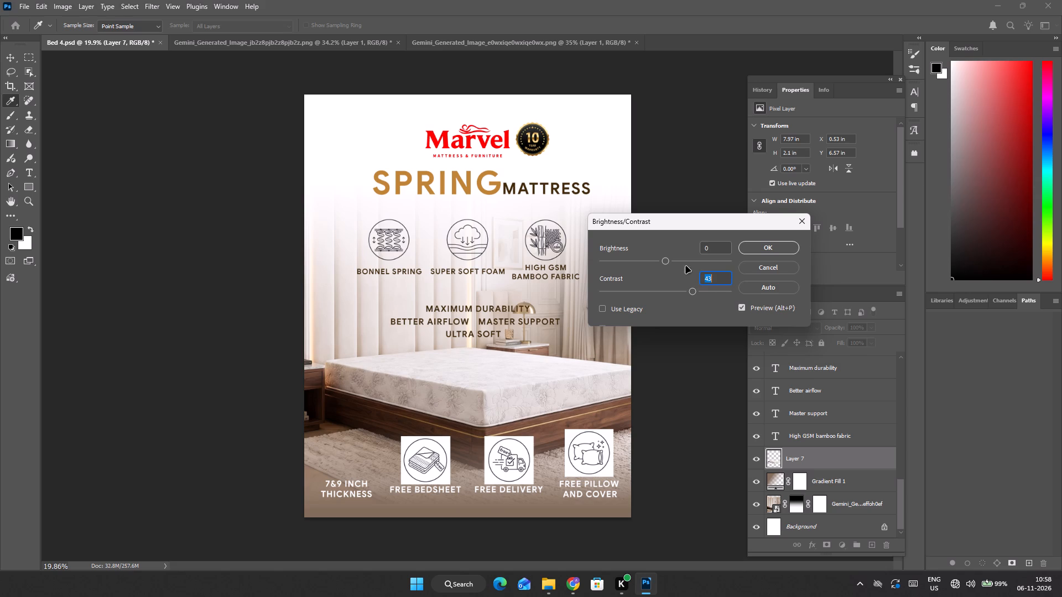
left_click_drag(664, 260, 653, 265)
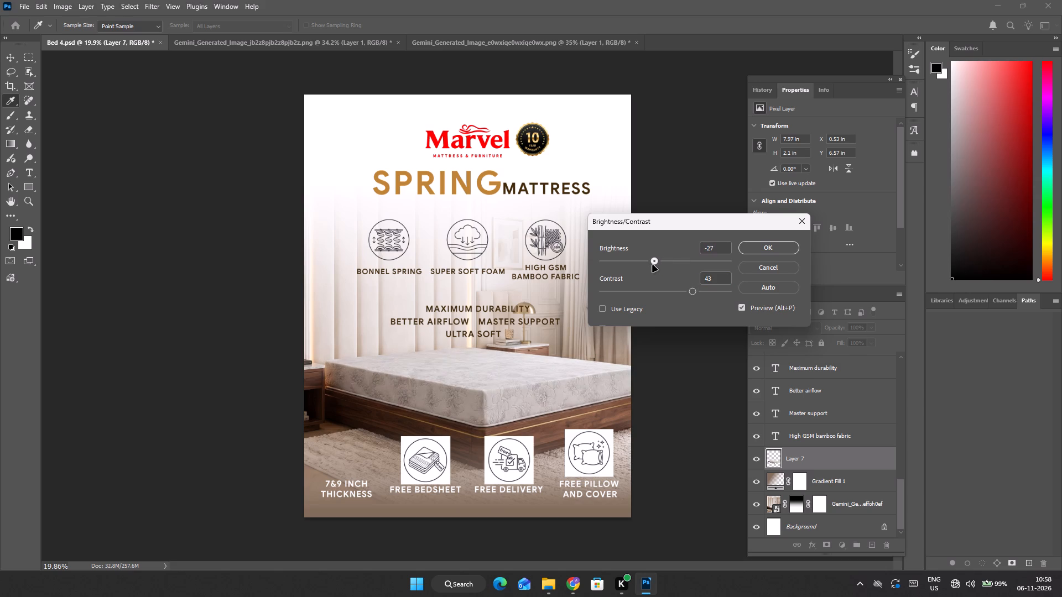
left_click_drag(653, 265, 649, 265)
left_click_drag(691, 292, 707, 296)
left_click_drag(649, 261, 641, 261)
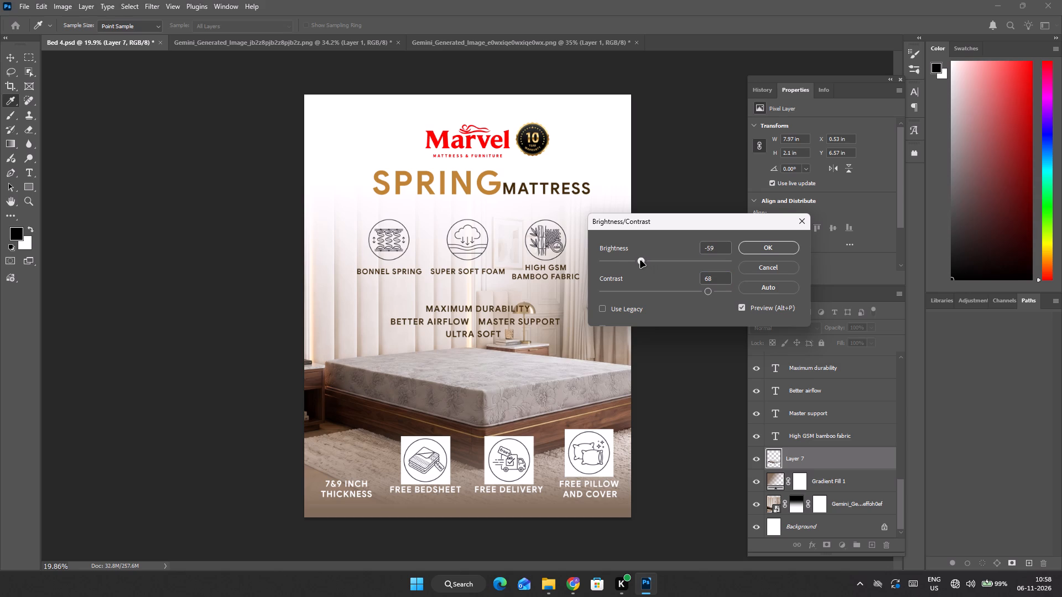
left_click_drag(641, 261, 633, 261)
left_click_drag(633, 261, 636, 261)
left_click_drag(640, 263, 650, 262)
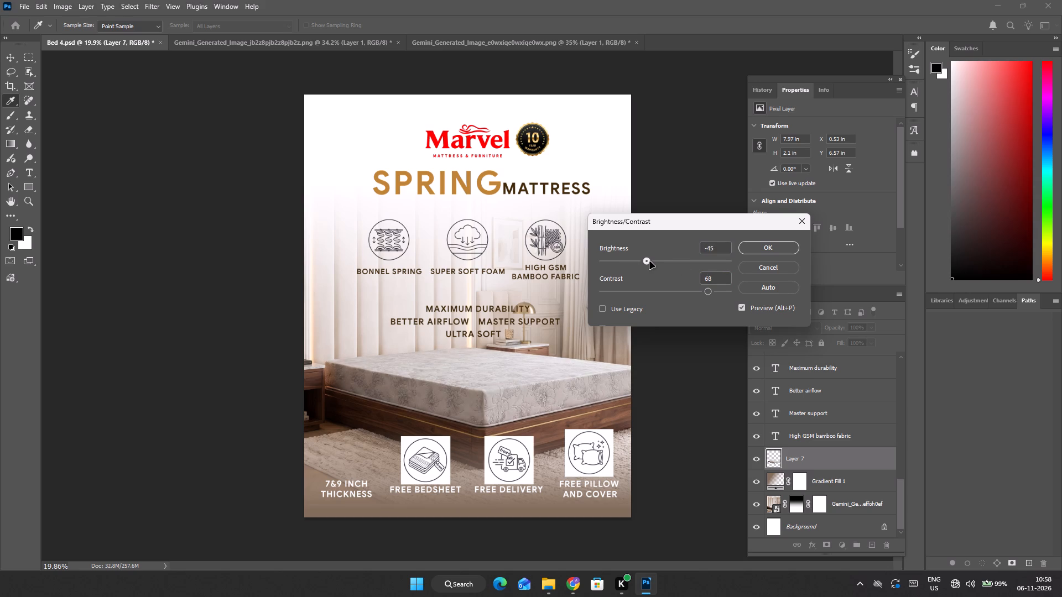
left_click_drag(650, 262, 647, 262)
left_click(752, 251)
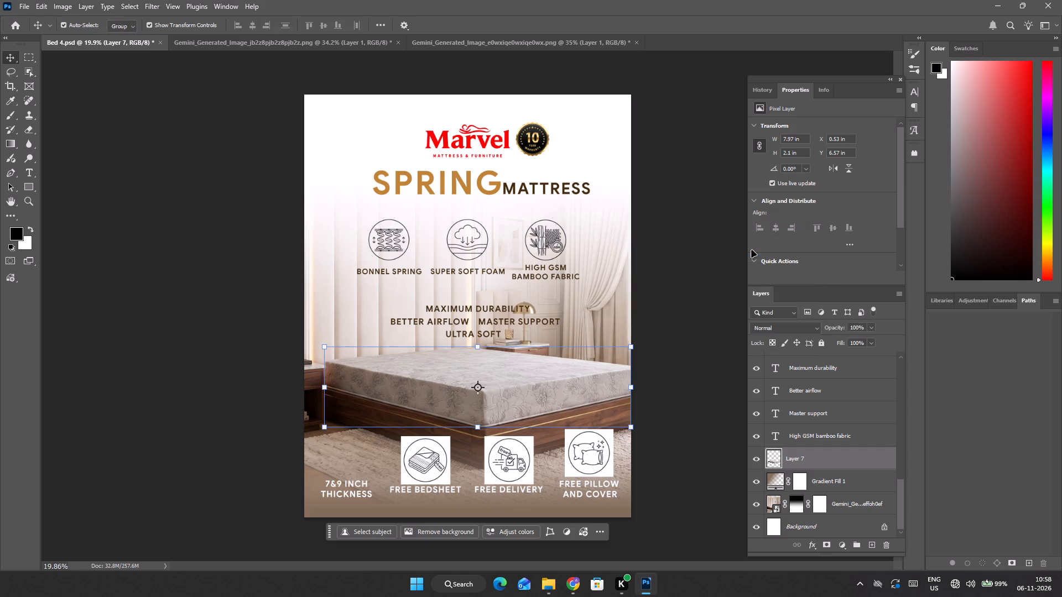
Examine the adjusted mattress and the free-offer icons along the poster's bottom edge up close.
left_click(114, 171)
scroll(430, 335, "up", 4, "alt")
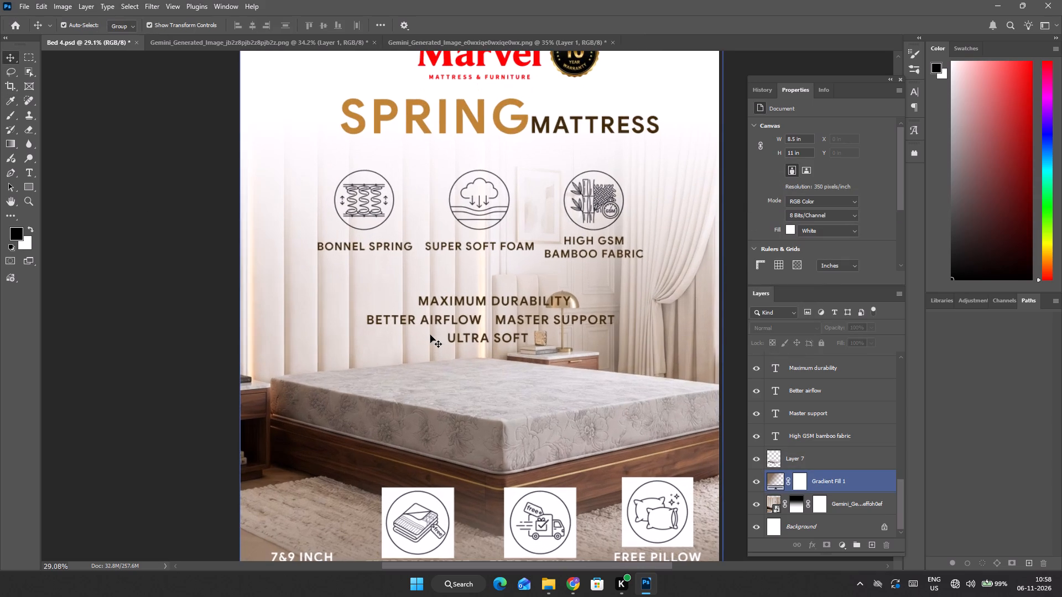
scroll(430, 335, "down", 5, "alt")
scroll(526, 428, "up", 5, "alt")
scroll(526, 428, "down", 6)
scroll(574, 498, "down", 2, "alt")
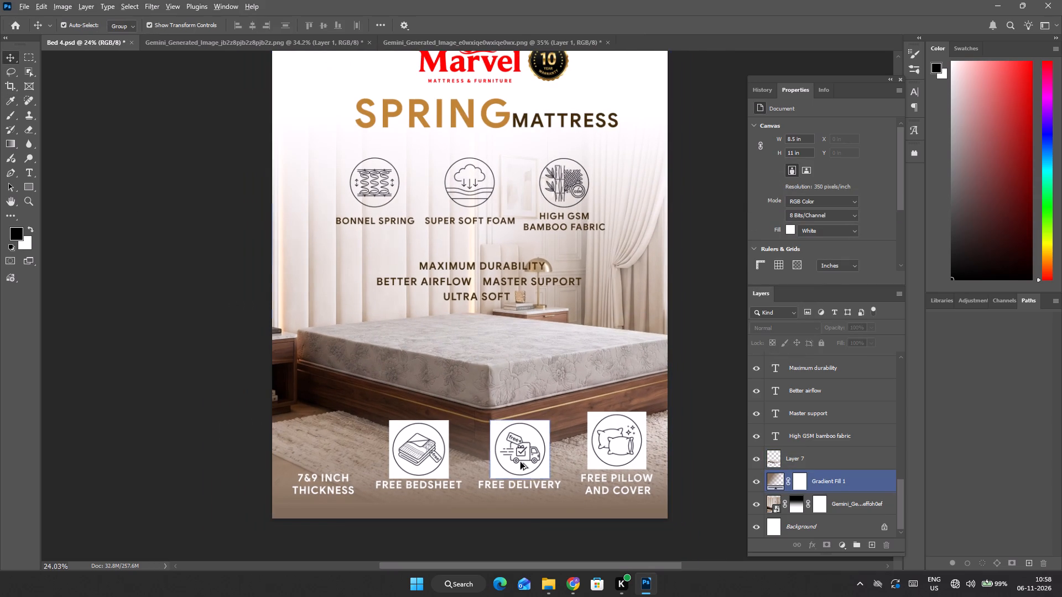
left_click(522, 459)
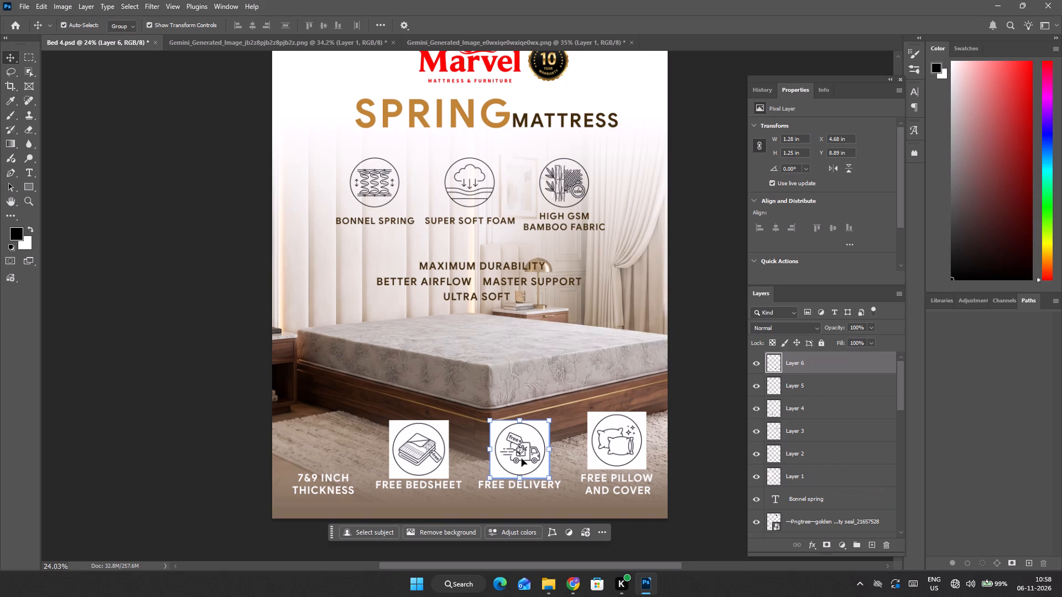
scroll(522, 459, "up", 3, "alt")
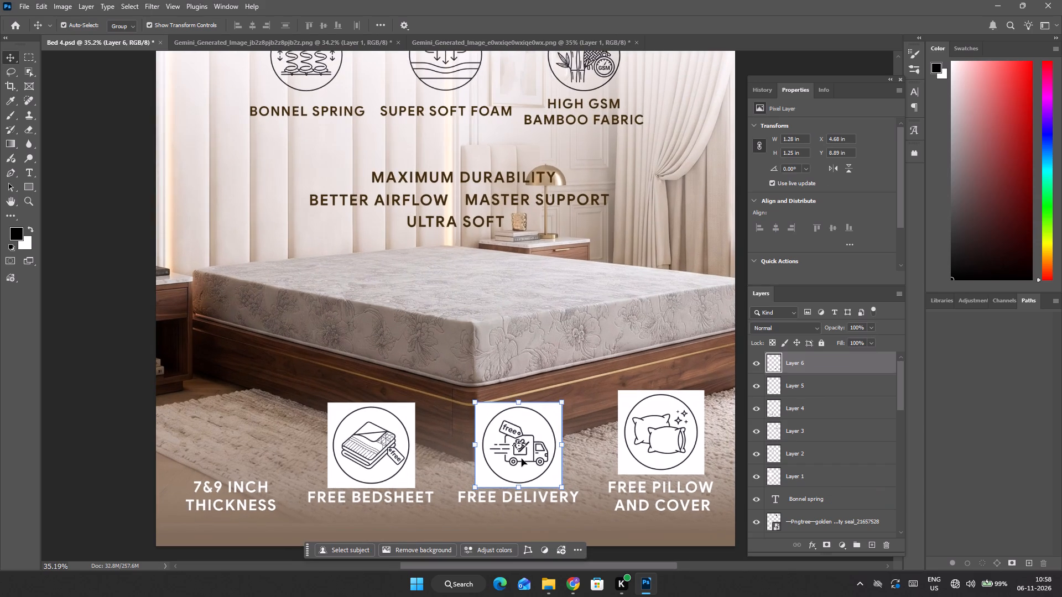
Move the 10-year warranty seal to the poster's top-right corner and enlarge it to about 1.49 in square.
scroll(522, 459, "down", 7, "alt")
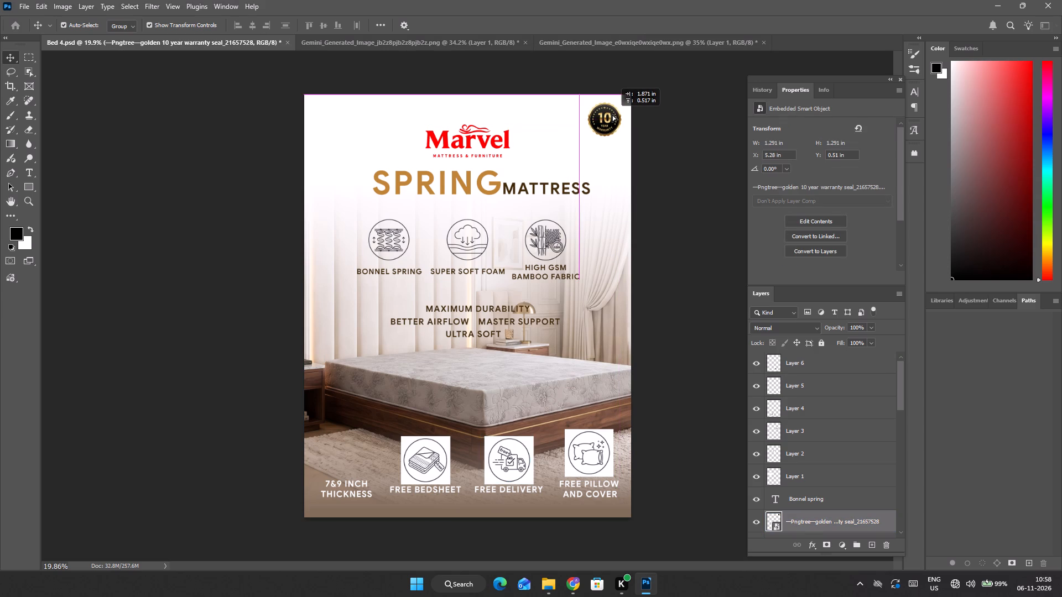
left_click(677, 96)
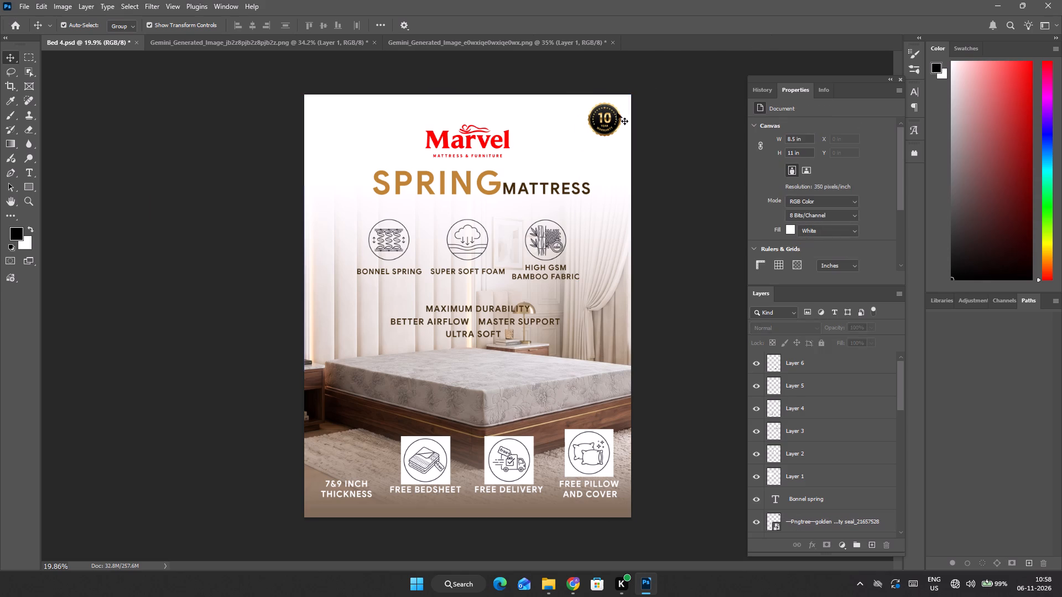
left_click(612, 114)
left_click_drag(577, 143, 564, 150)
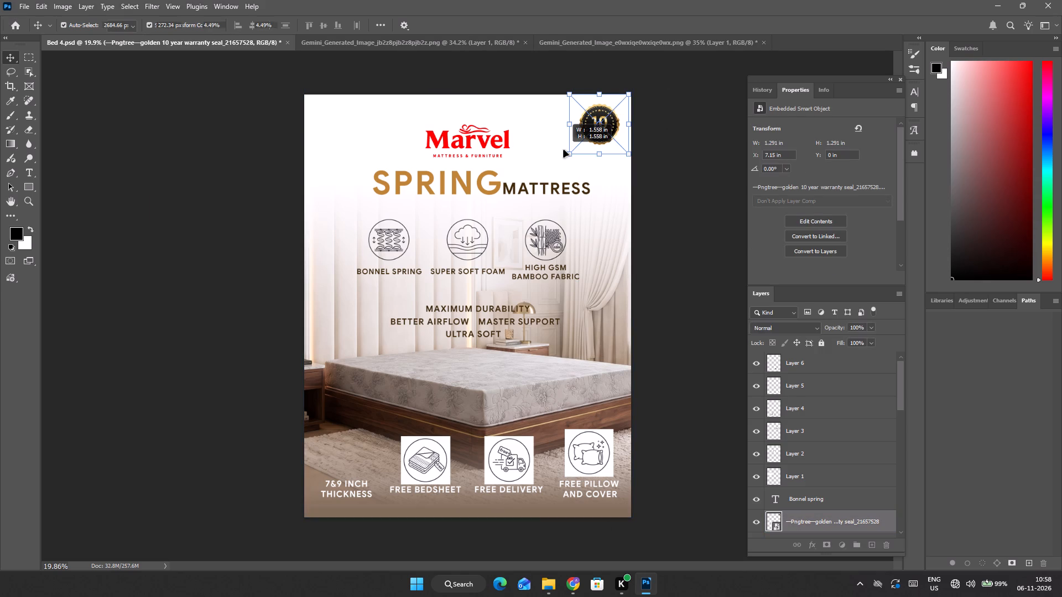
left_click_drag(564, 150, 569, 151)
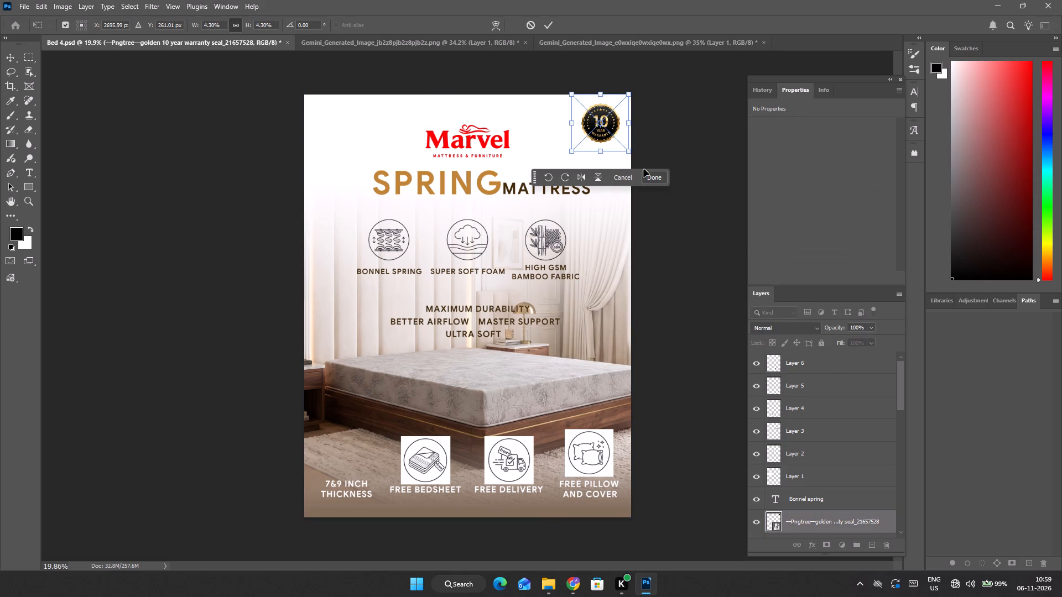
left_click(650, 176)
Fine-tune the warranty seal's placement in the poster's top-right corner to X 7.15 in and about Y -0.14 in.
left_click_drag(613, 131, 622, 125)
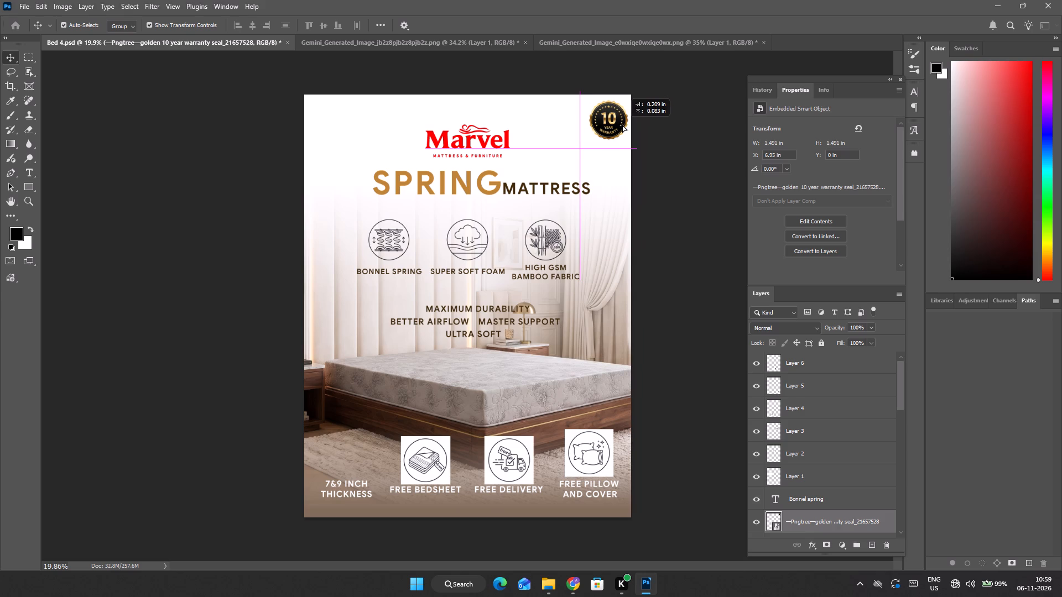
left_click_drag(622, 125, 619, 124)
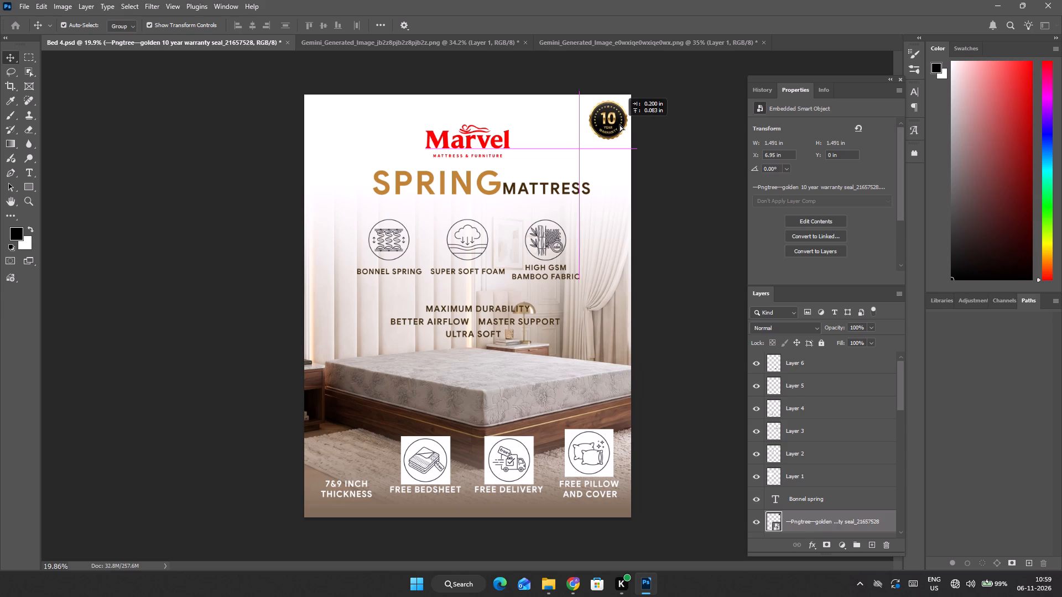
left_click_drag(619, 124, 619, 123)
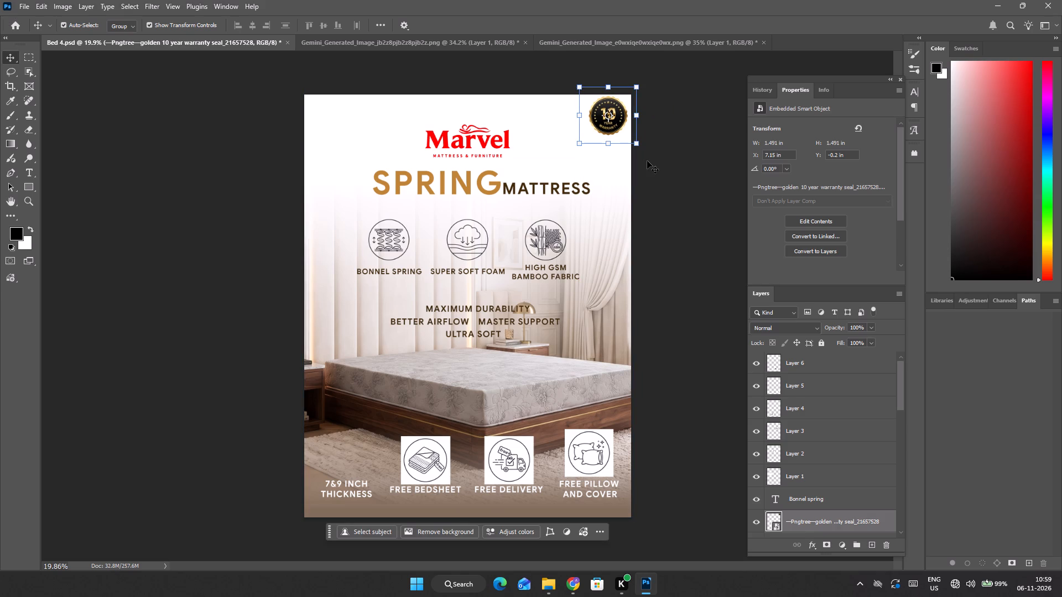
key("Down")
key("Down")
key("Down")
key("Down")
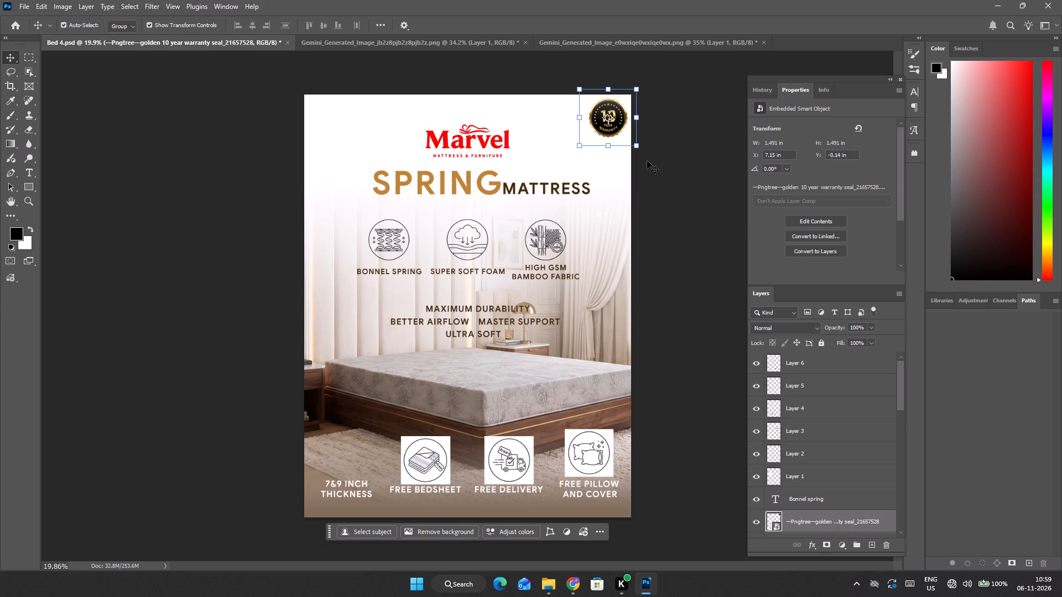
left_click(668, 162)
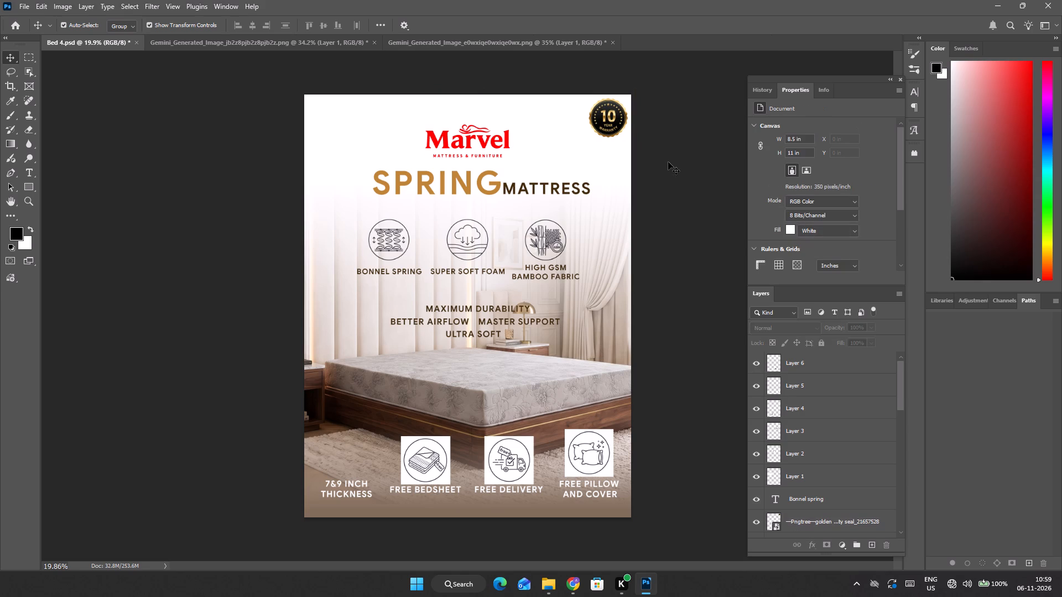
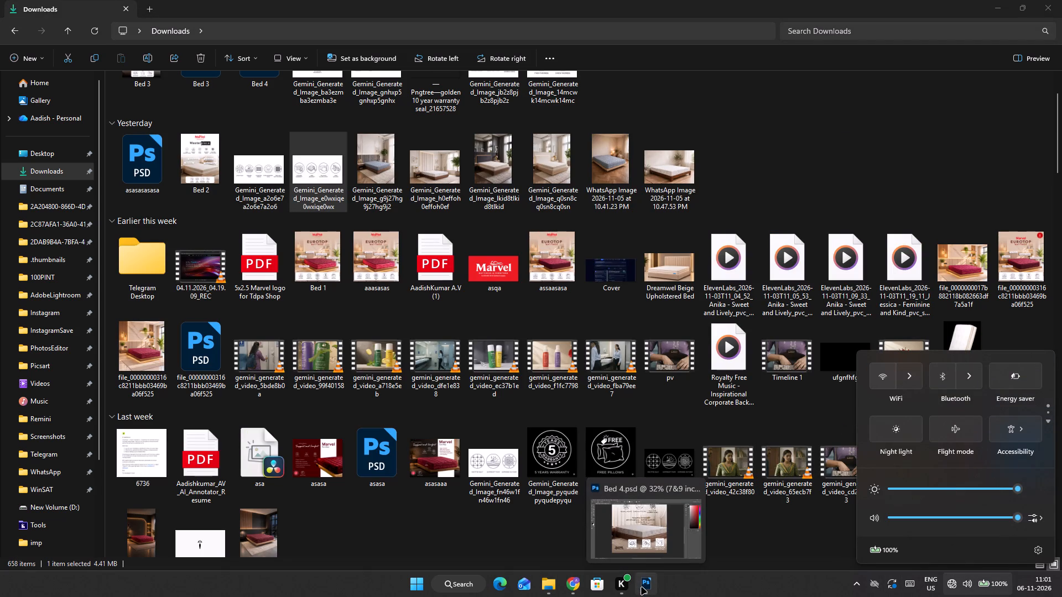
Switch to Bed 4.psd in Photoshop, leave text editing on the "7&9 INCH THICKNESS" label and deselect the layer.
left_click(647, 527)
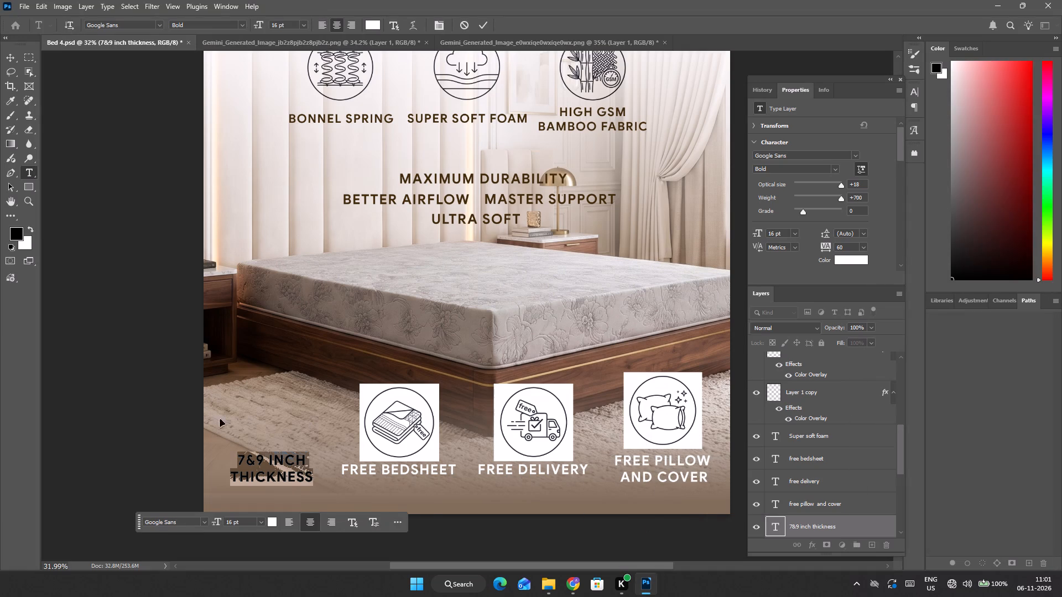
left_click(12, 58)
left_click(136, 276)
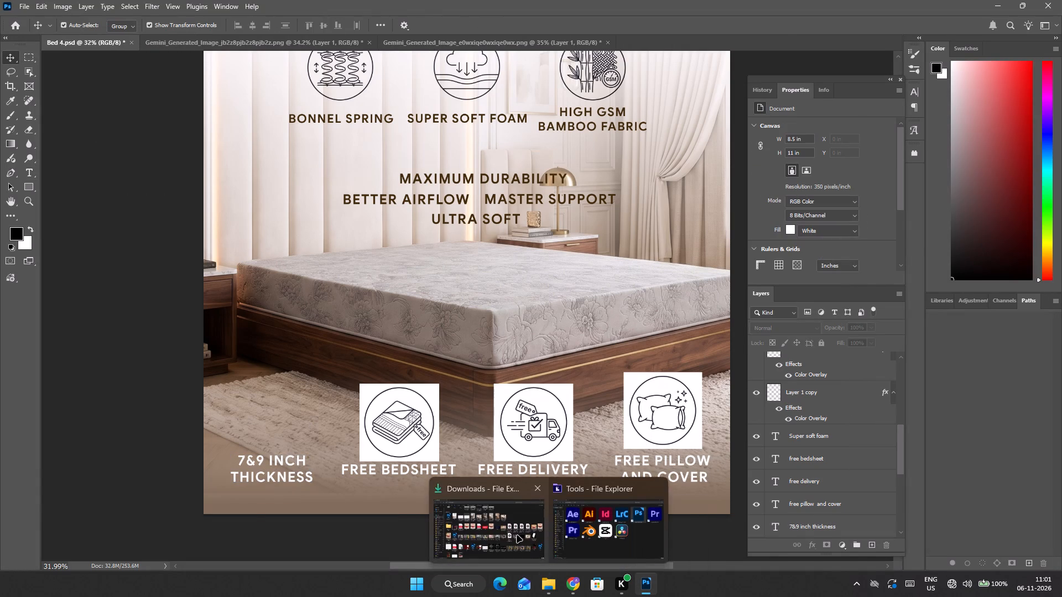
Switch to the Downloads folder in File Explorer and find the newly downloaded thickness icons image among today's files.
left_click(517, 535)
scroll(542, 186, "up", 6)
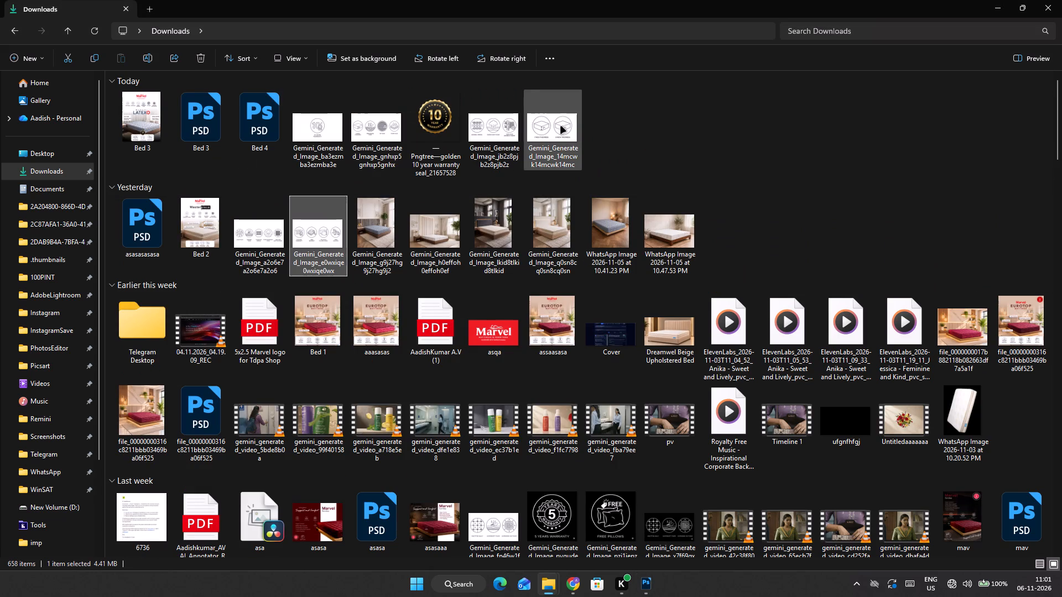
Open the newly downloaded thickness icons image from the Downloads folder as a separate Photoshop document.
left_click_drag(560, 127, 643, 588)
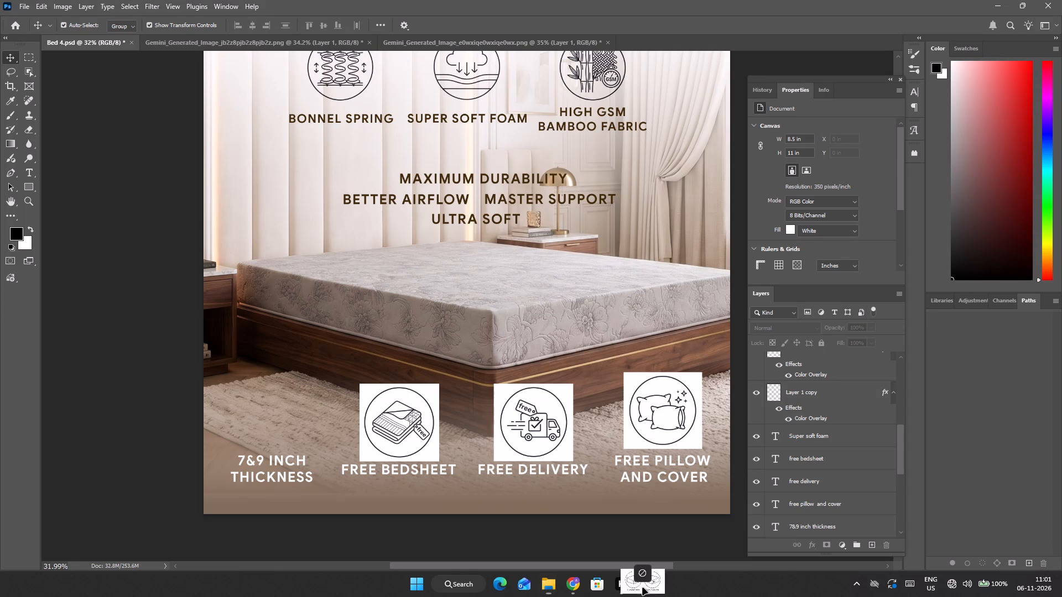
left_click_drag(643, 588, 655, 40)
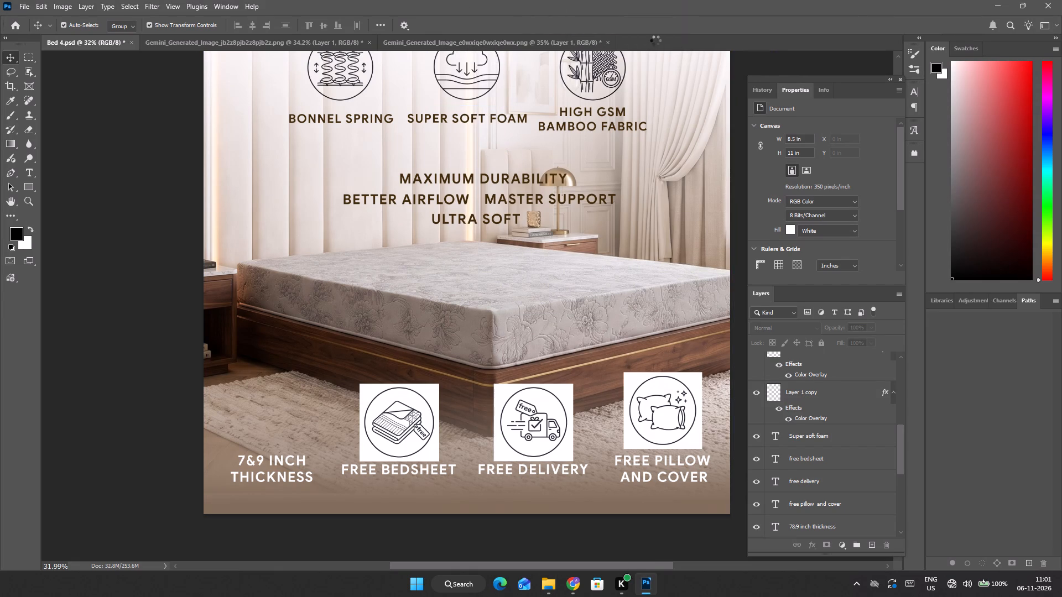
Select the 9-inch mattress icon without its caption, about 15.67 by 15.21 in, and move it into the Bed 4 poster.
scroll(504, 263, "down", 2, "alt")
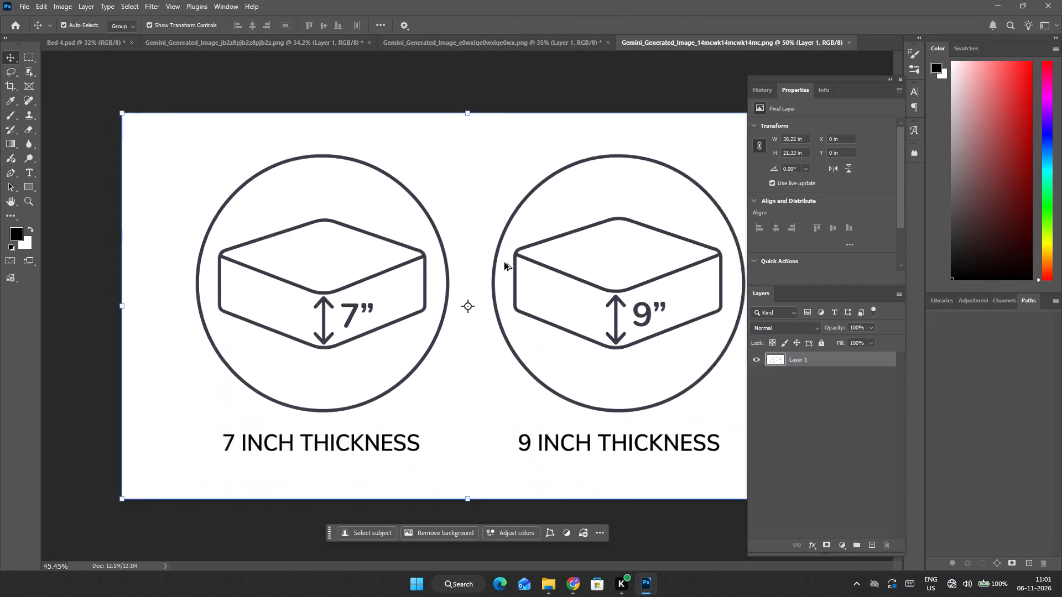
scroll(504, 263, "down", 1, "alt")
scroll(582, 281, "down", 1, "alt")
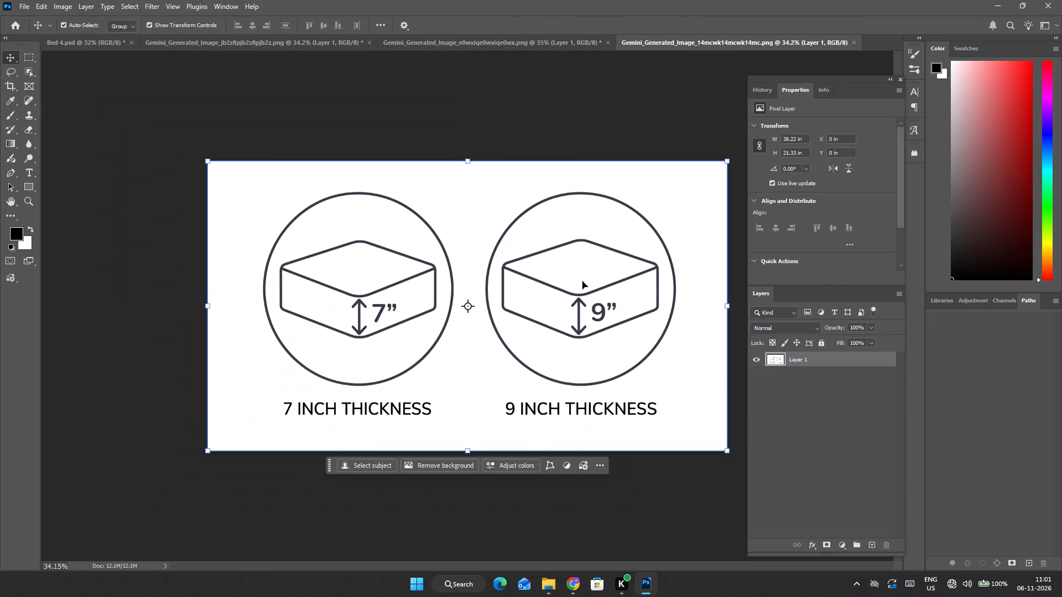
key("m")
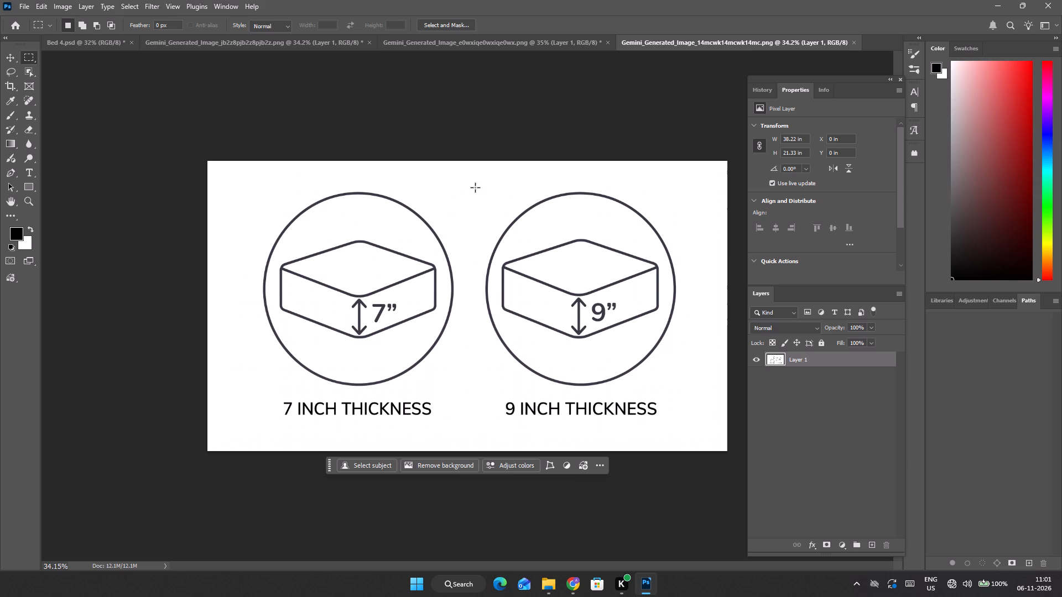
left_click_drag(473, 187, 686, 383)
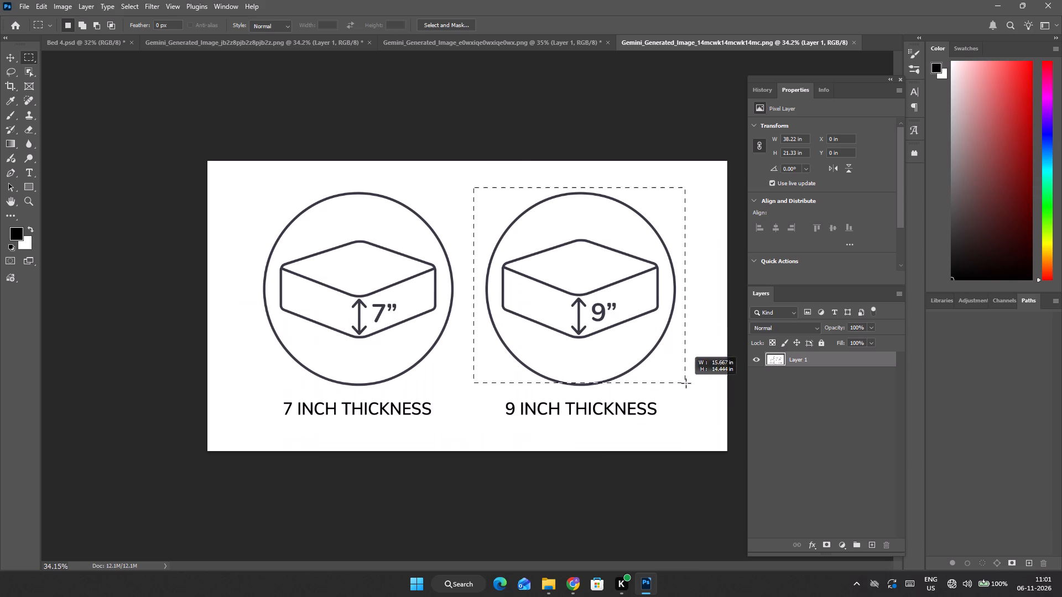
left_click_drag(686, 383, 686, 394)
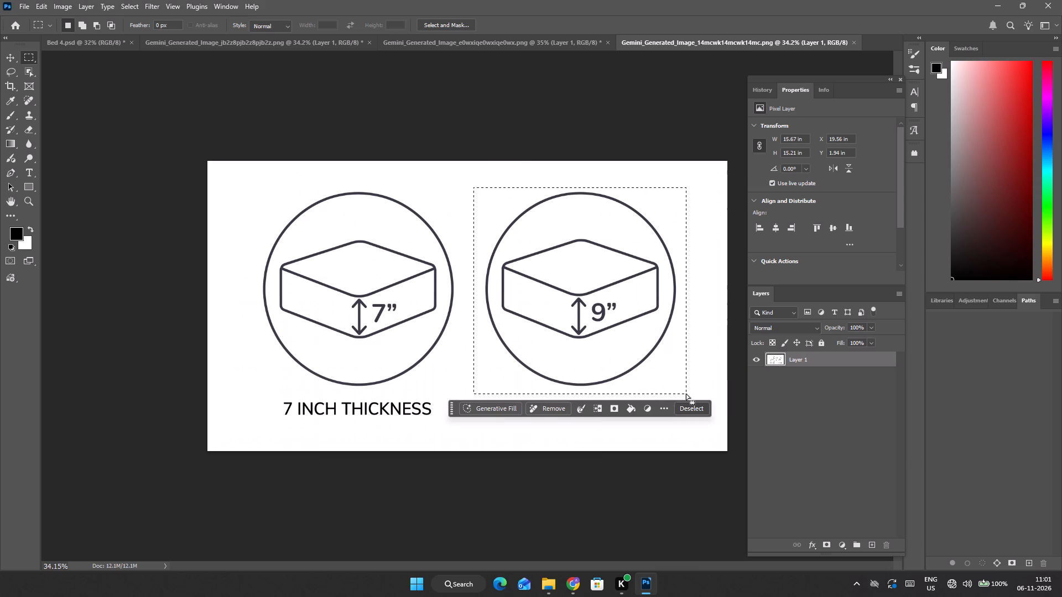
key("v")
left_click_drag(609, 297, 225, 127)
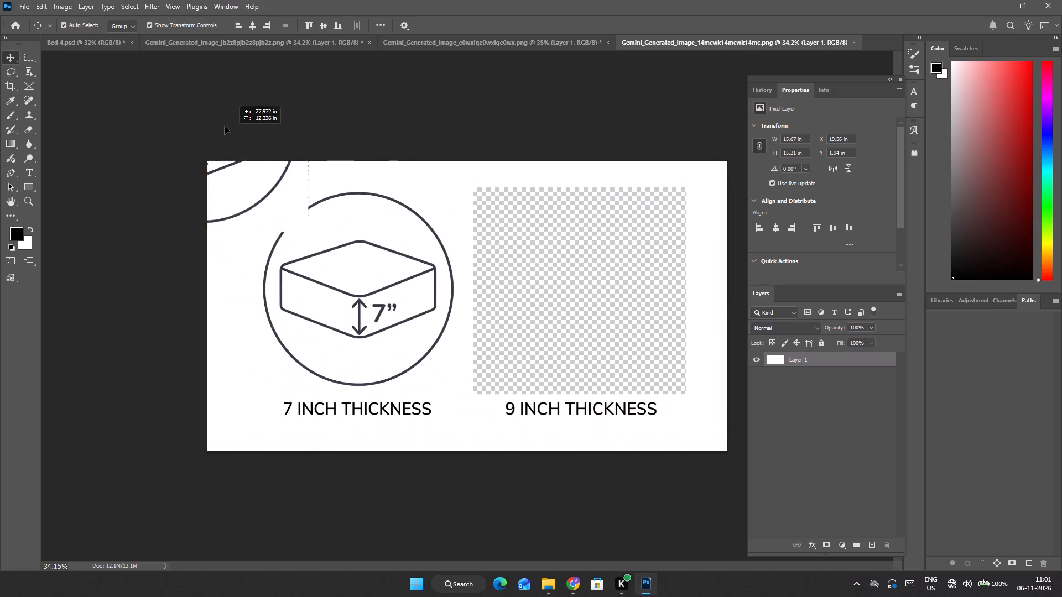
left_click_drag(225, 127, 248, 165)
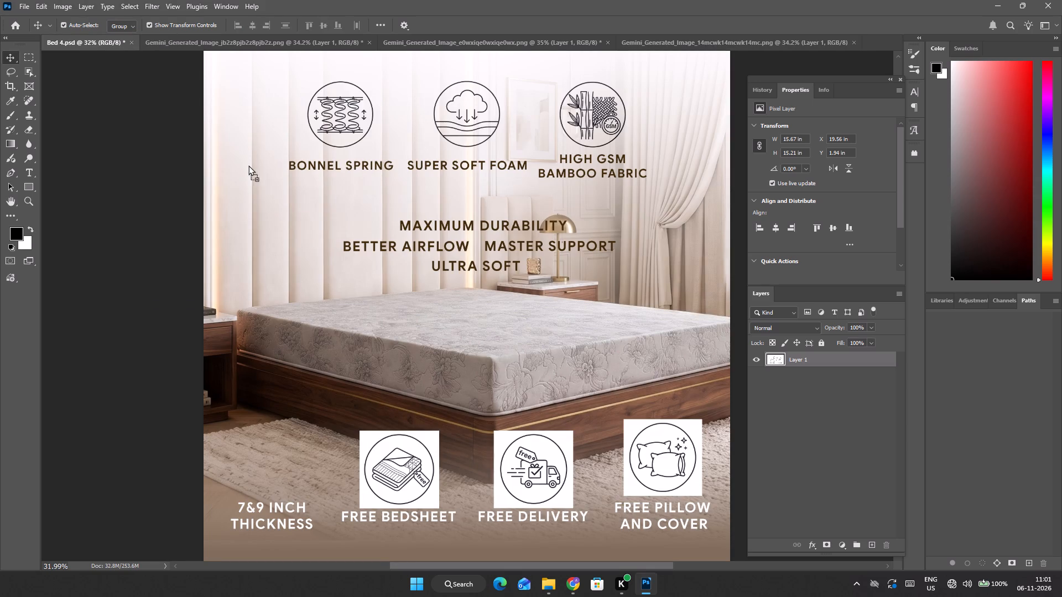
left_click_drag(248, 165, 323, 268)
left_click_drag(326, 266, 404, 373)
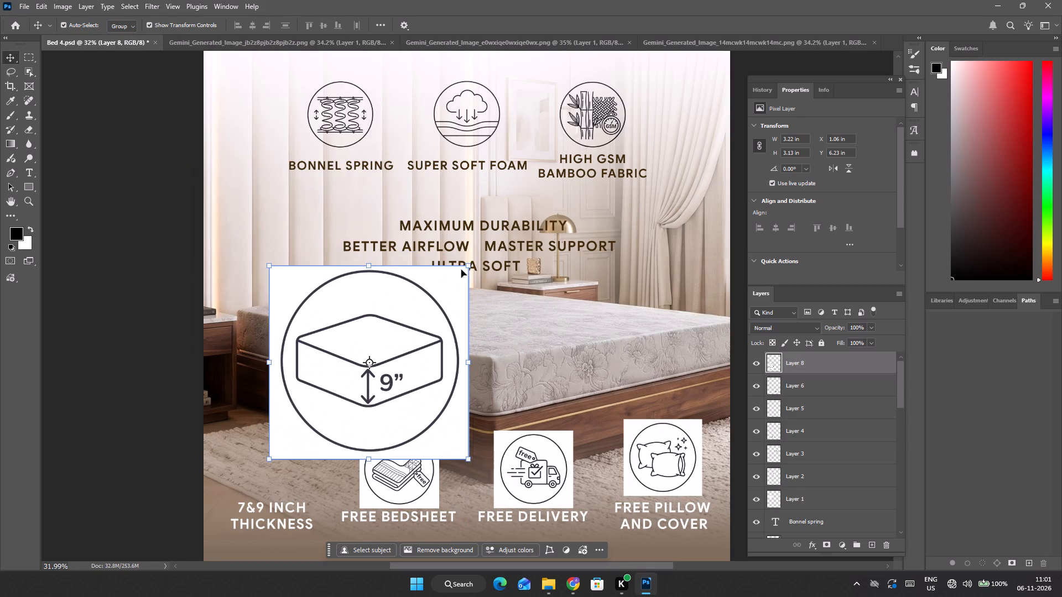
Scale the 9-inch icon down to about 1.32 by 1.28 in, placing it over the free bedsheet icon for size comparison.
left_click_drag(464, 268, 358, 346)
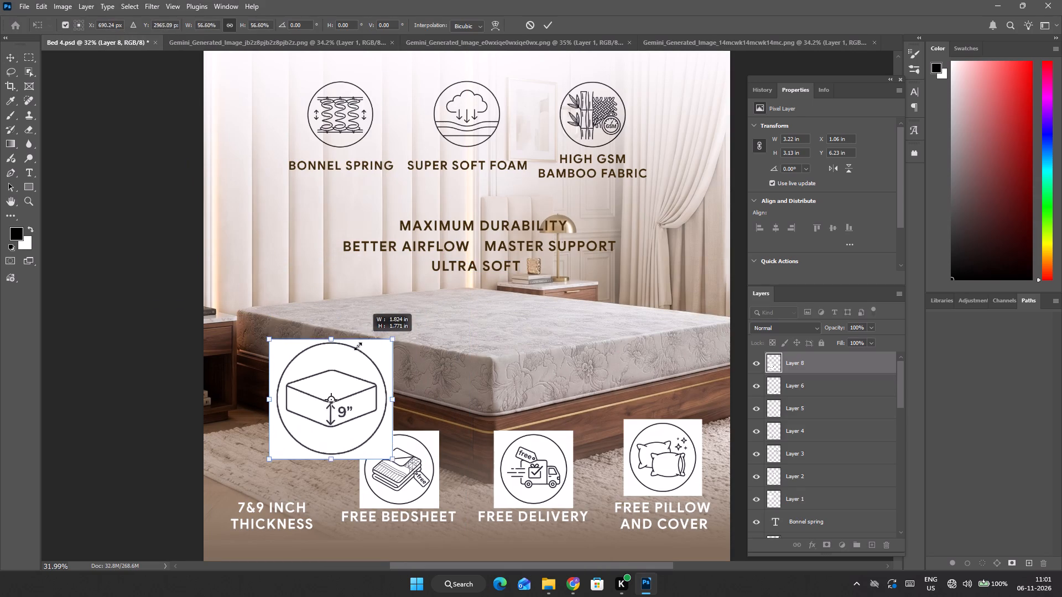
left_click_drag(358, 346, 357, 347)
scroll(352, 438, "up", 4, "alt")
scroll(360, 423, "down", 5, "alt")
scroll(358, 426, "up", 3, "alt")
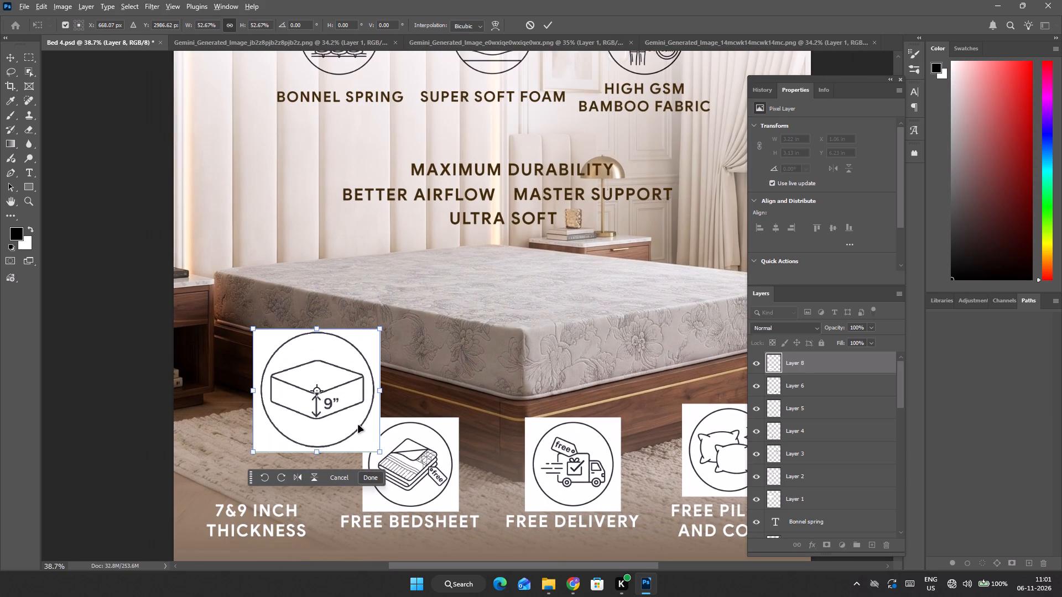
scroll(358, 426, "up", 2, "alt")
scroll(449, 444, "up", 4, "alt")
scroll(458, 392, "down", 5)
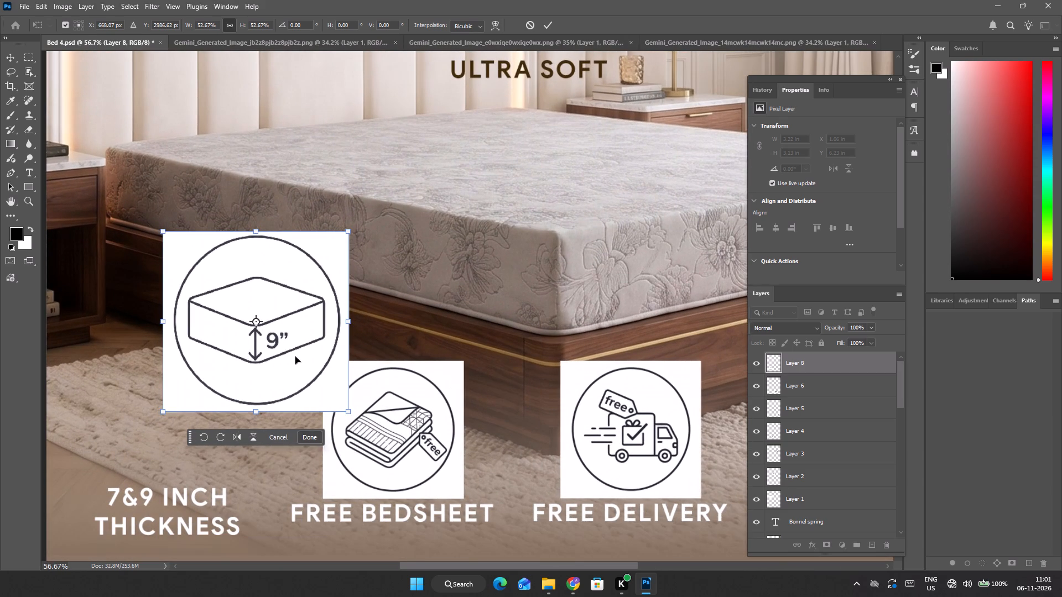
left_click_drag(296, 356, 451, 491)
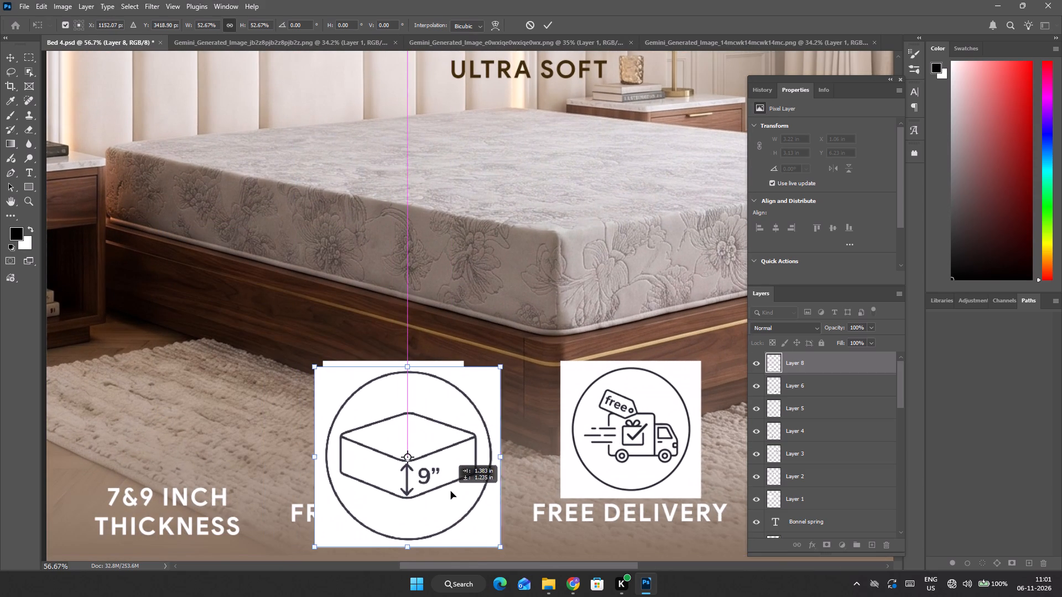
left_click_drag(451, 491, 452, 488)
left_click_drag(508, 542, 473, 495)
left_click(447, 528)
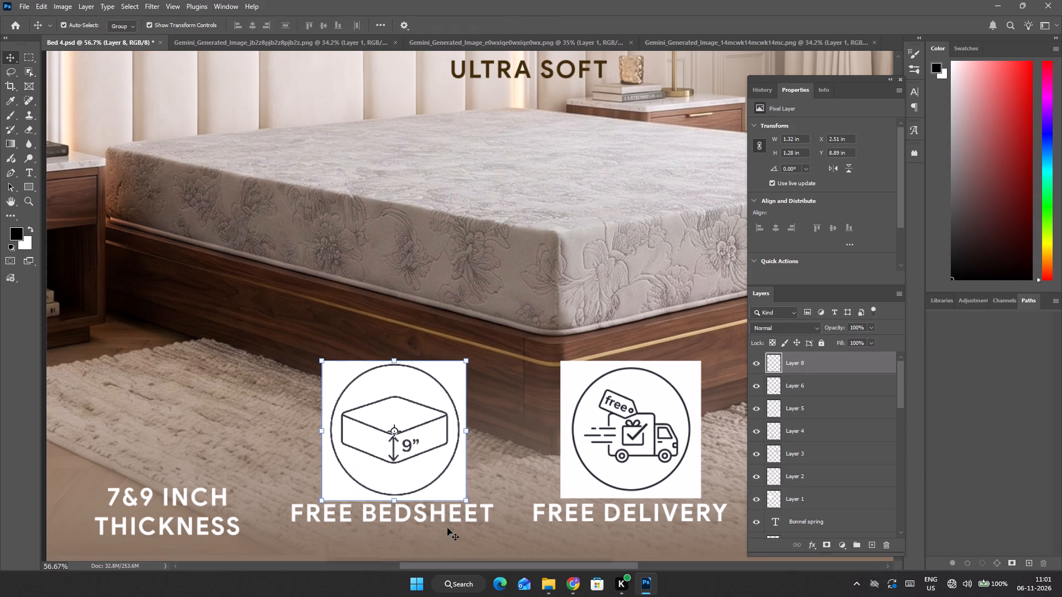
Set the 9-inch icon layer's blend mode to Linear Burn.
left_click(782, 324)
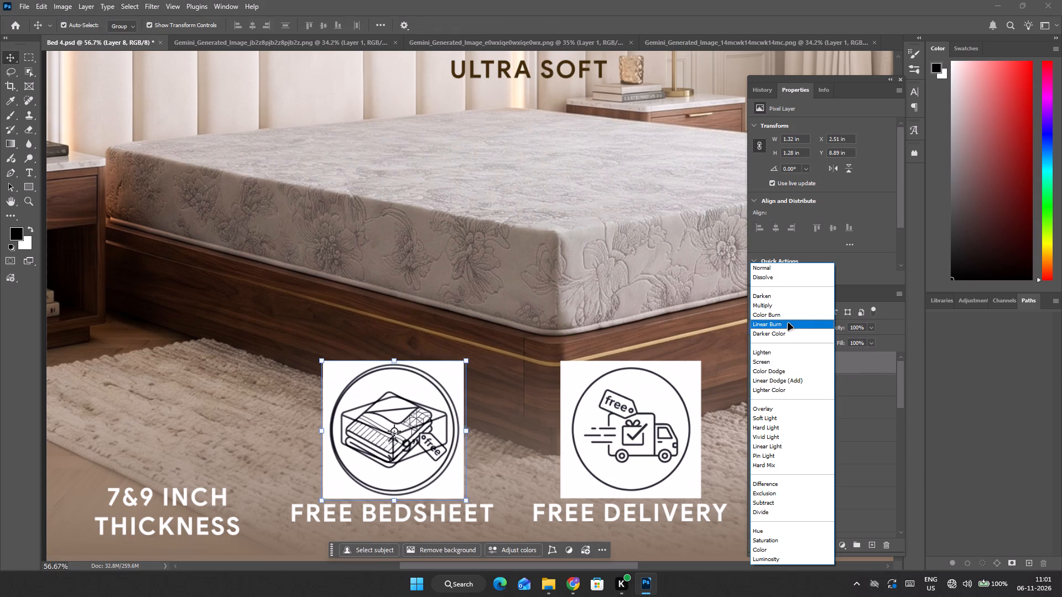
left_click(788, 323)
Scale the 9-inch icon to about 95.5% and align its circle with the free bedsheet icon's circle.
left_click_drag(466, 359, 456, 363)
left_click_drag(428, 454, 435, 444)
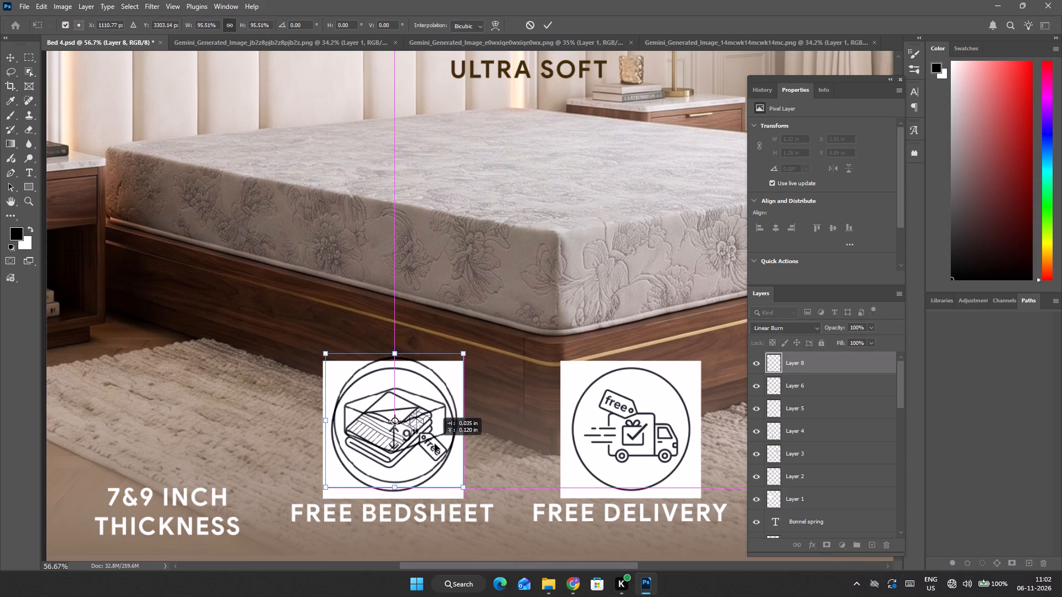
left_click_drag(435, 444, 432, 449)
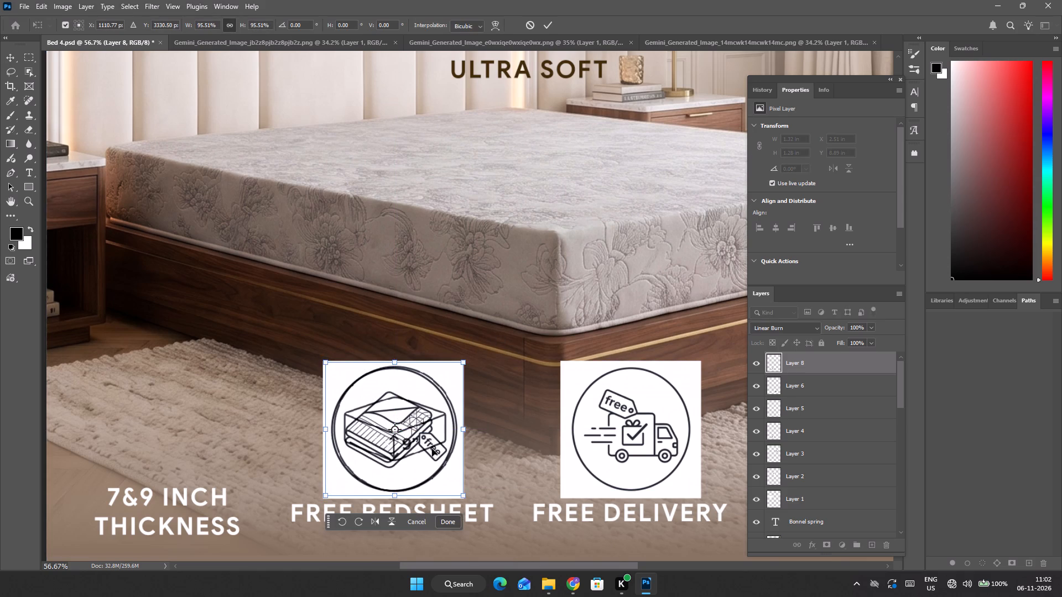
Position the 9-inch mattress icon centred just above the 7&9 INCH THICKNESS caption and apply the transform.
left_click_drag(432, 449, 205, 425, "shift")
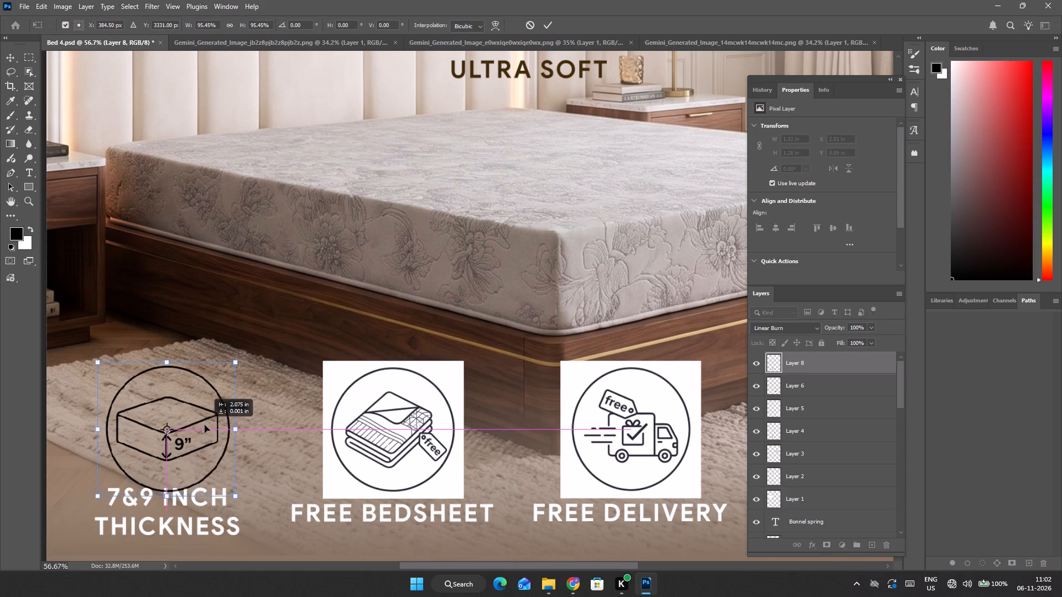
left_click_drag(205, 425, 205, 428, "shift")
left_click_drag(205, 451, 206, 437, "shift")
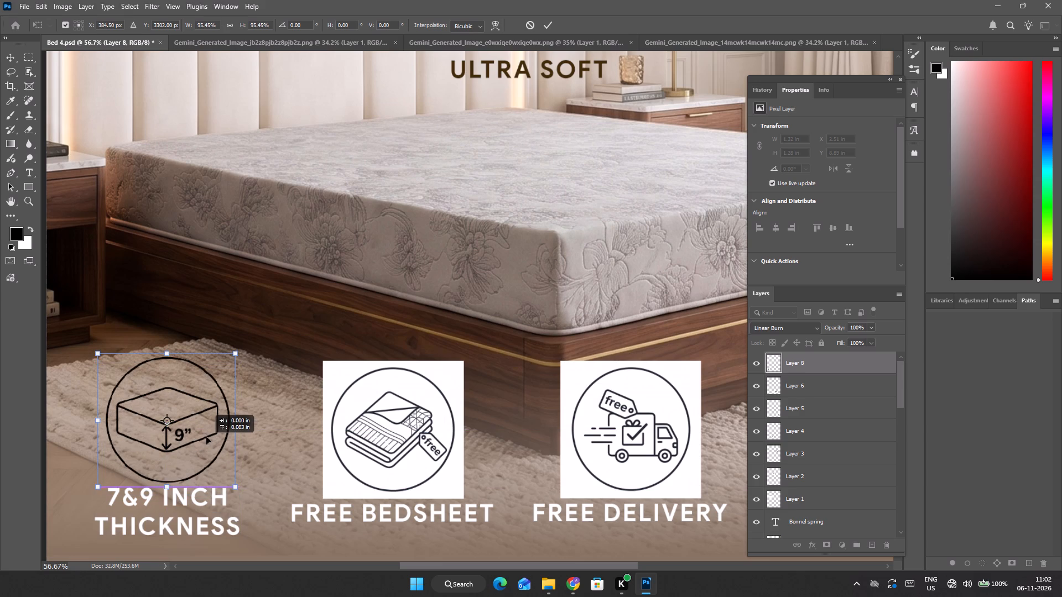
left_click_drag(206, 437, 206, 431, "shift")
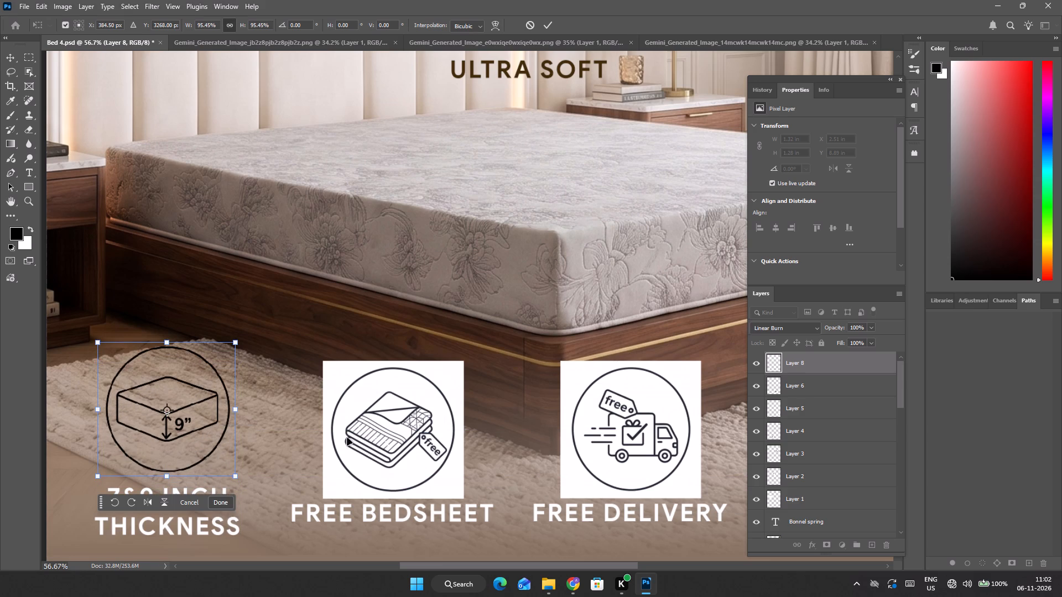
scroll(347, 438, "down", 9, "alt")
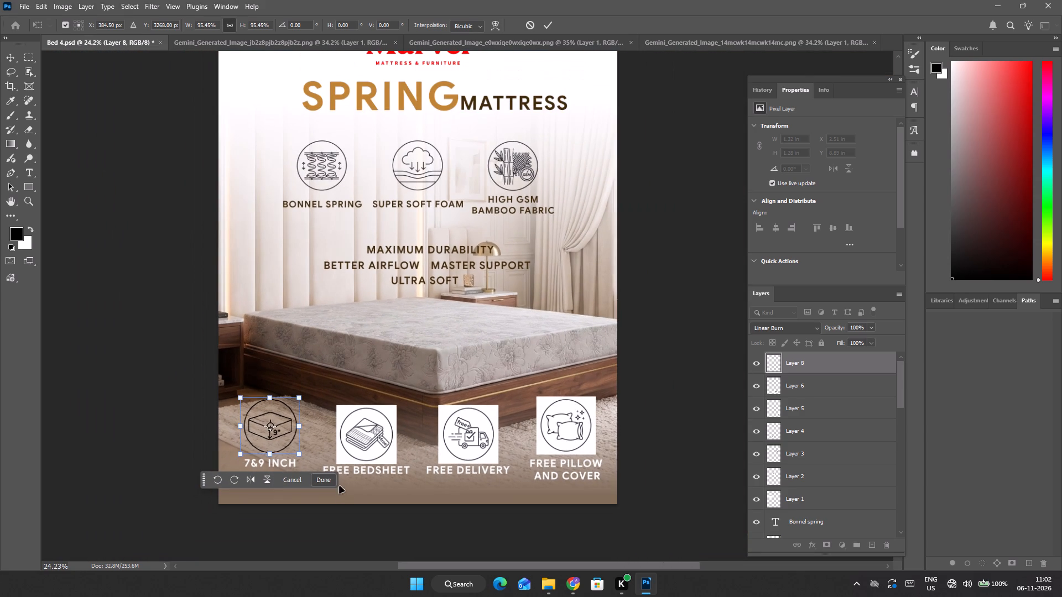
left_click(332, 480)
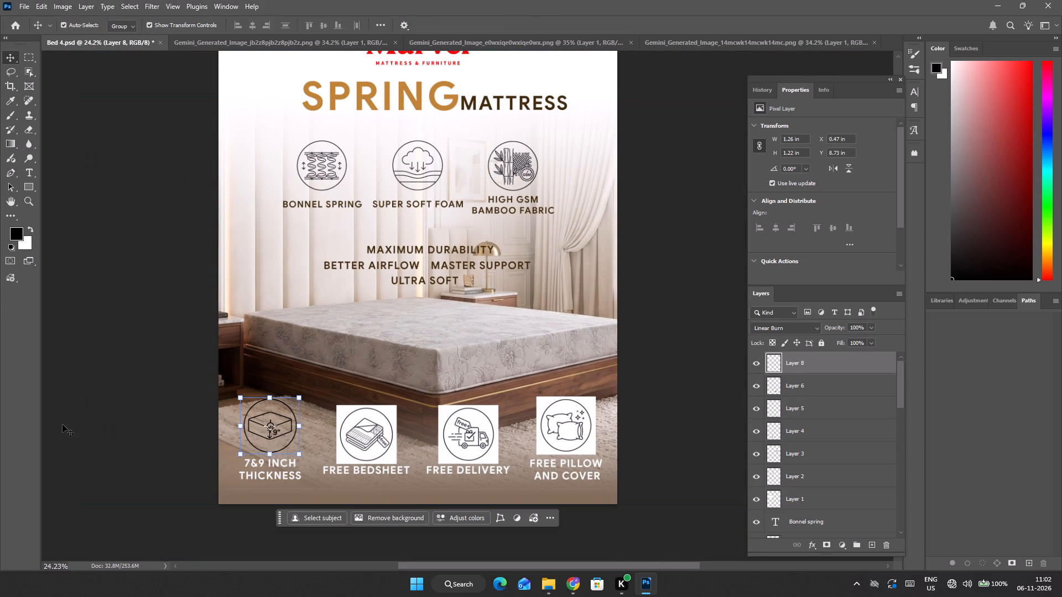
left_click(62, 425)
Set the free bedsheet icon layer's blend mode to Color Burn.
left_click(355, 433)
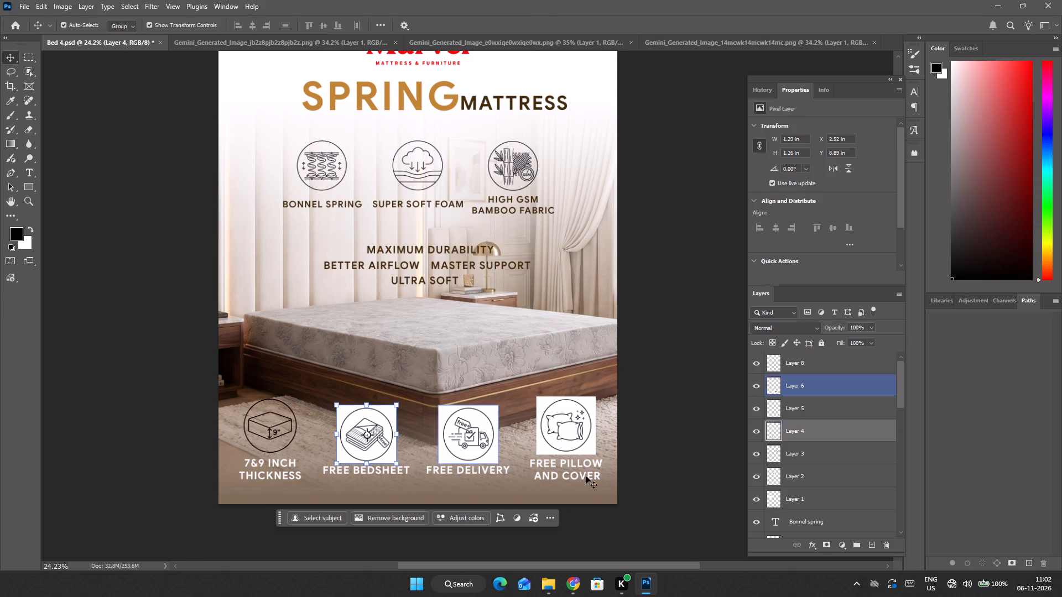
left_click(809, 331)
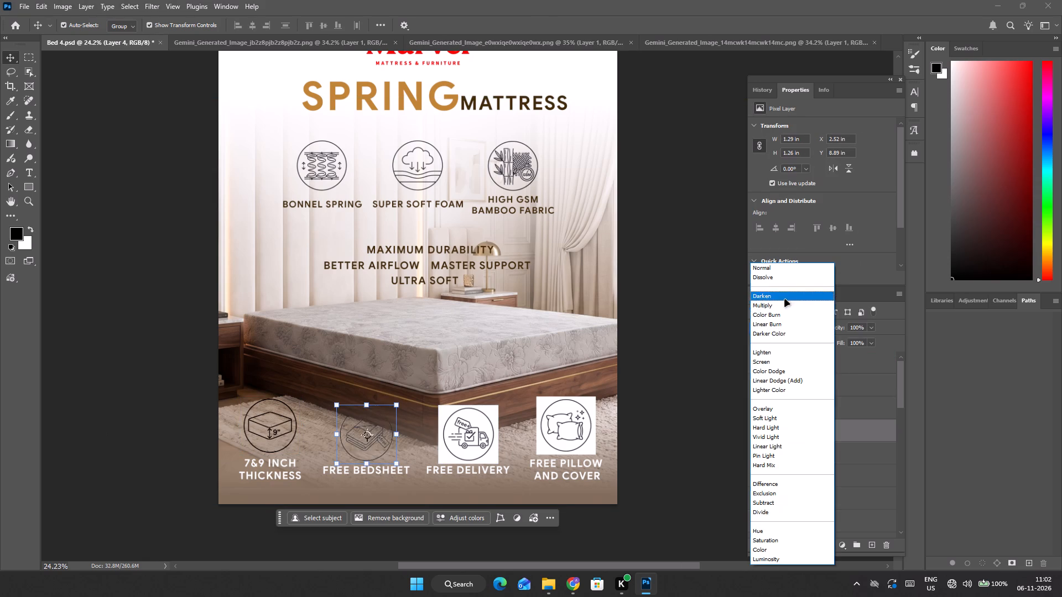
left_click(774, 315)
left_click(740, 219)
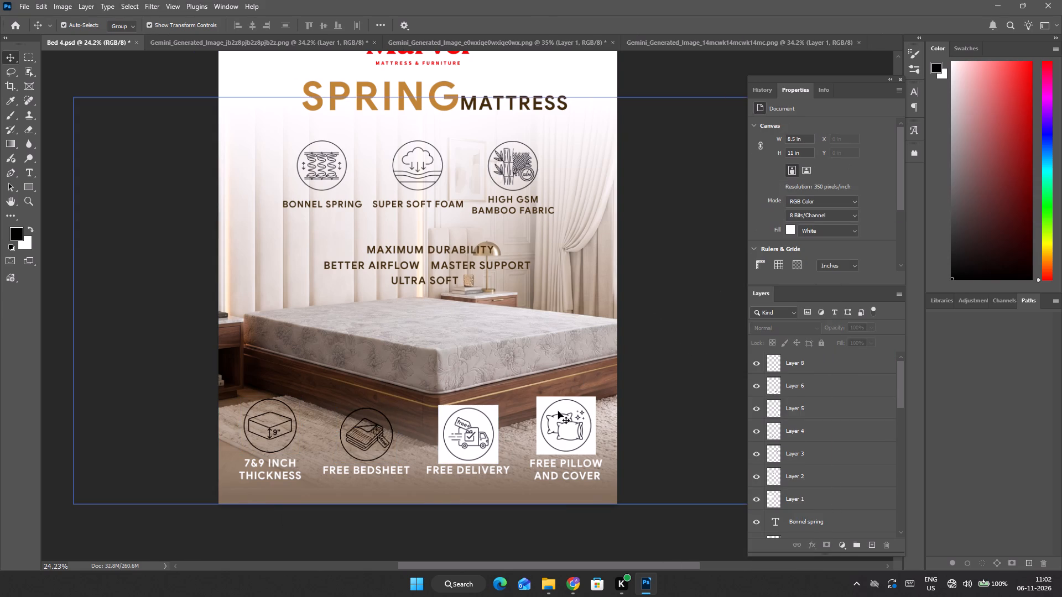
Set the blend mode of the free delivery and free pillow and cover icon layers to Linear Burn.
left_click(471, 434)
left_click(795, 331)
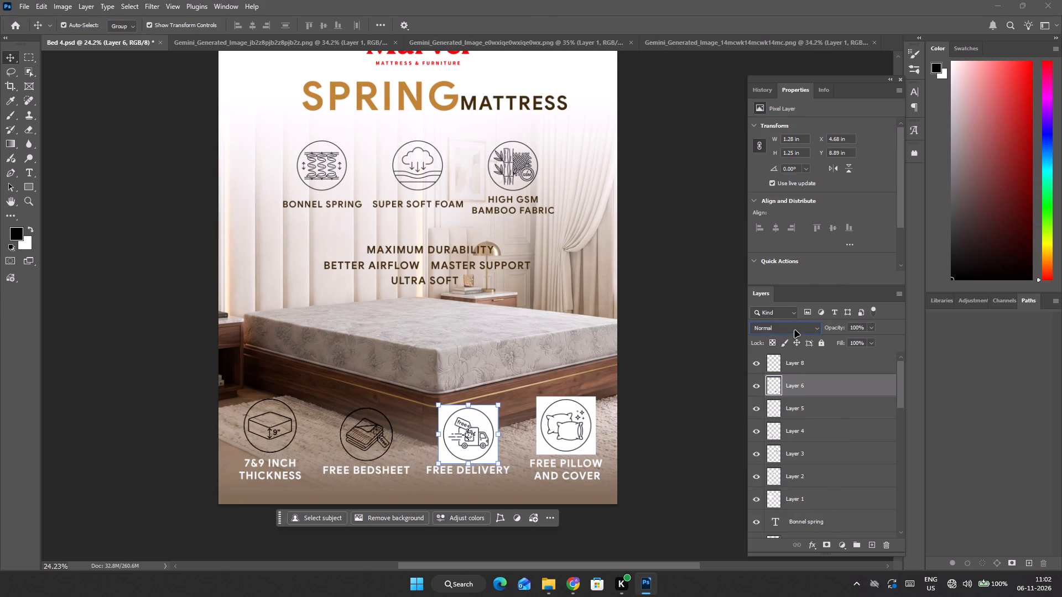
left_click(779, 321)
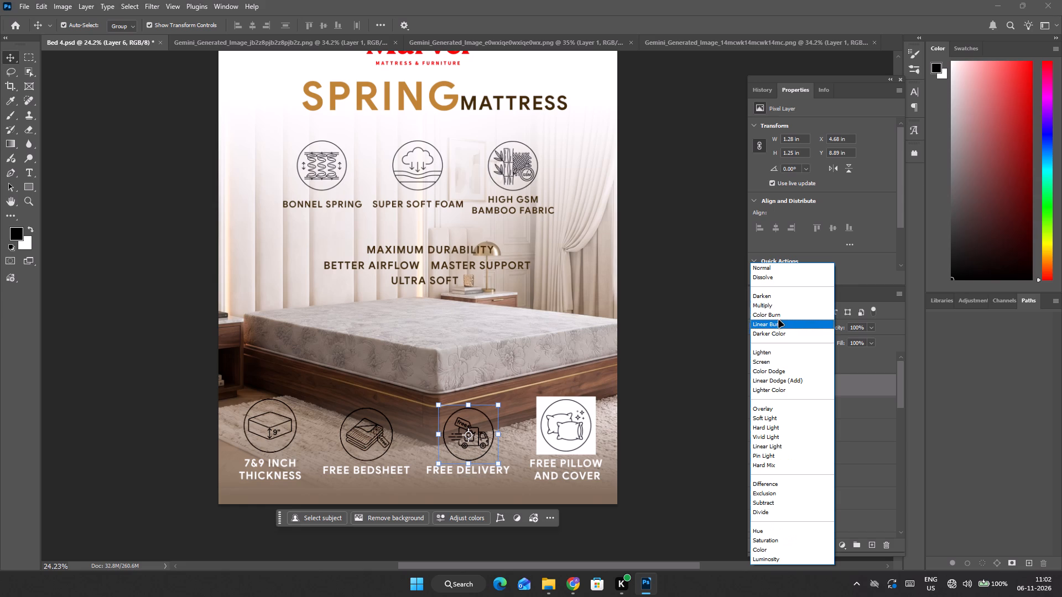
left_click(557, 432)
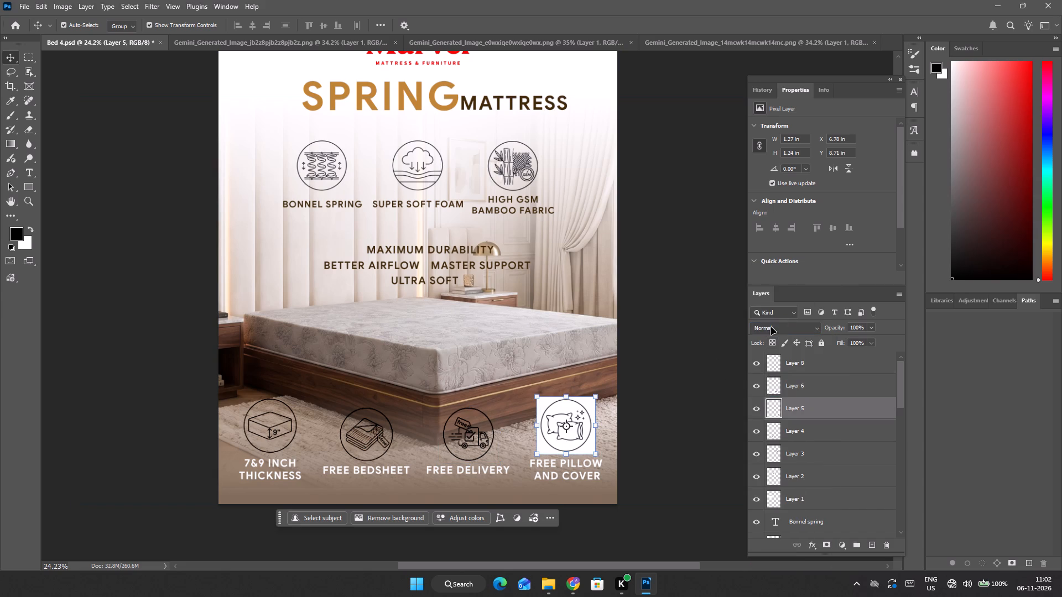
left_click(771, 328)
left_click(767, 323)
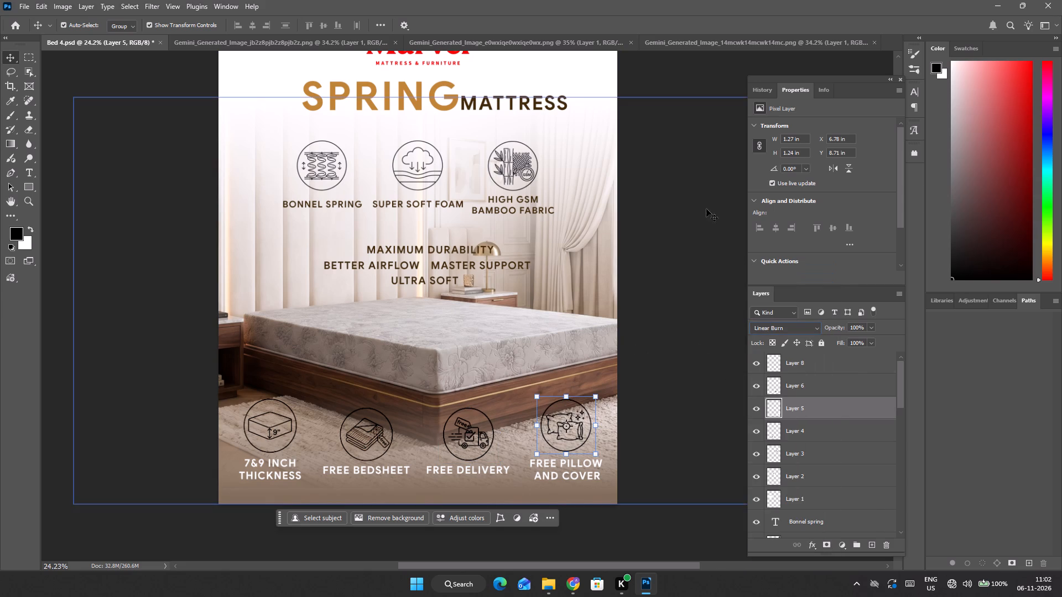
left_click(690, 77)
Scale the four lower icons and their captions together to about 76.68% and centre the row near the poster's bottom edge.
scroll(493, 386, "down", 4, "alt")
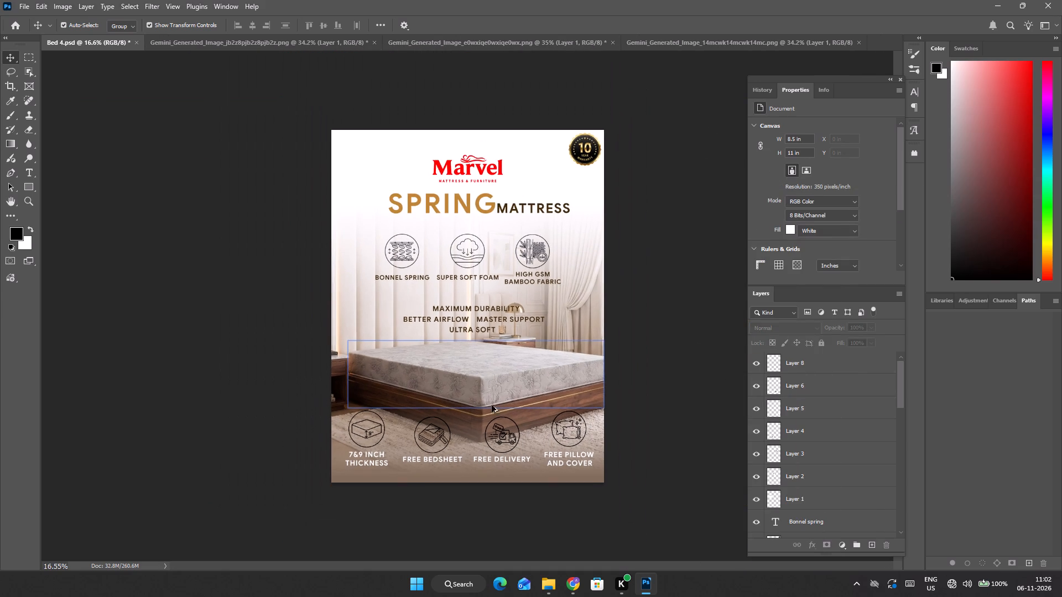
scroll(510, 462, "up", 5, "alt")
scroll(510, 462, "down", 6)
scroll(599, 446, "up", 3, "alt")
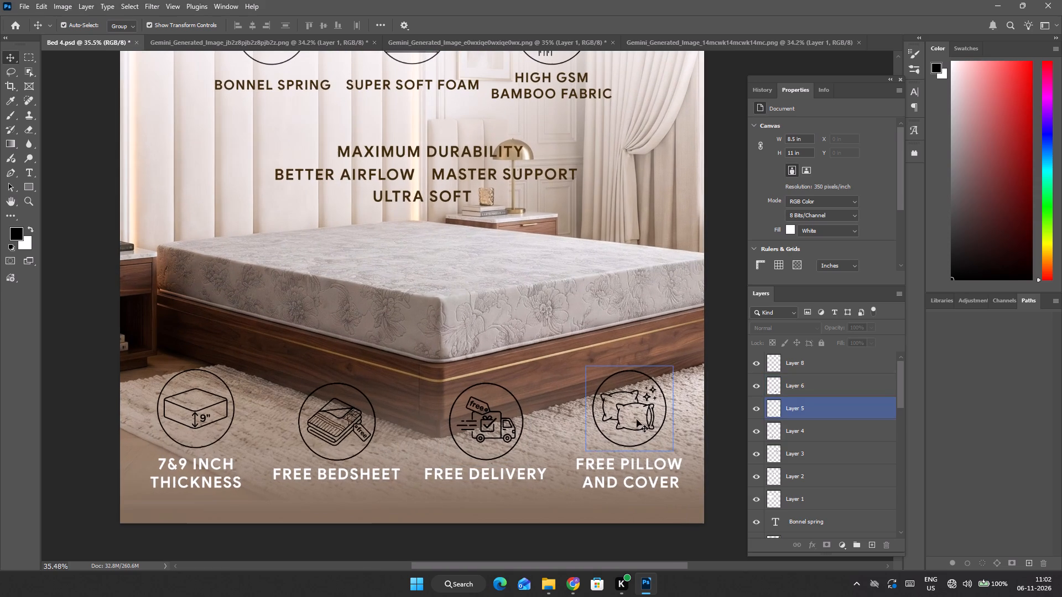
left_click(658, 405)
left_click(506, 413, "shift")
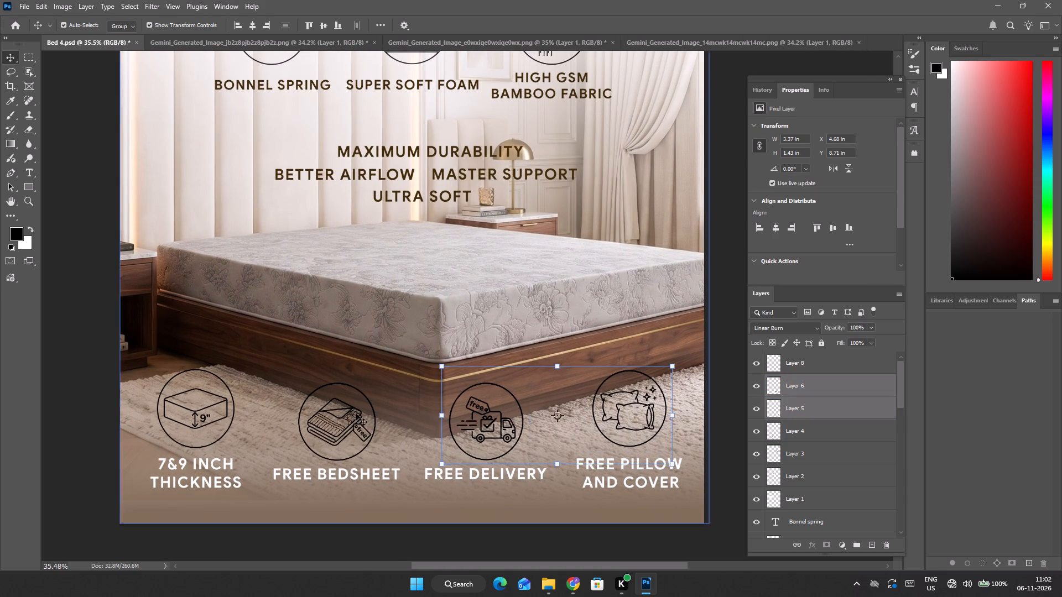
left_click(338, 413, "shift")
left_click(207, 407, "shift")
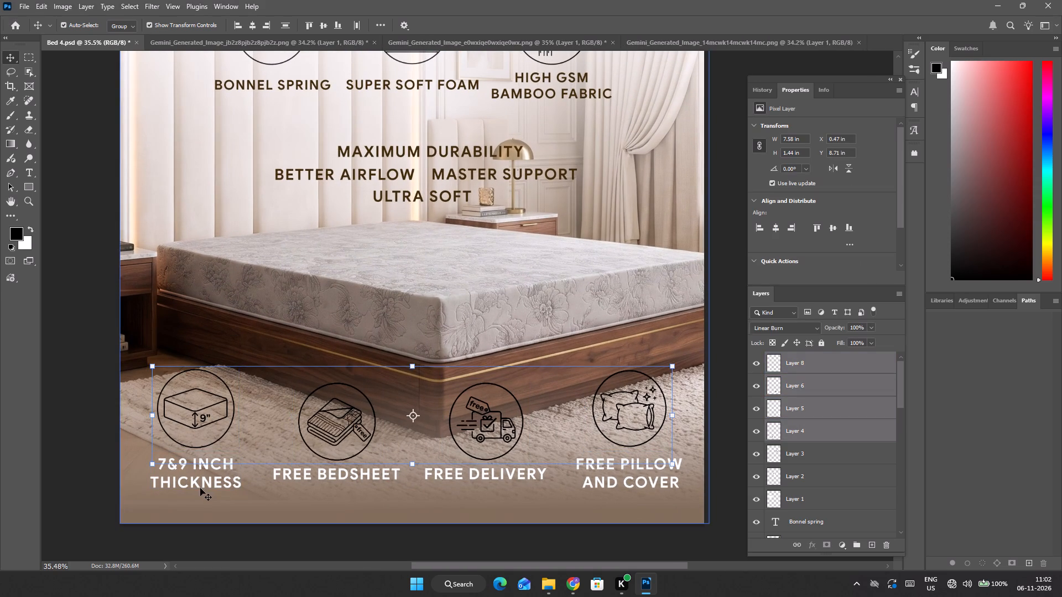
left_click(200, 486, "shift")
left_click(341, 474, "shift")
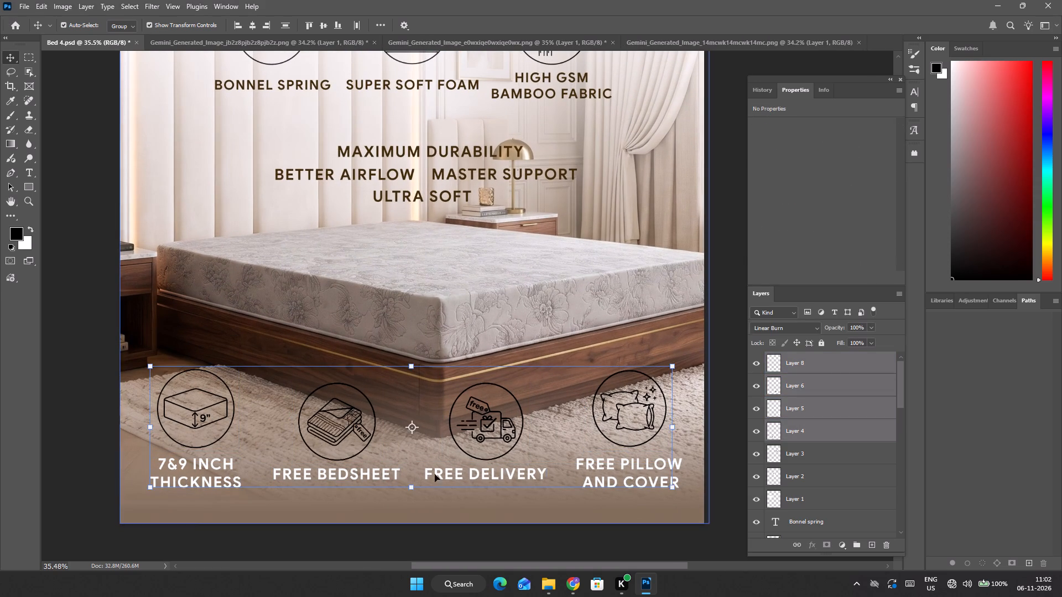
left_click(458, 476, "shift")
left_click(609, 467, "shift")
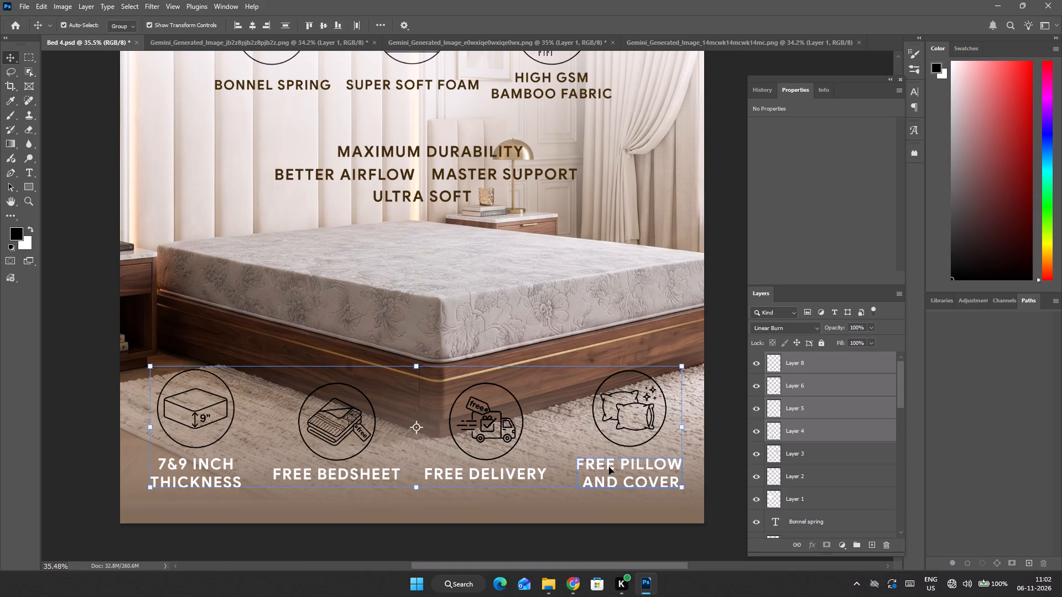
scroll(609, 467, "down", 5, "alt")
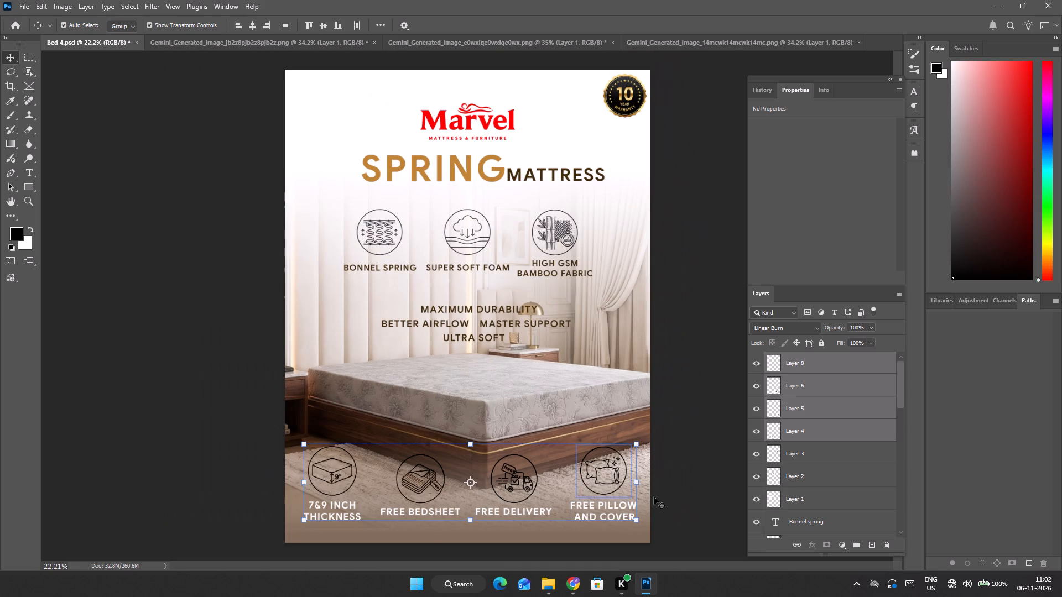
left_click_drag(636, 520, 636, 520)
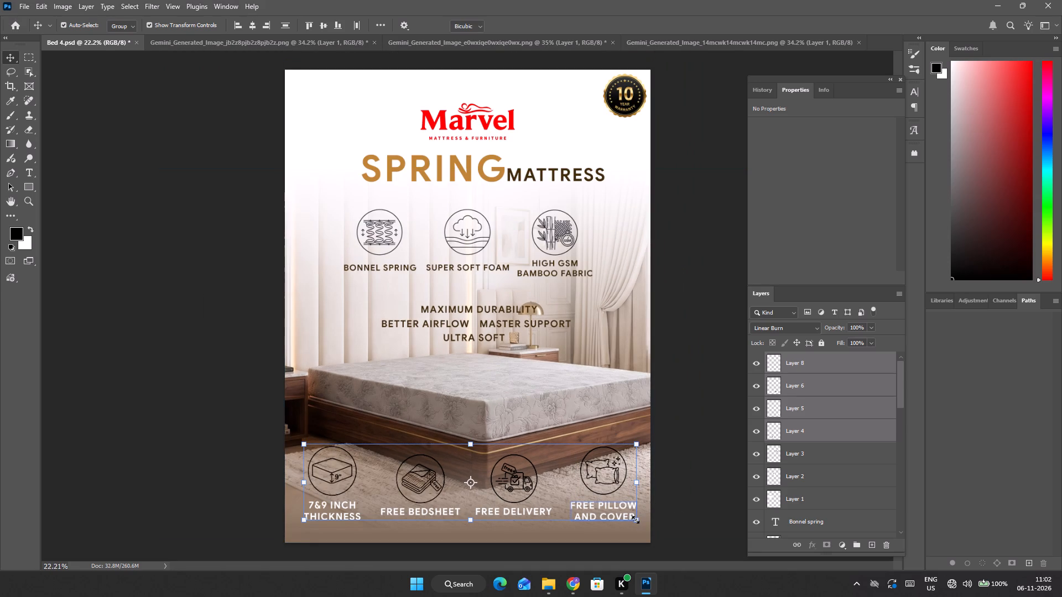
left_click_drag(636, 520, 570, 502)
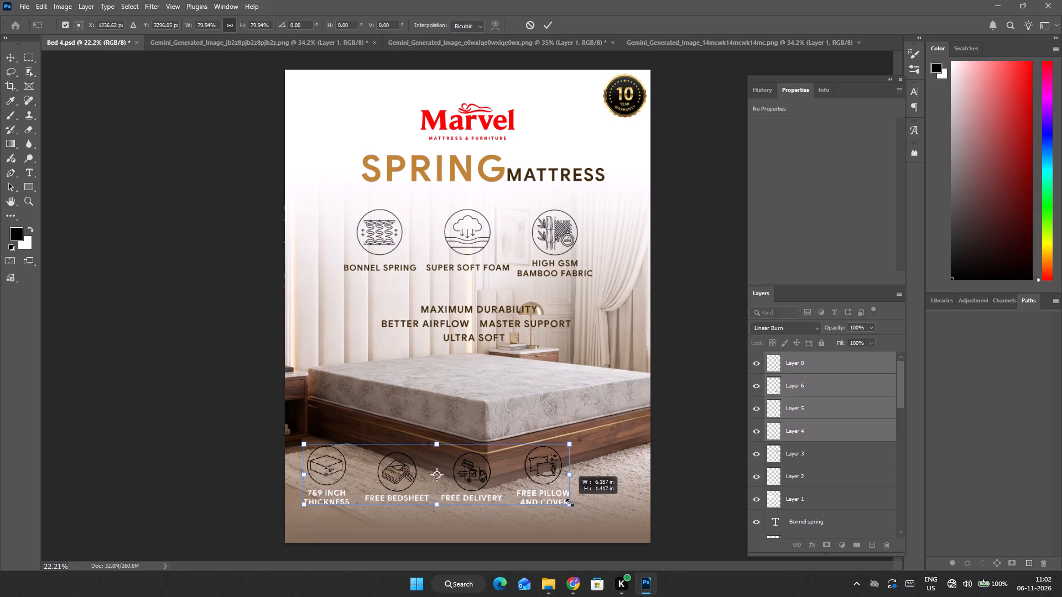
left_click_drag(570, 502, 559, 499)
left_click_drag(533, 462, 553, 483)
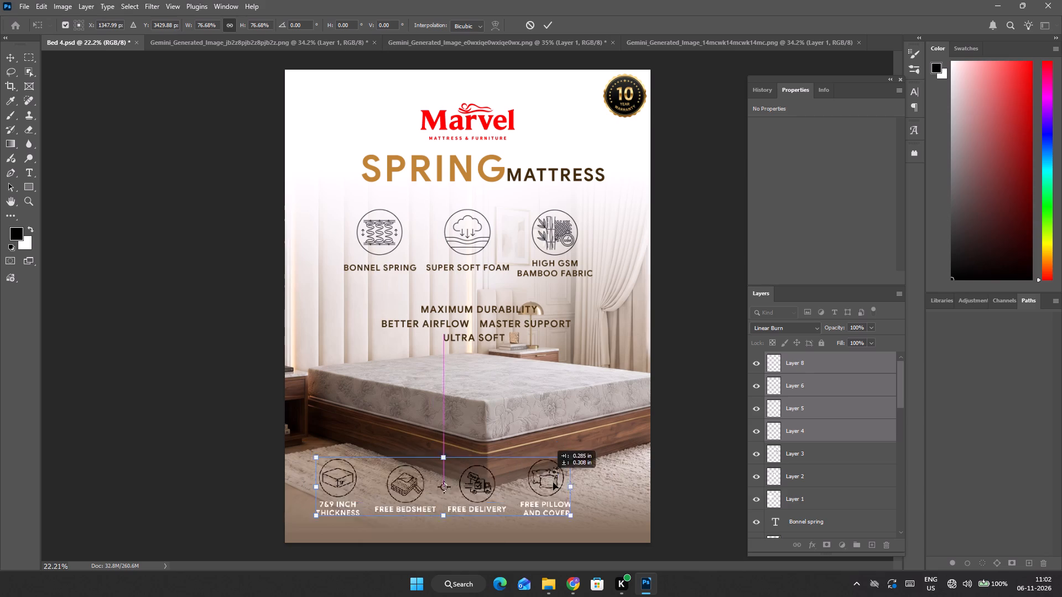
left_click_drag(553, 483, 569, 493)
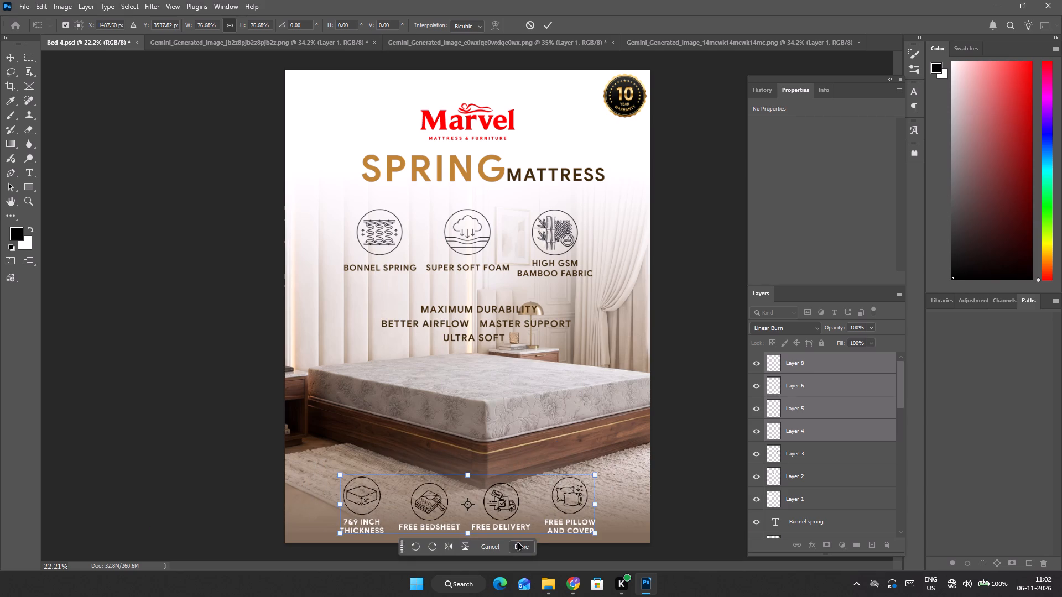
left_click(522, 550)
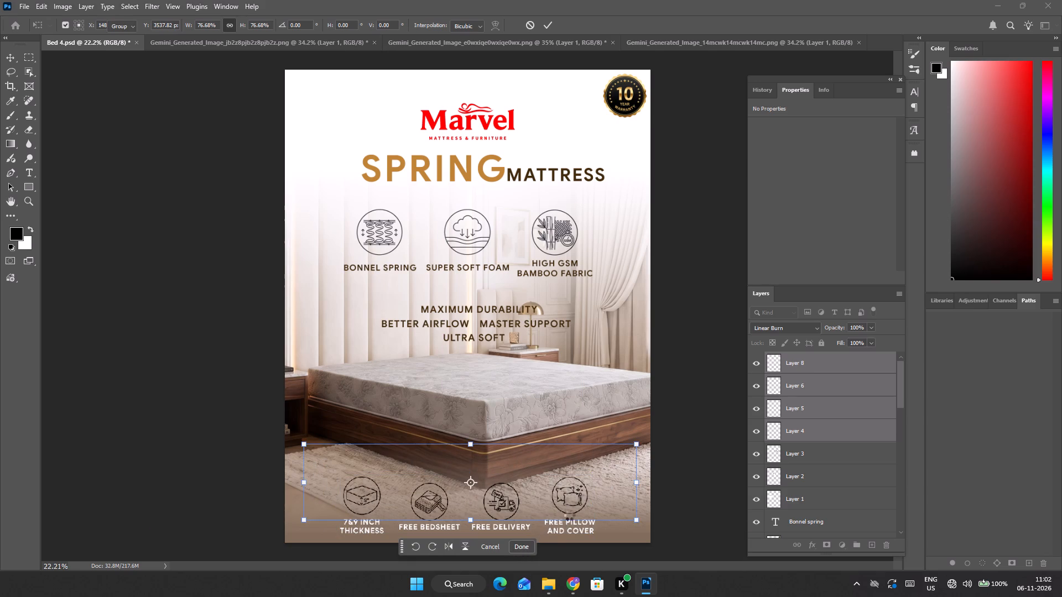
Clear the row selection and select only the free pillow and cover icon together with its caption.
scroll(571, 499, "up", 8, "alt")
scroll(571, 499, "down", 10)
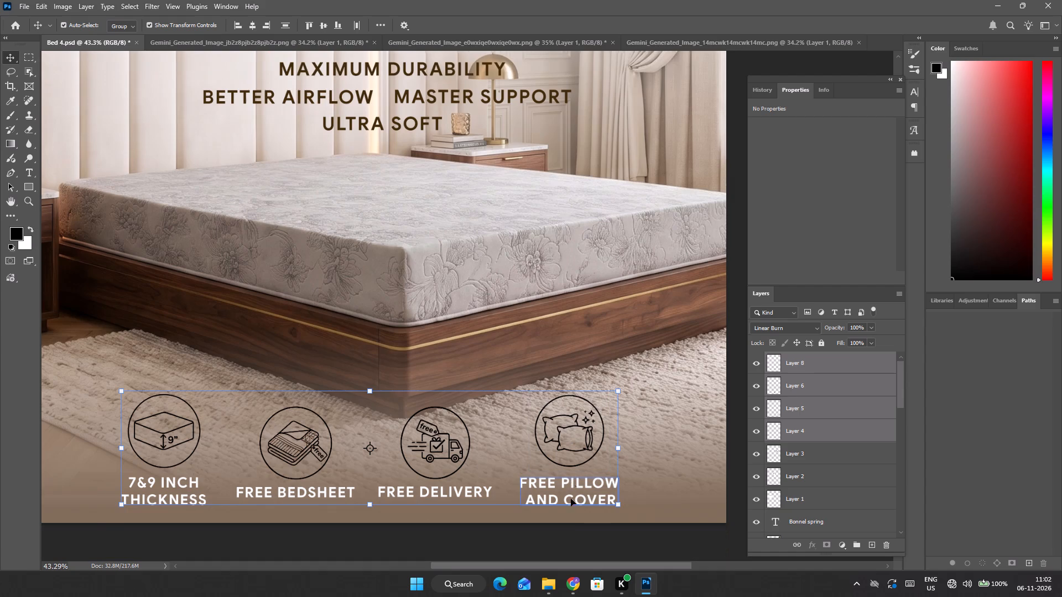
scroll(571, 499, "down", 1)
scroll(571, 499, "down", 4, "alt")
left_click(669, 482)
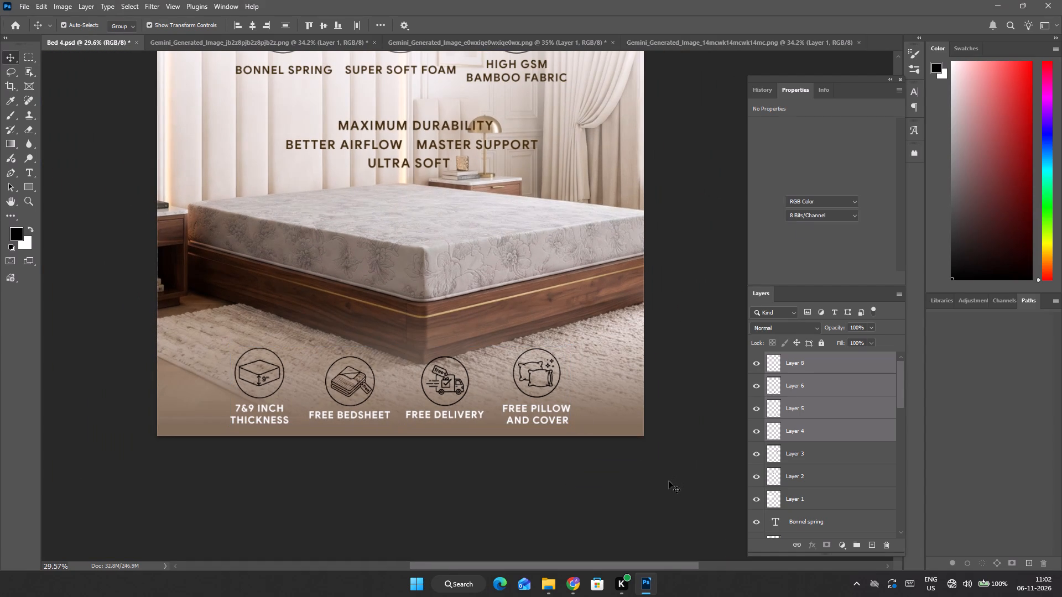
left_click(527, 383)
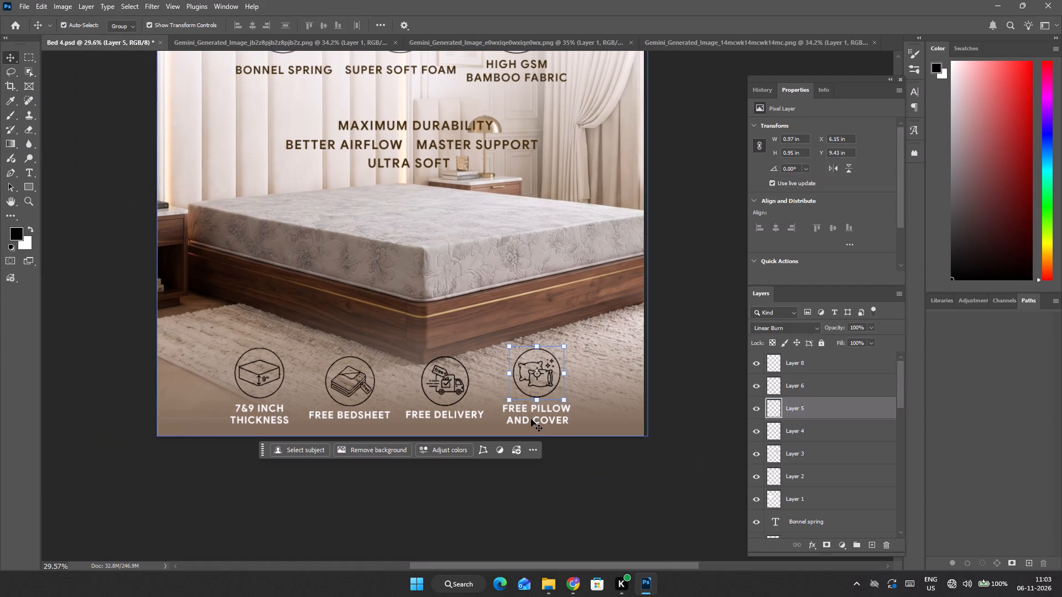
left_click(535, 420, "shift")
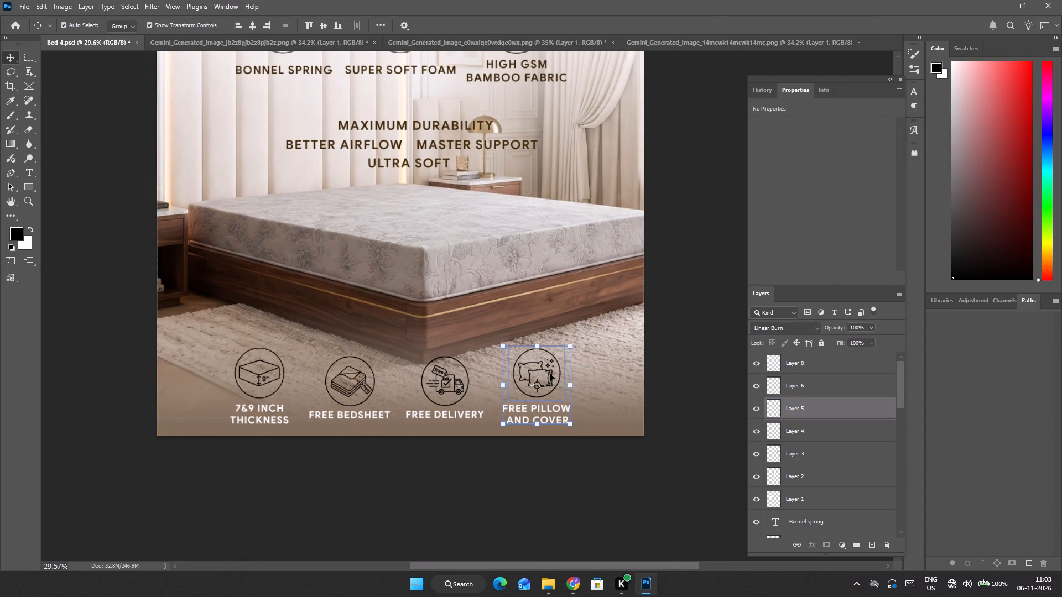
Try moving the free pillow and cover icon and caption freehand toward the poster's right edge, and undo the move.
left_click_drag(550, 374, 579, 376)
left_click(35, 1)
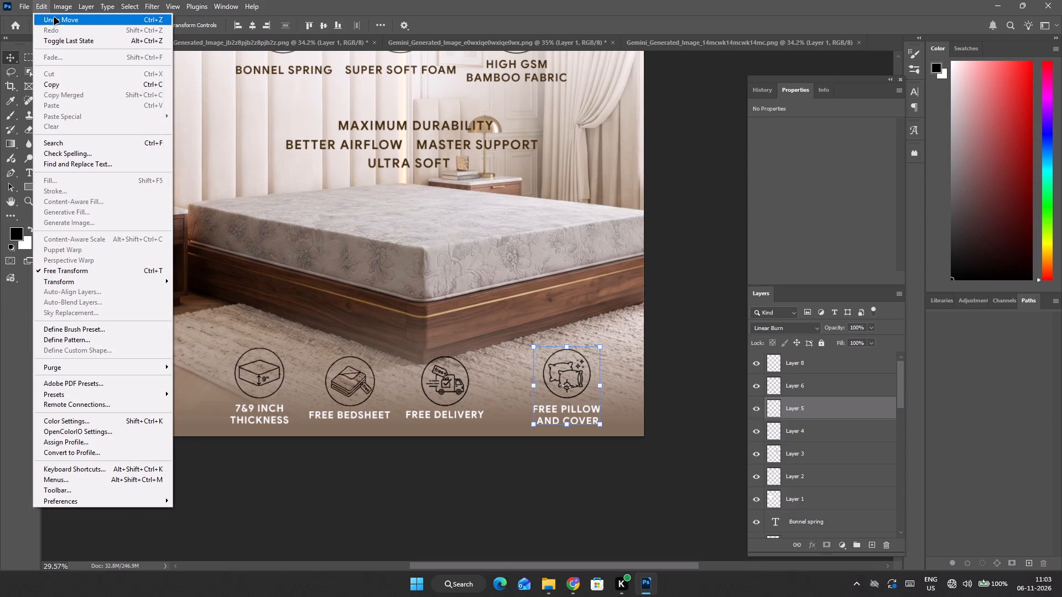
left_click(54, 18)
Nudge the free pillow and cover icon and caption straight right, widening the gap from the free delivery item.
key("shift+Right")
key("shift+Right")
key("shift+Right")
key("shift+Right")
key("shift+Right")
key("shift+Right")
key("shift+Right")
key("shift+Right")
key("shift+Right")
key("shift+Right")
key("shift+Right")
key("shift+Right")
key("shift+Right")
key("shift+Right")
key("shift+Right")
key("shift+Right")
key("shift+Right")
key("shift+Right")
key("shift+Right")
key("shift+Right")
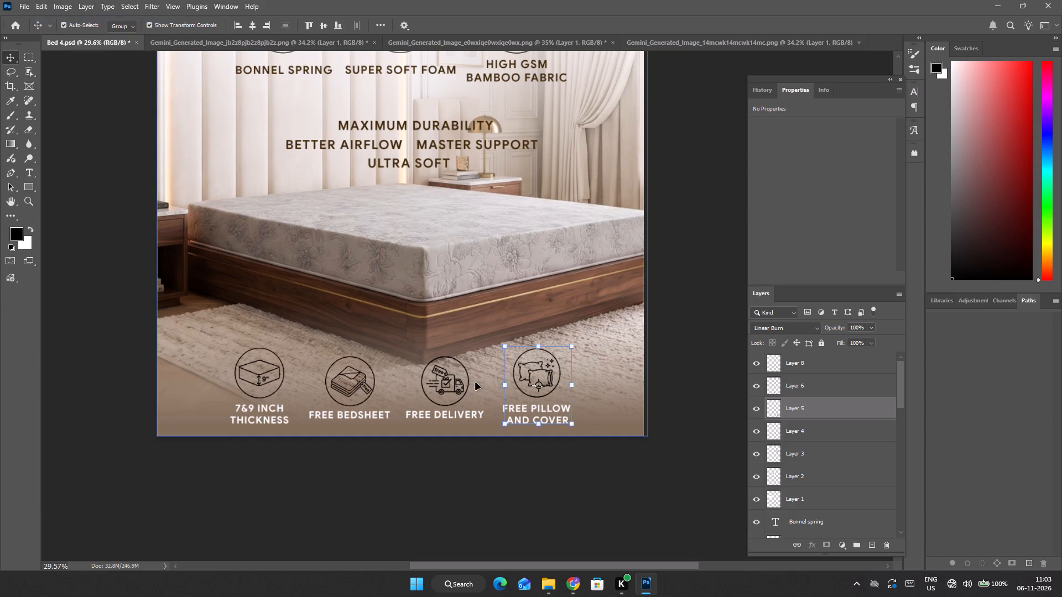
key("shift+Right")
key("shift+Right")
key("shift+Right")
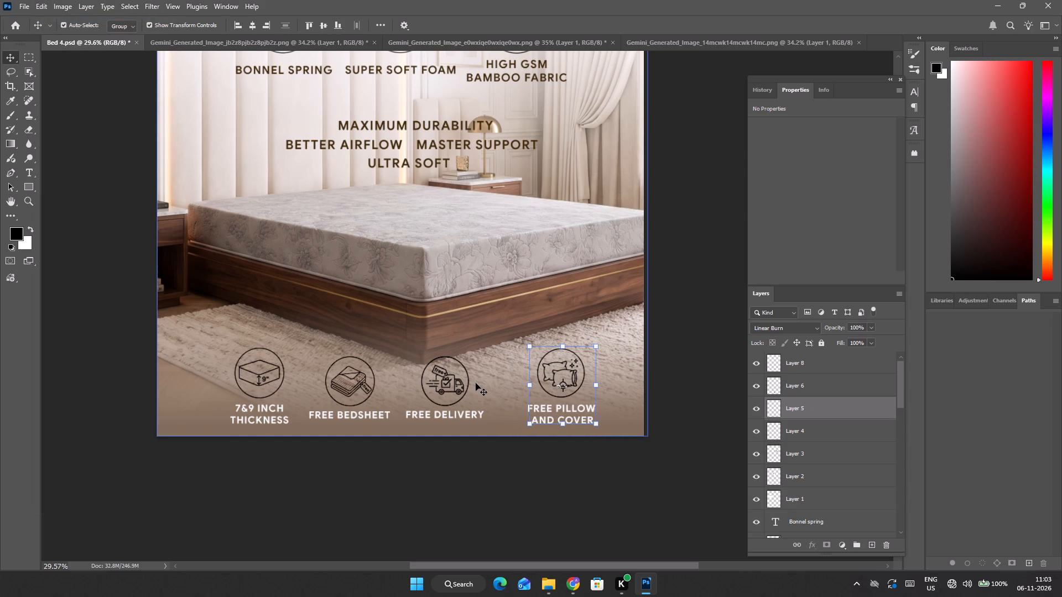
Select the free delivery icon with its caption and nudge both straight right, toward the free pillow and cover item.
left_click(454, 384)
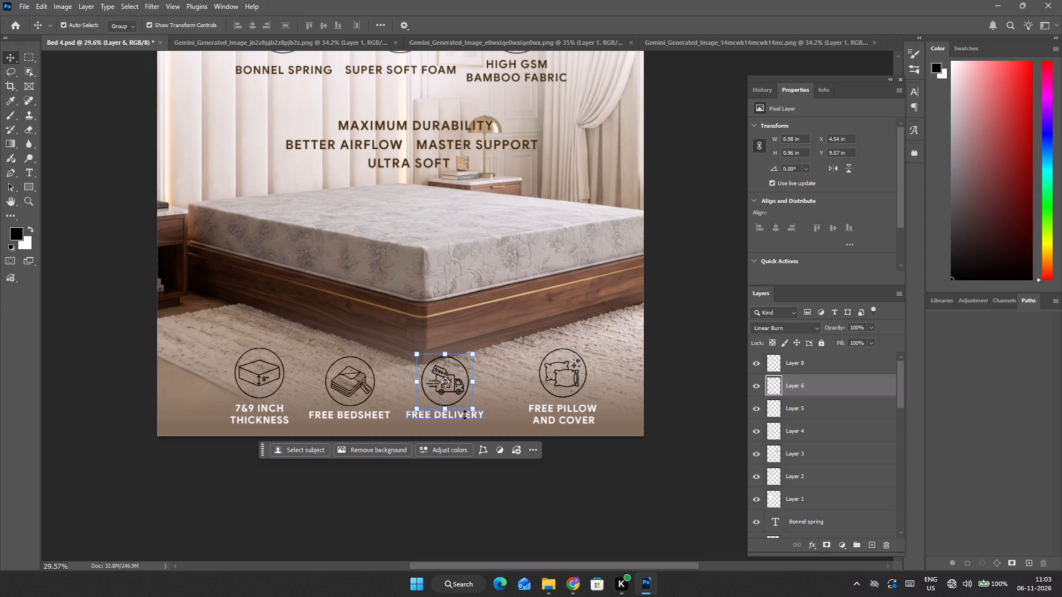
scroll(462, 412, "up", 5, "alt")
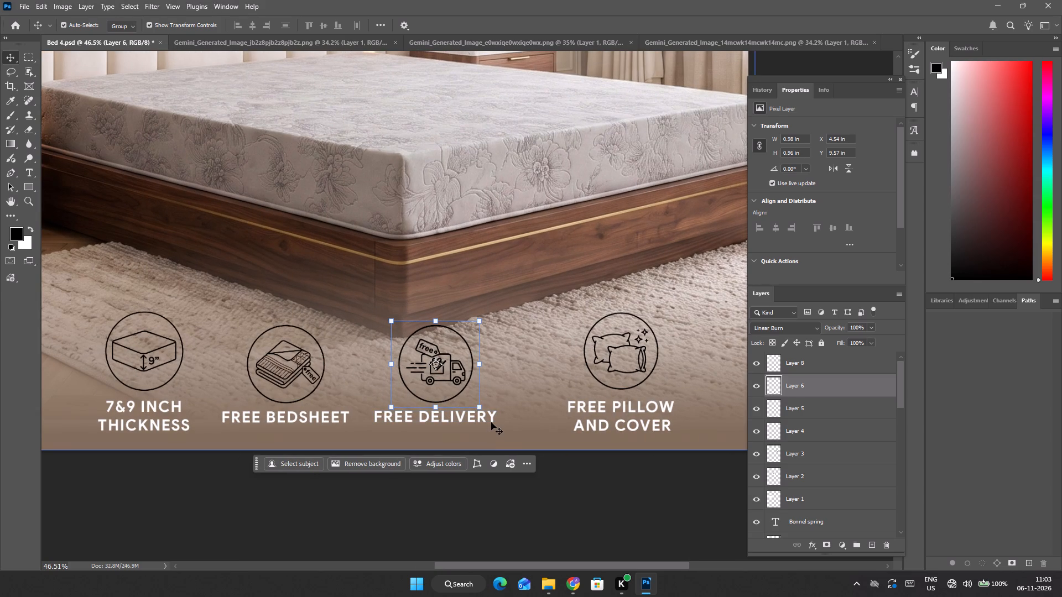
scroll(431, 421, "up", 3, "alt")
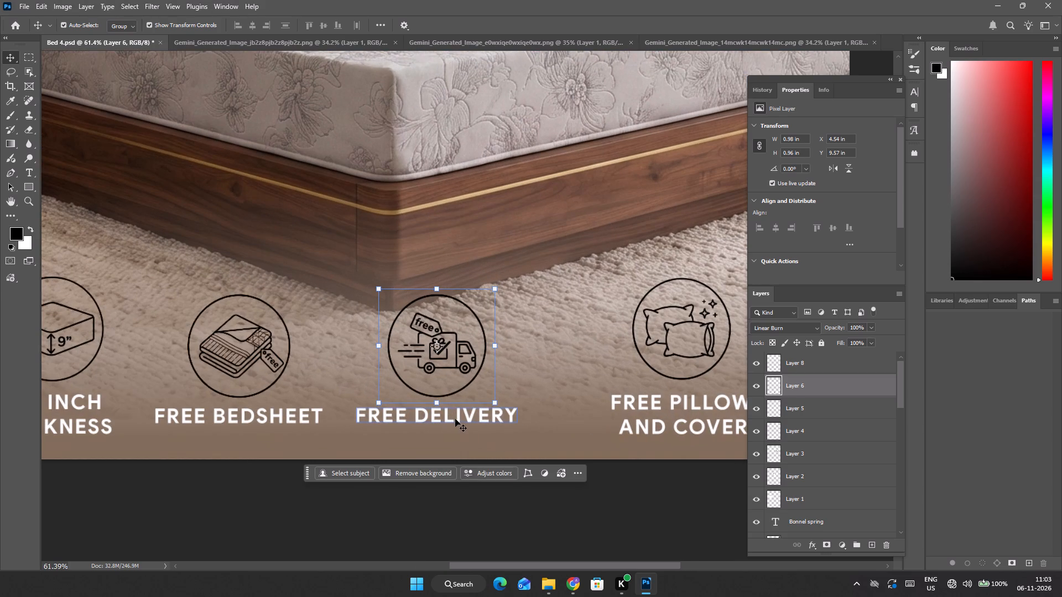
left_click(456, 420, "shift")
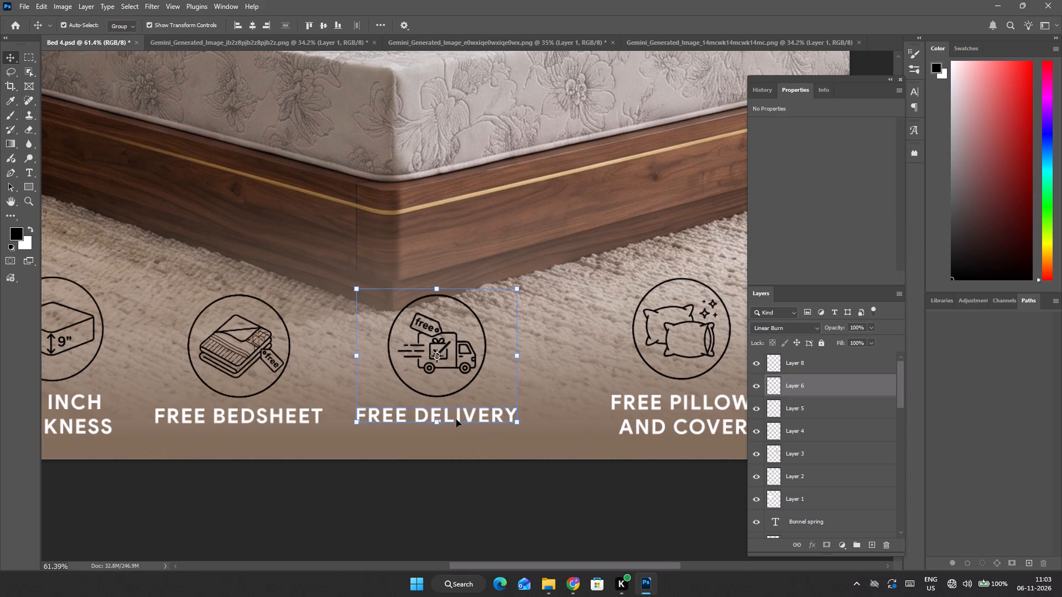
key("shift+Right")
key("shift+Right")
key("shift+Right")
key("shift+Right")
key("shift+Right")
key("shift+Right")
key("shift+Right")
key("shift+Right")
key("shift+Right")
key("shift+Right")
key("shift+Right")
key("shift+Right")
key("shift+Right")
key("shift+Right")
key("shift+Right")
key("shift+Right")
key("shift+Right")
key("shift+Right")
key("shift+Right")
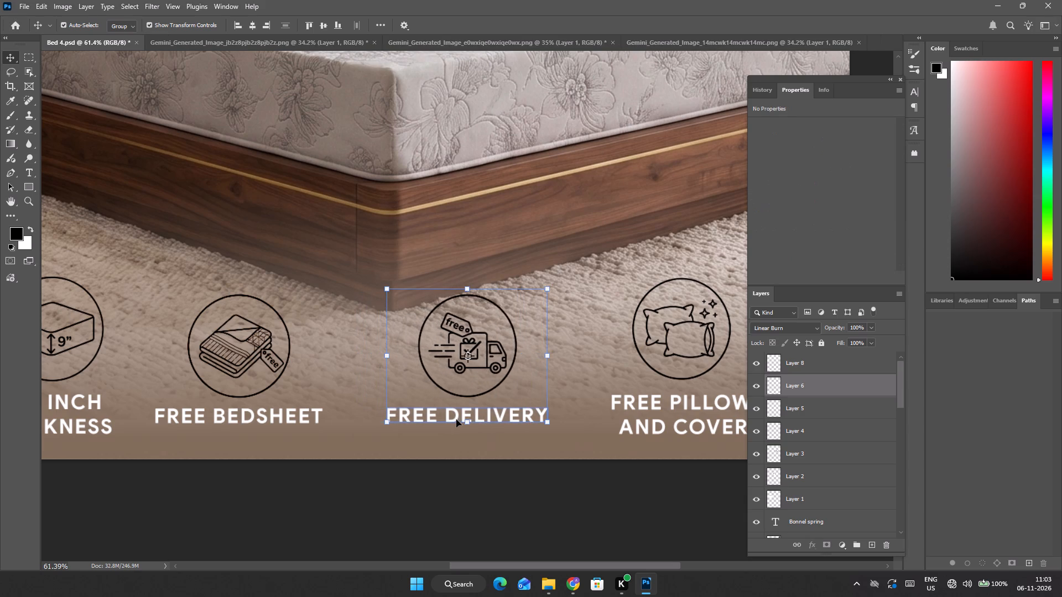
key("shift+Right")
key("shift+Right")
key("shift+Right")
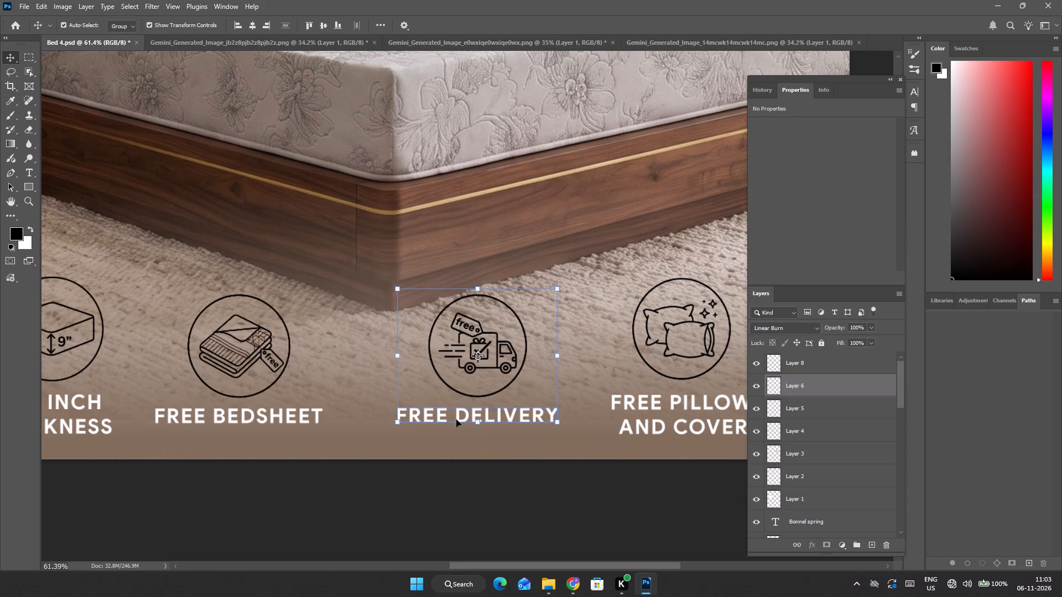
Nudge the 7&9 inch thickness icon and caption straight left to even out the row's spacing, and clear the selection.
scroll(434, 425, "down", 4, "alt")
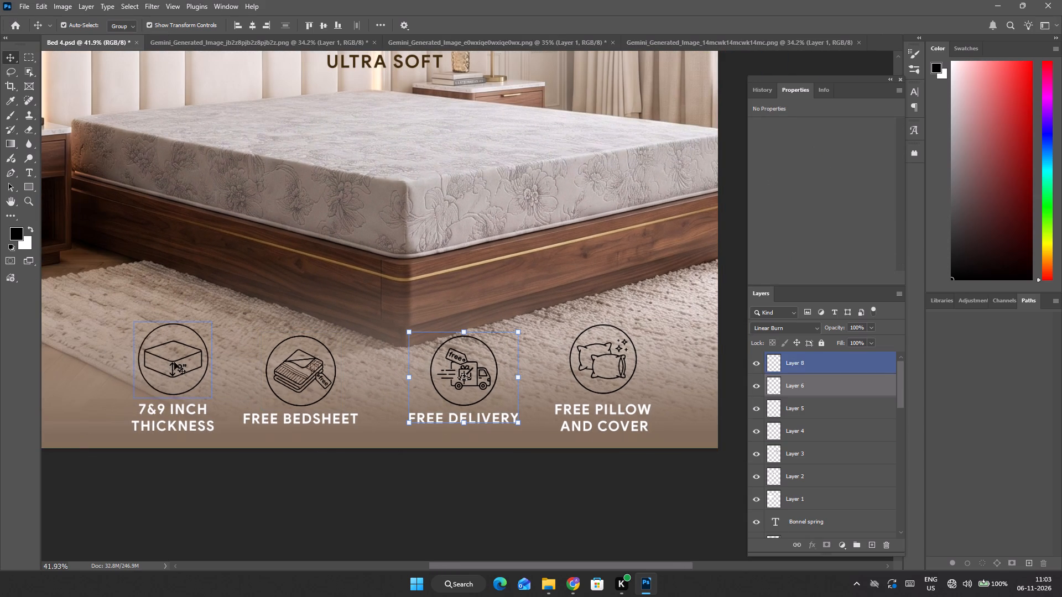
left_click(181, 359)
left_click(157, 422, "shift")
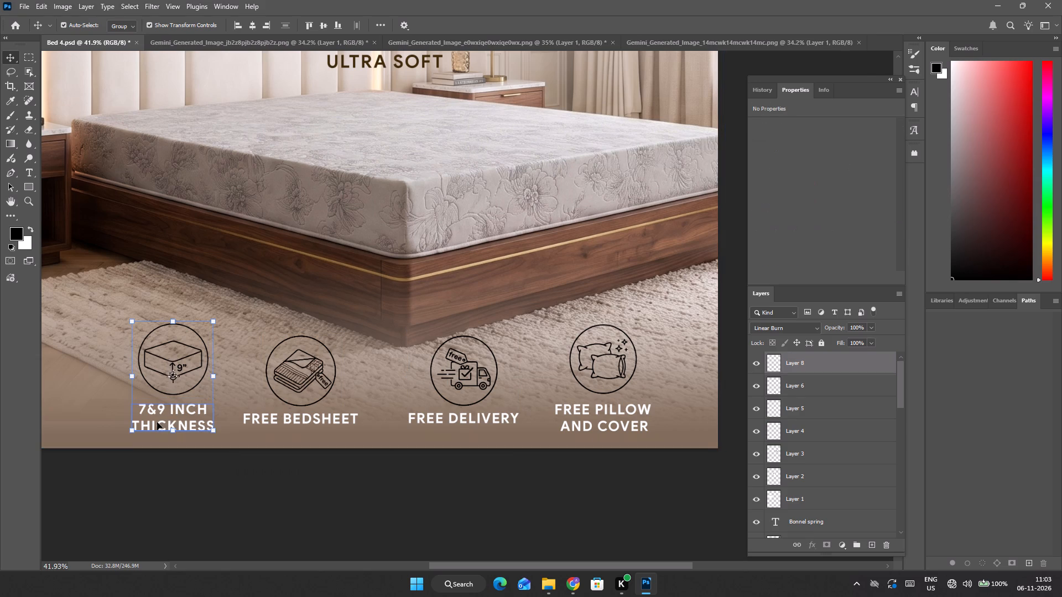
scroll(196, 396, "down", 3, "alt")
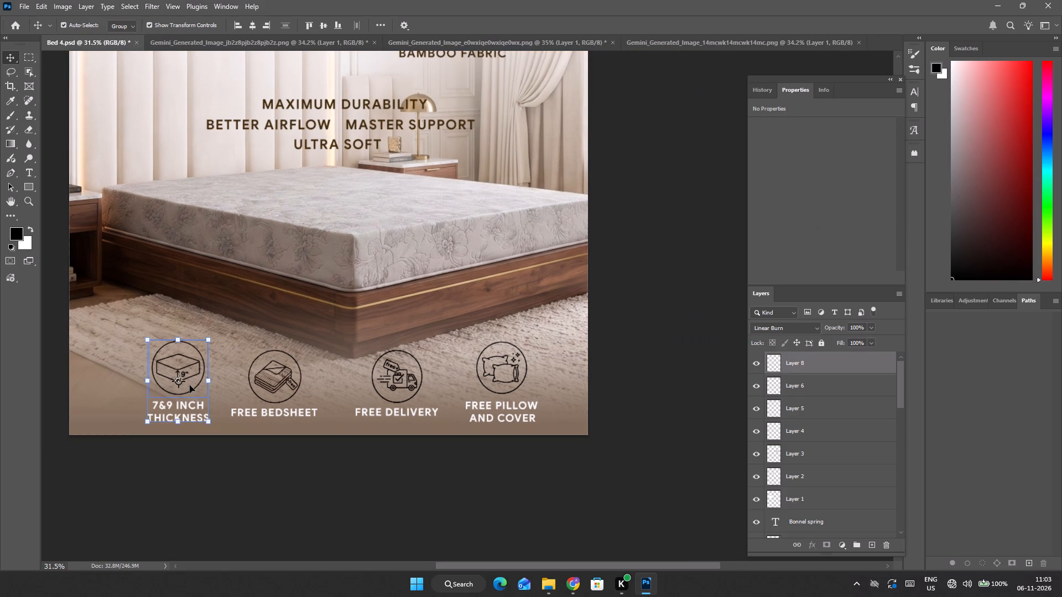
key("shift+Left")
key("shift+Left")
key("shift+Left")
key("shift+Left")
key("shift+Left")
key("shift+Left")
key("shift+Left")
key("shift+Left")
key("shift+Left")
key("shift+Left")
key("shift+Left")
key("shift+Left")
key("shift+Left")
key("shift+Left")
key("shift+Left")
key("shift+Left")
key("shift+Left")
key("shift+Left")
key("shift+Left")
key("shift+Left")
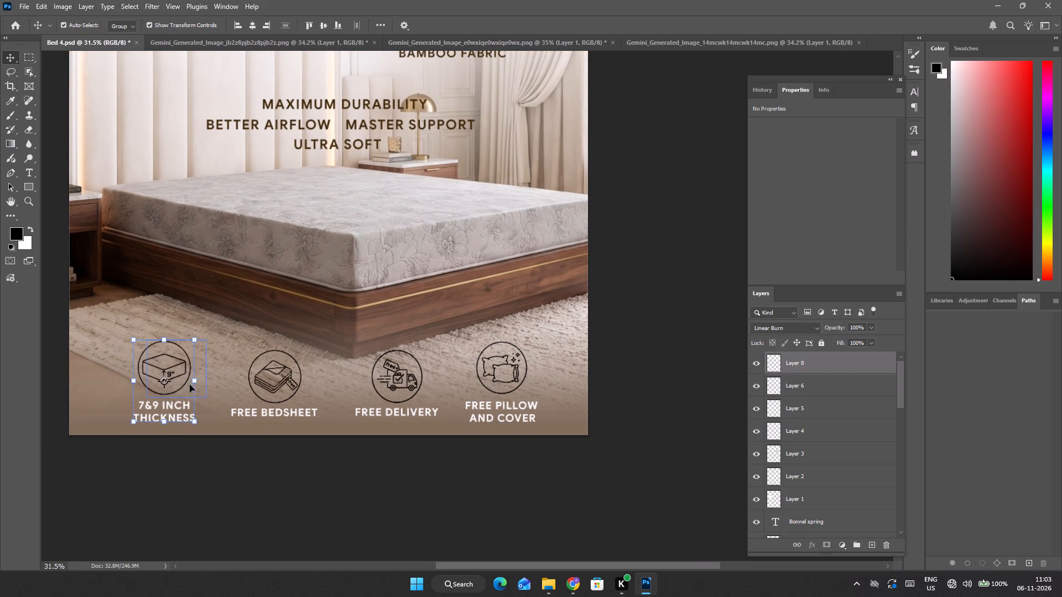
key("shift+Left")
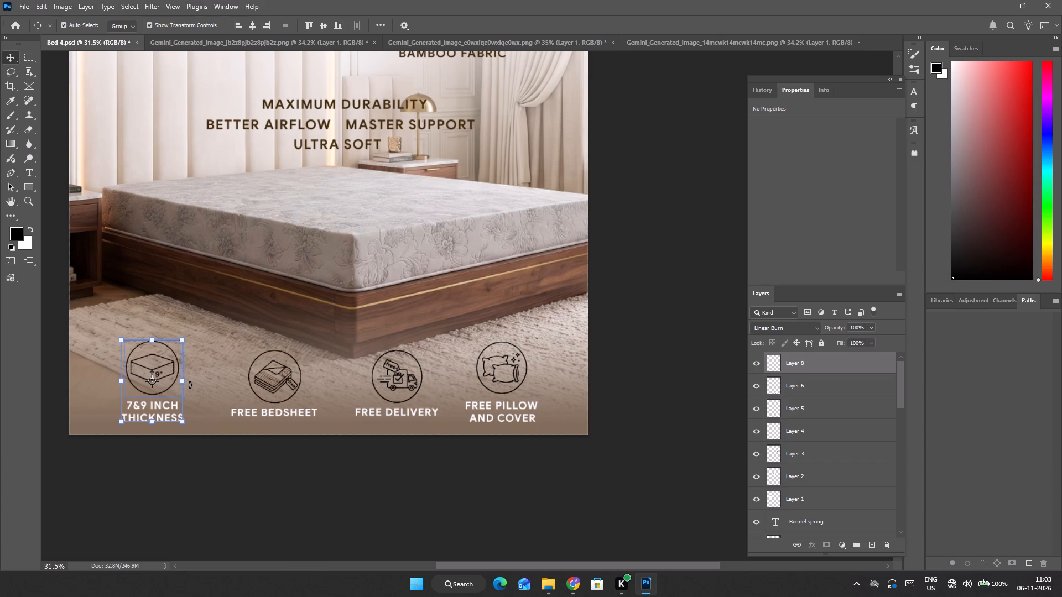
key("shift+Left")
key("shift+Left")
key("shift+Left")
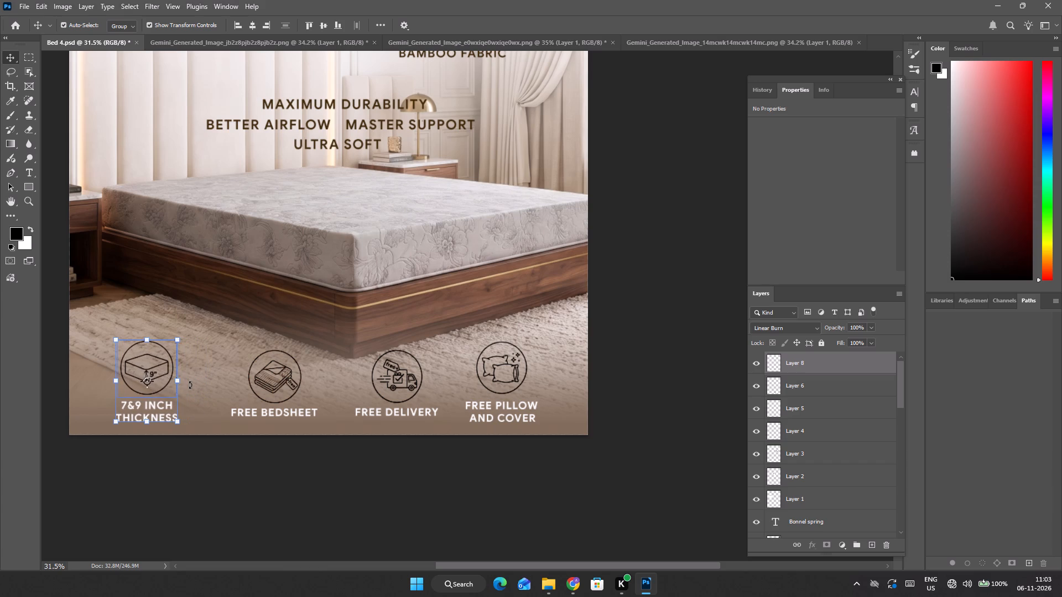
key("shift+Right")
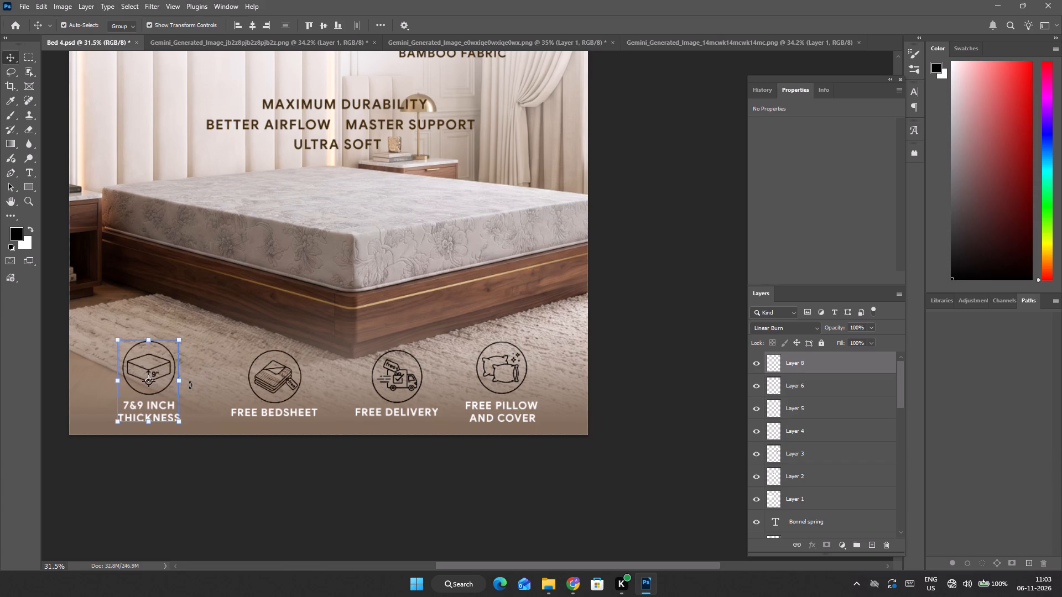
left_click(261, 381)
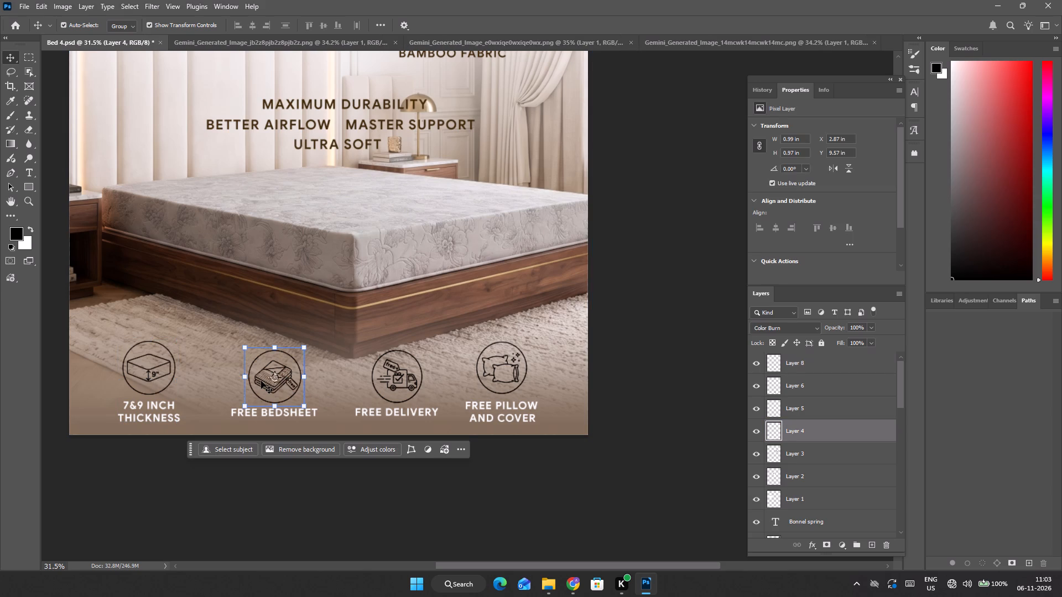
left_click(277, 511)
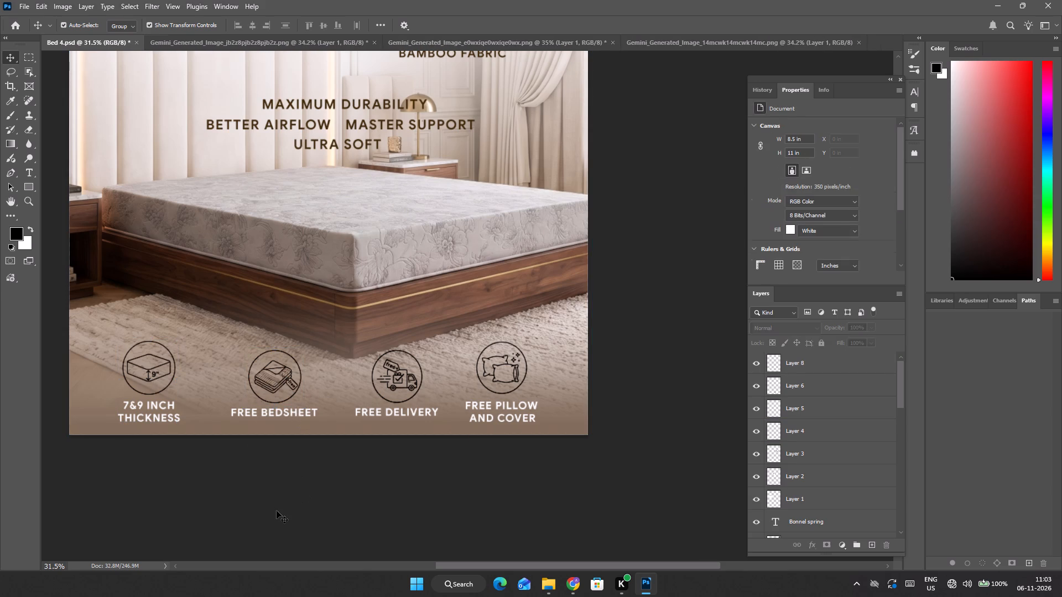
Draw a white rectangle about 8.57 × 1.8 in across the poster's full width, covering the bottom icon row.
scroll(277, 511, "down", 4, "alt")
scroll(536, 496, "up", 4, "alt")
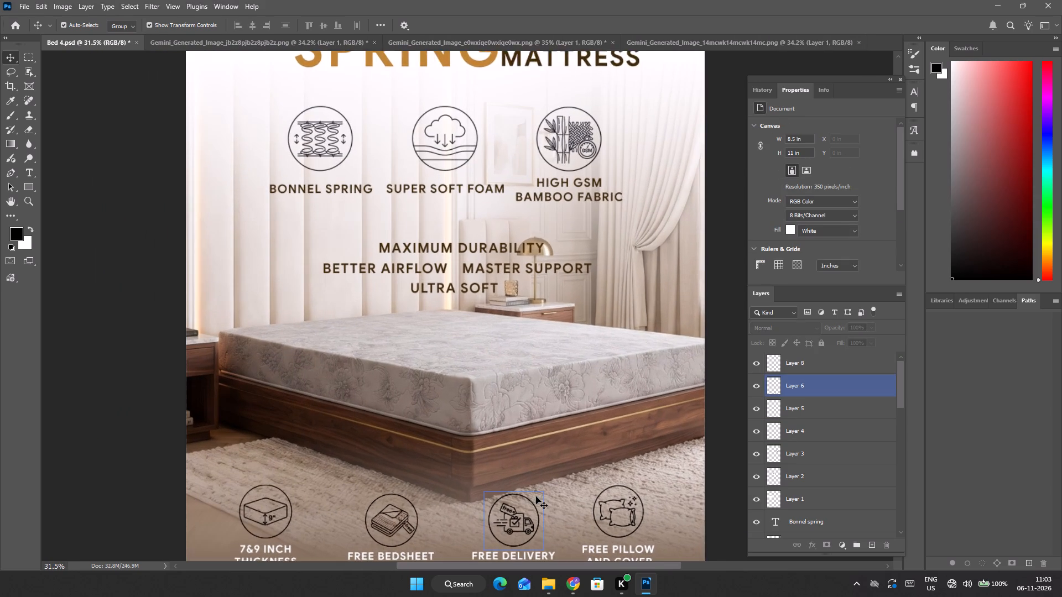
scroll(536, 496, "down", 5)
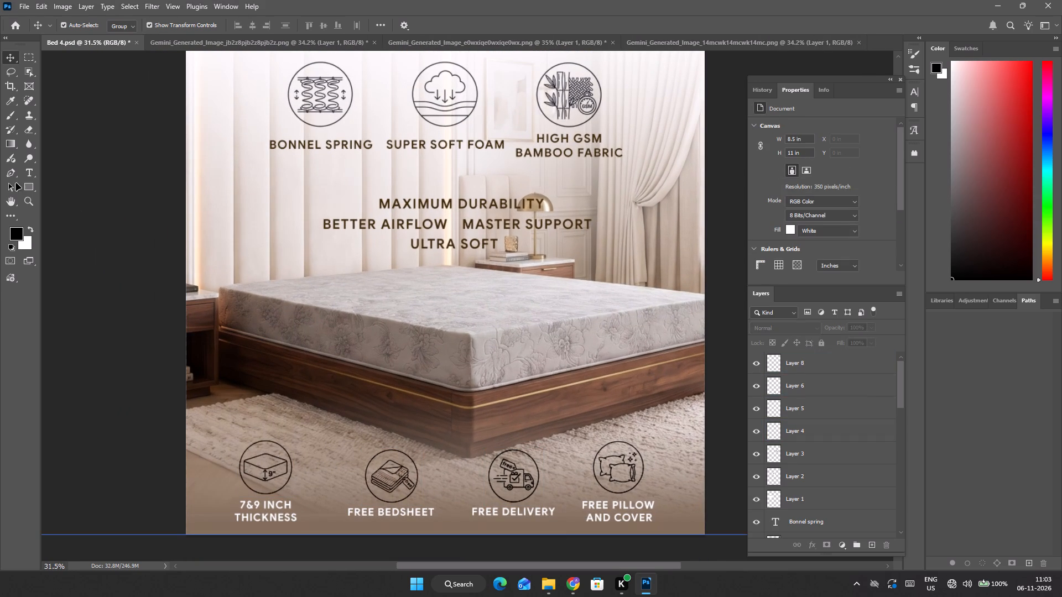
left_click(22, 185)
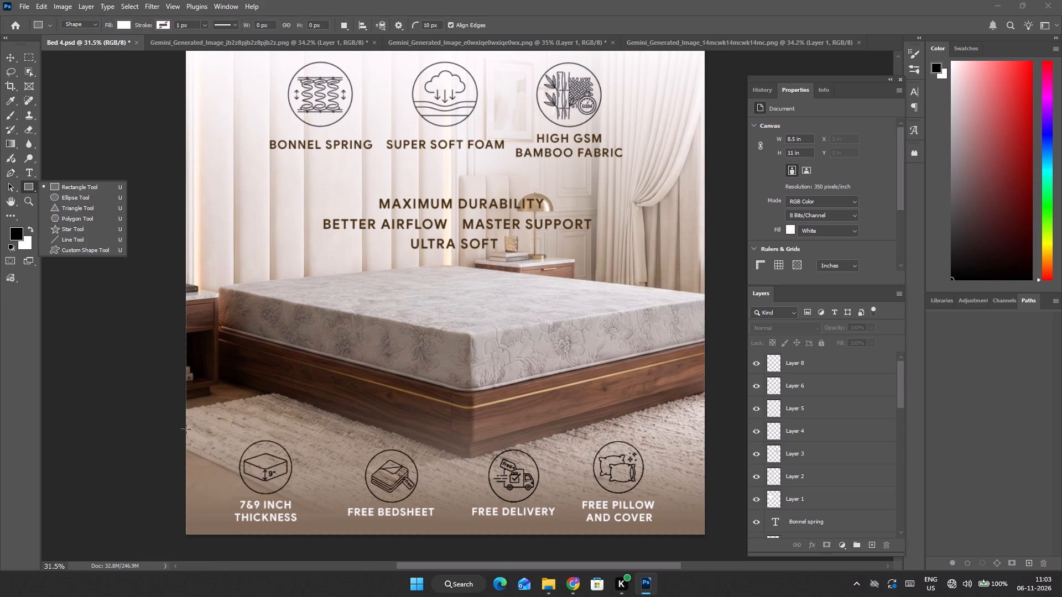
left_click_drag(186, 429, 691, 530)
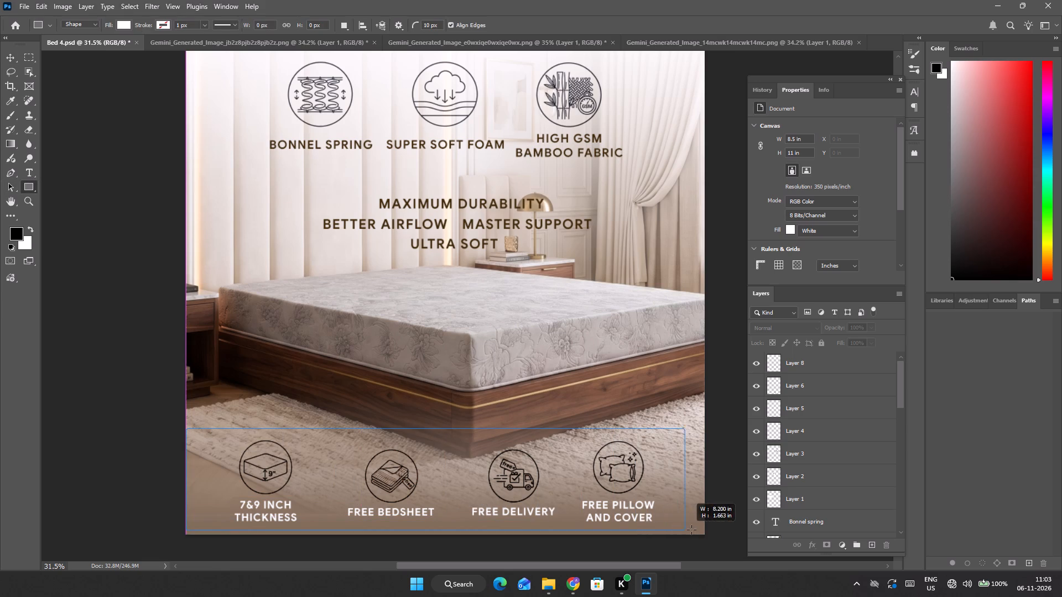
left_click_drag(691, 530, 710, 530)
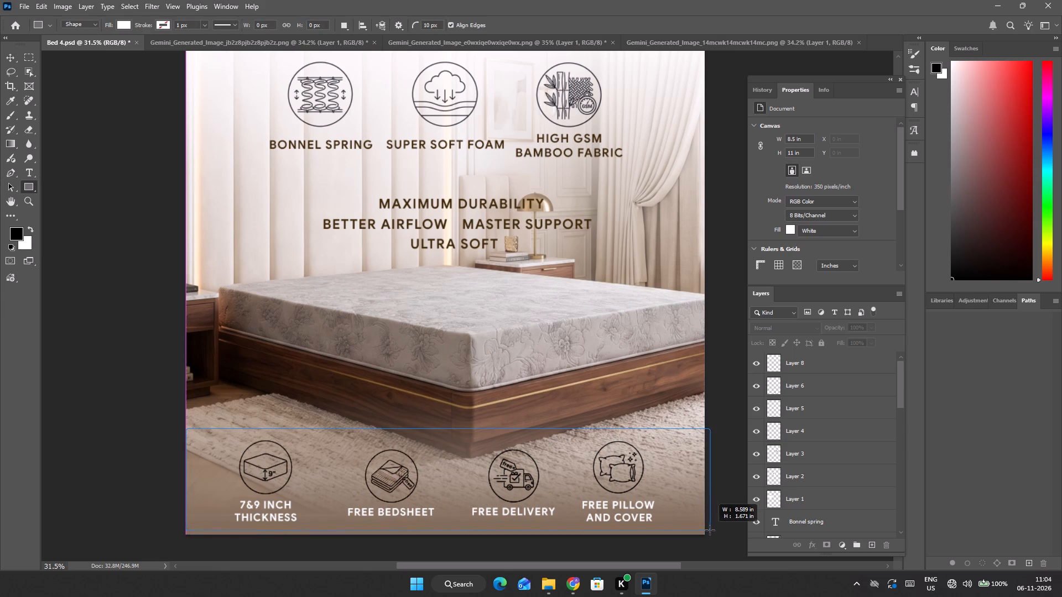
left_click_drag(710, 530, 709, 538)
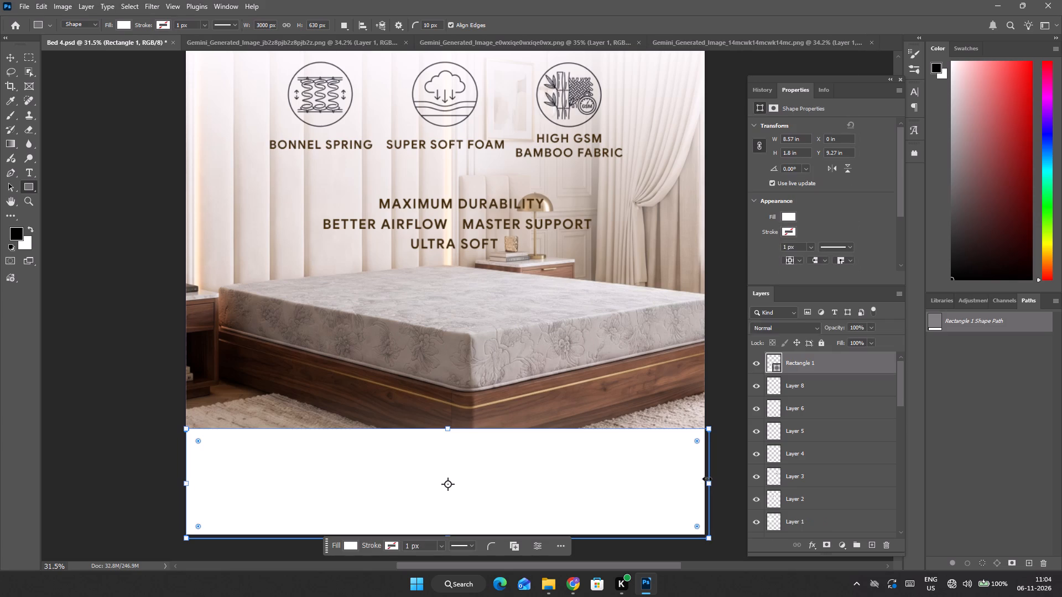
Move the white rectangle's layer below the icon and caption layers, between High GSM bamboo fabric and Layer 7.
left_click_drag(839, 360, 860, 516)
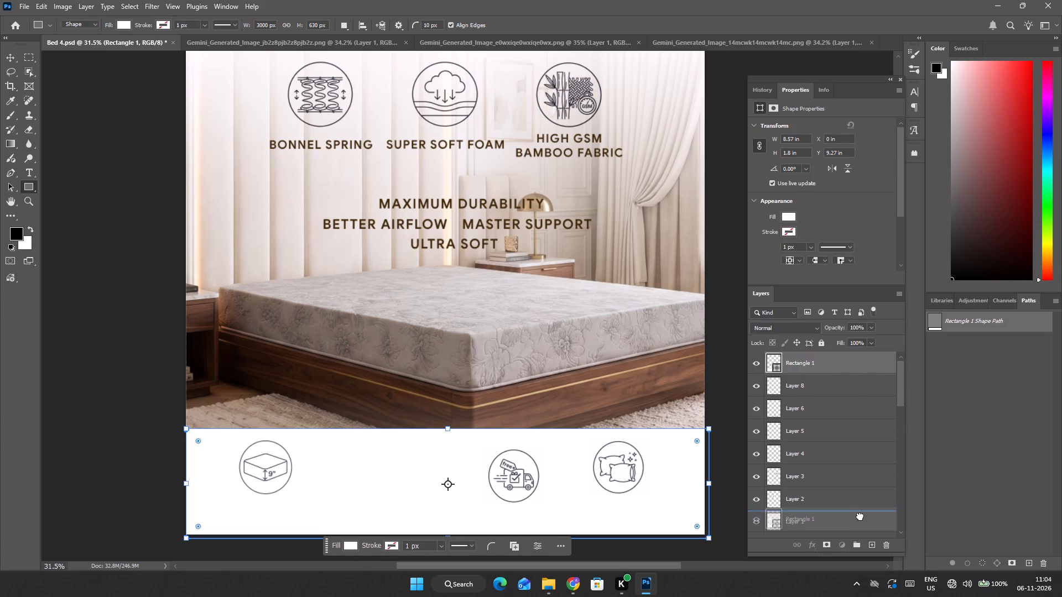
left_click_drag(860, 516, 871, 505)
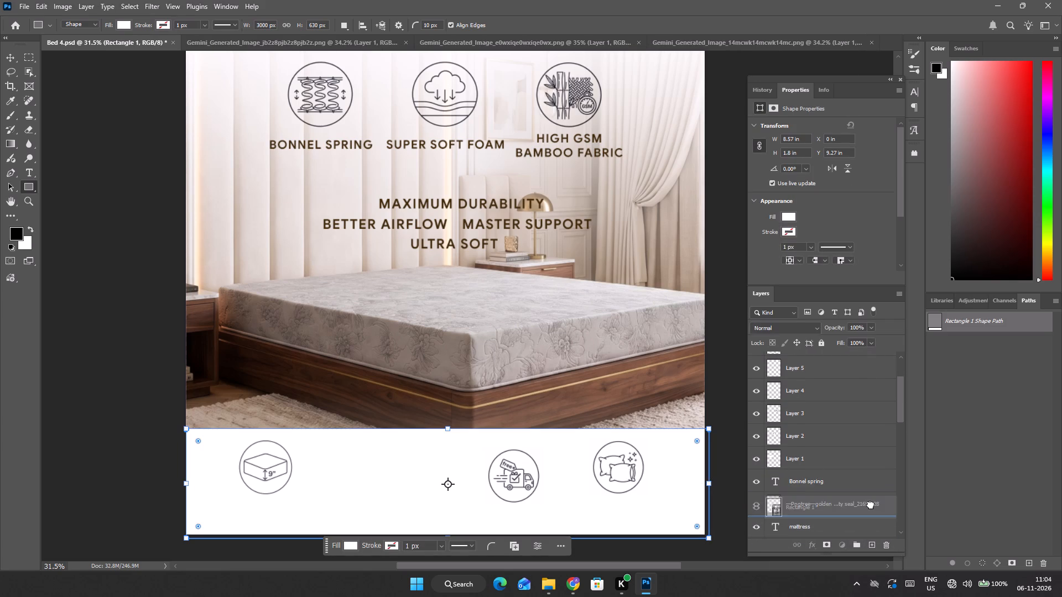
left_click_drag(871, 505, 864, 589)
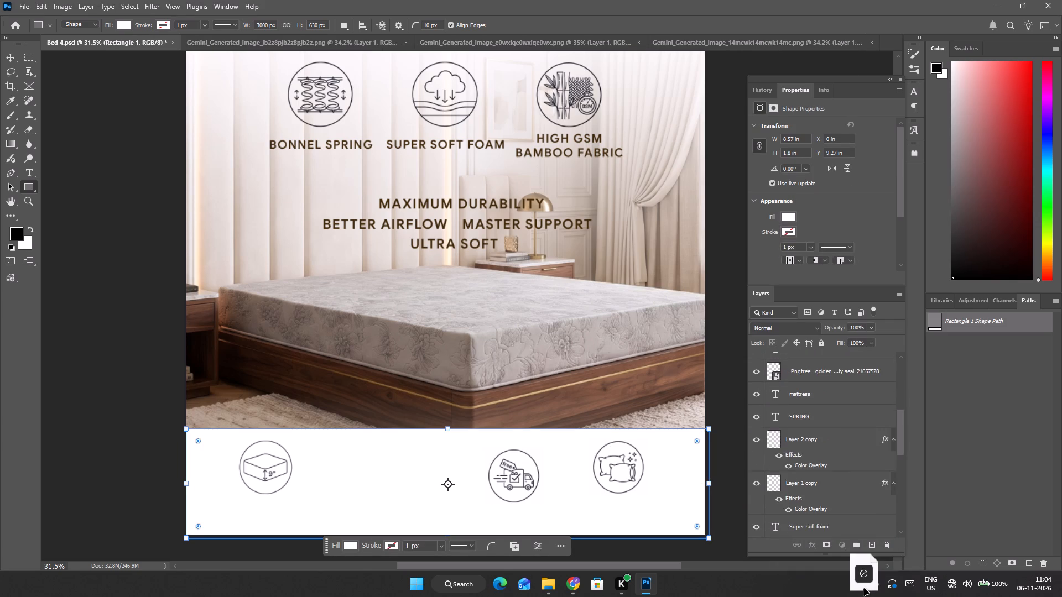
left_click_drag(864, 589, 853, 502)
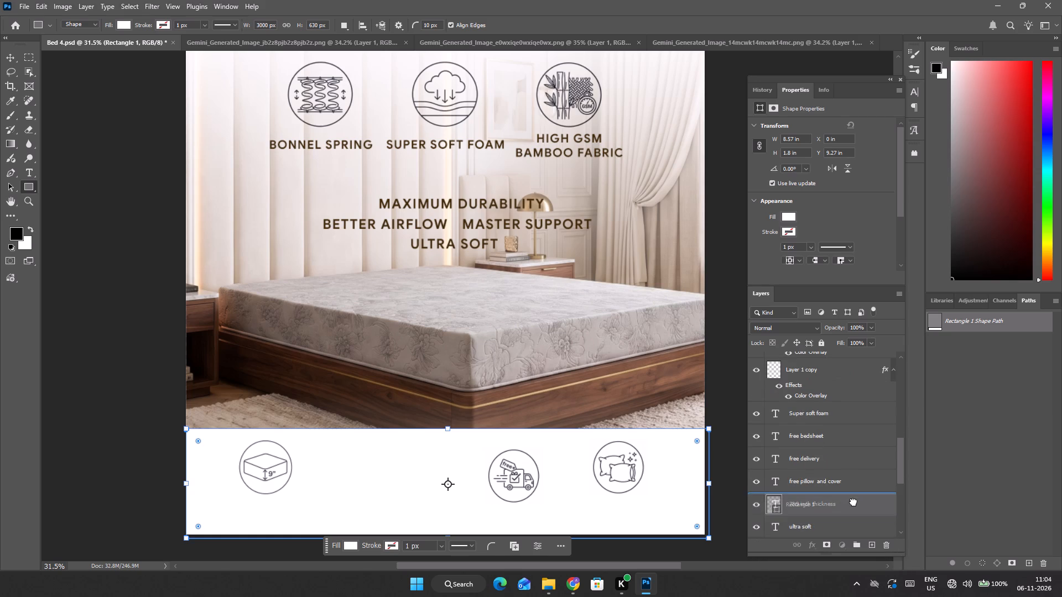
left_click_drag(853, 502, 845, 487)
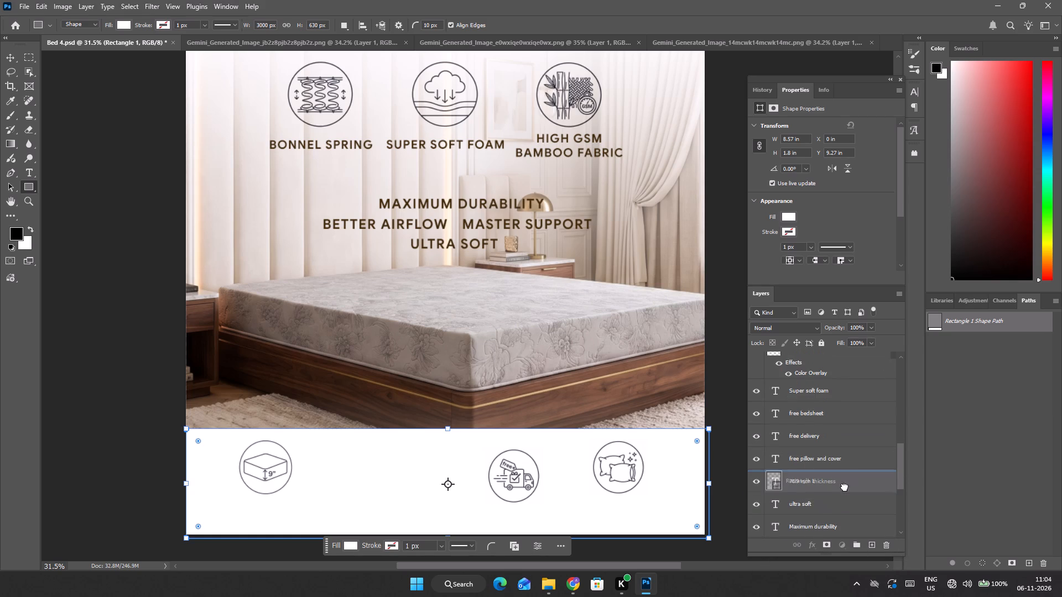
left_click_drag(845, 487, 851, 425)
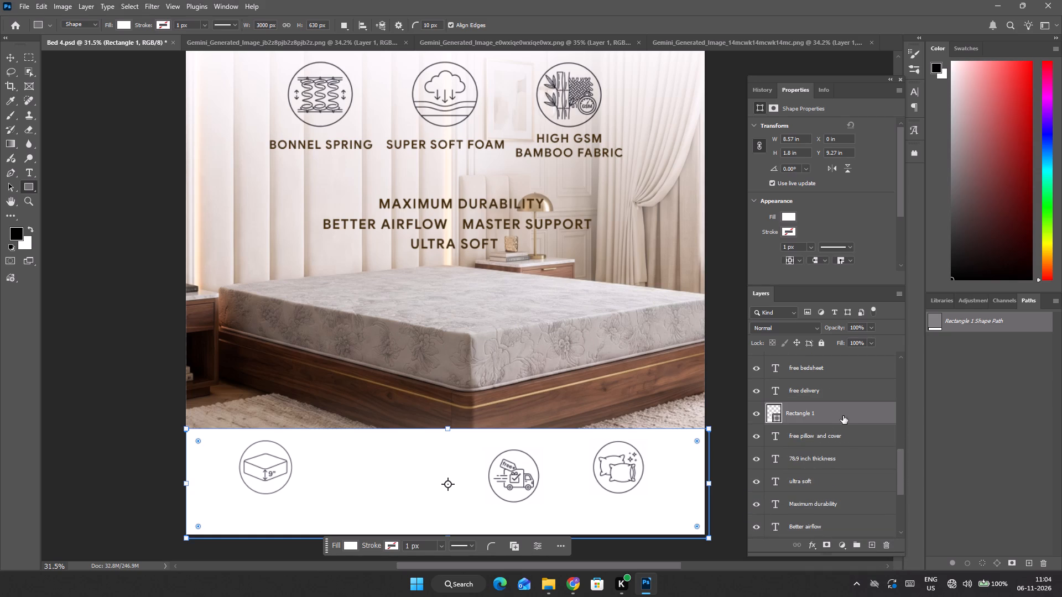
left_click_drag(843, 416, 851, 510)
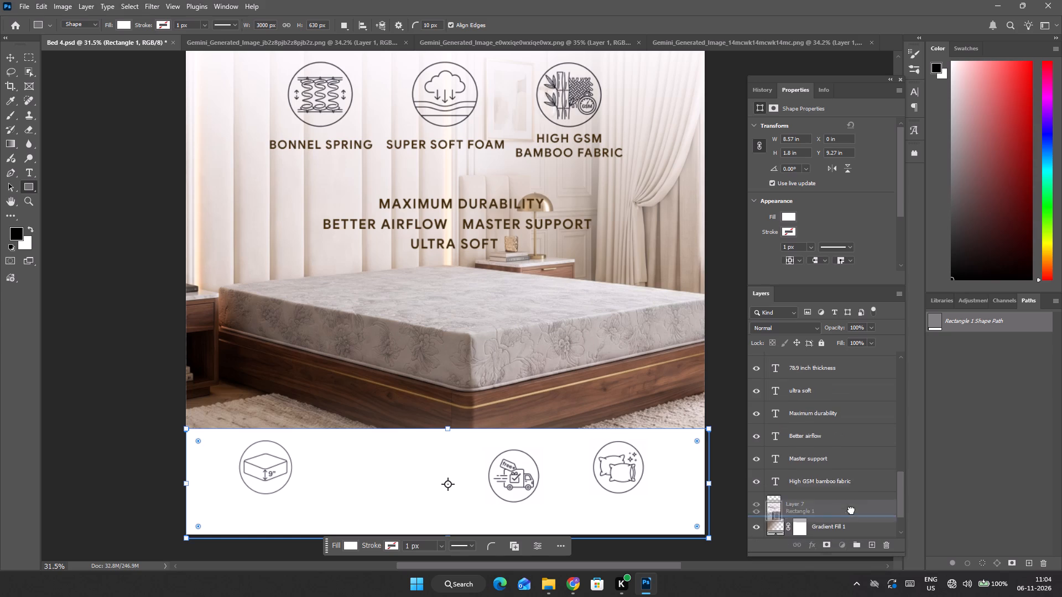
left_click_drag(851, 510, 851, 483)
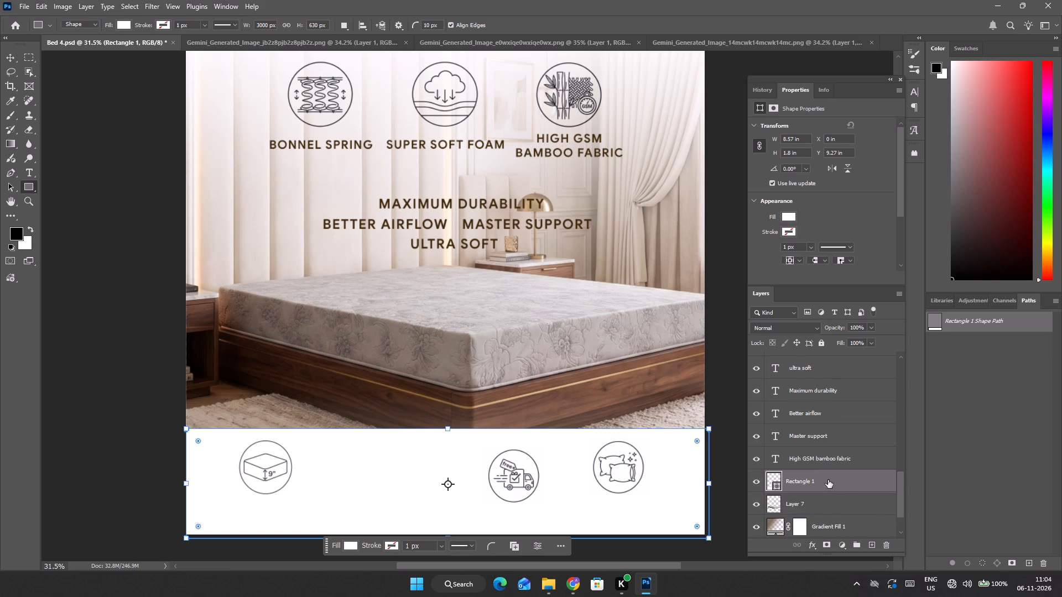
Change the free bedsheet icon's blend mode to Linear Burn.
scroll(828, 480, "down", 7)
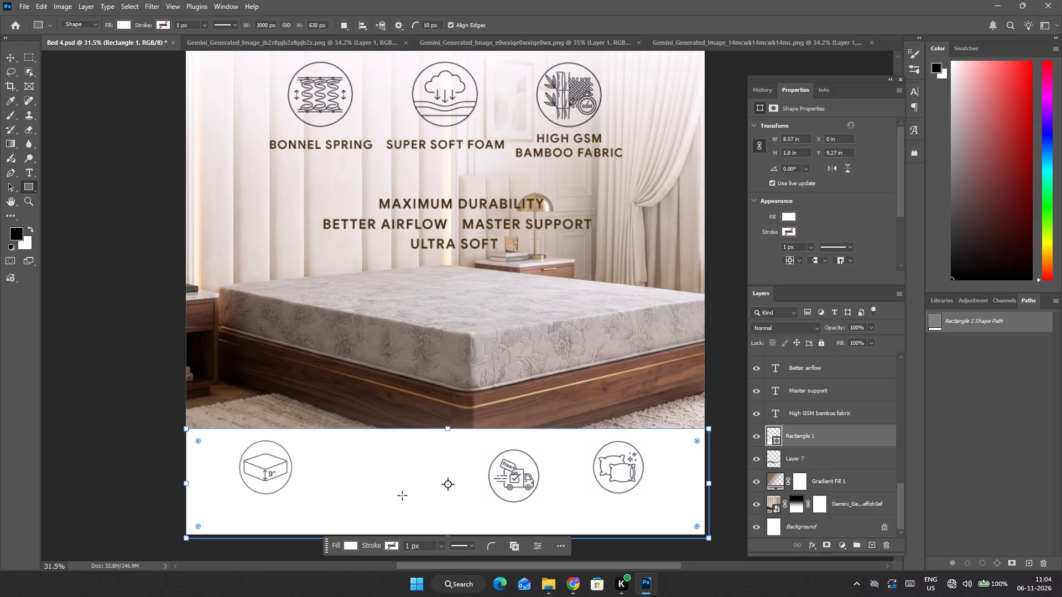
key("v")
left_click(377, 476)
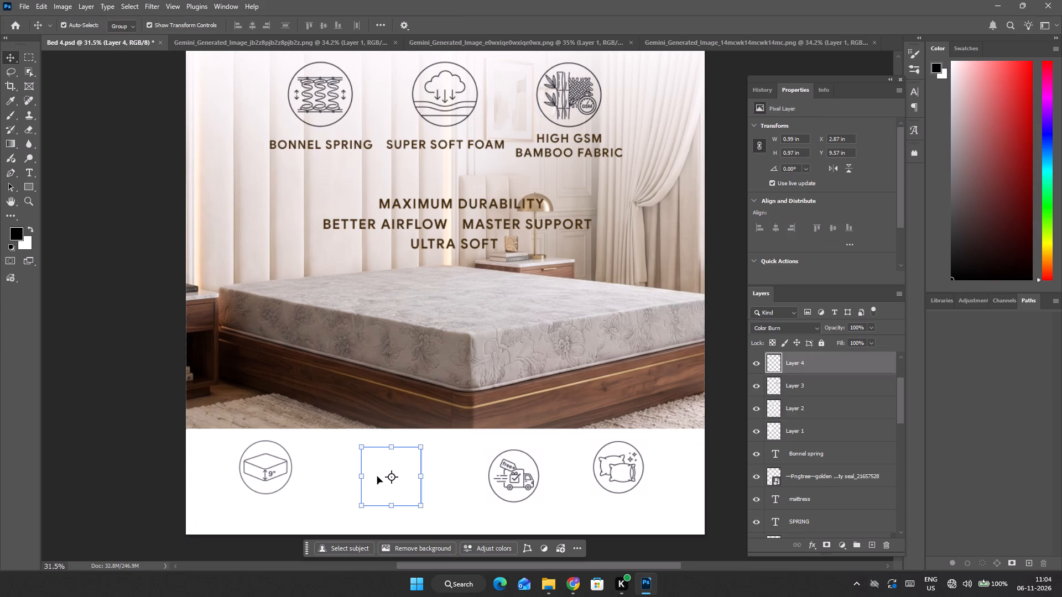
left_click(794, 329)
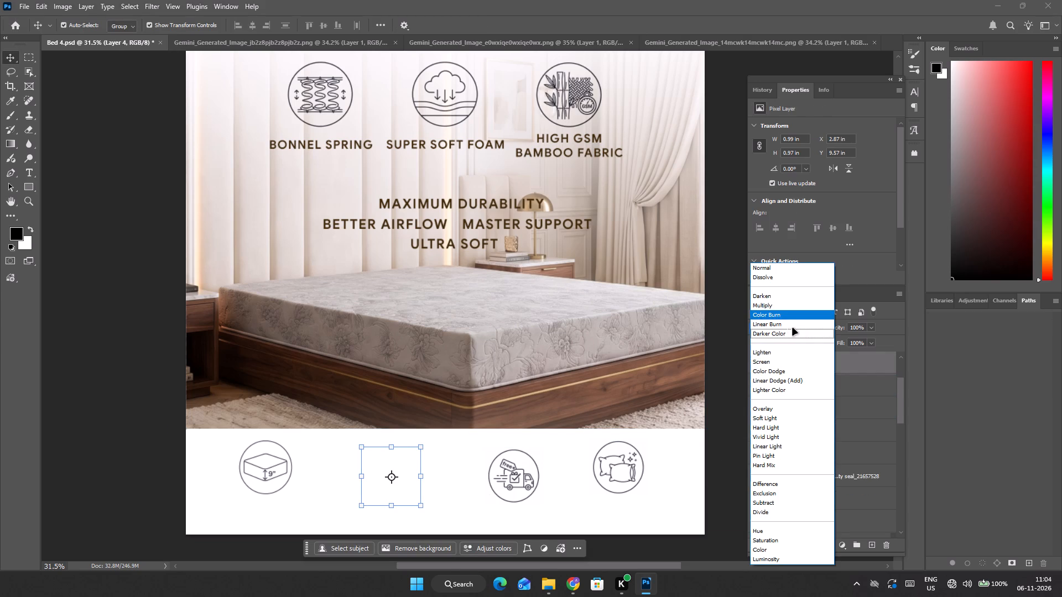
left_click(778, 325)
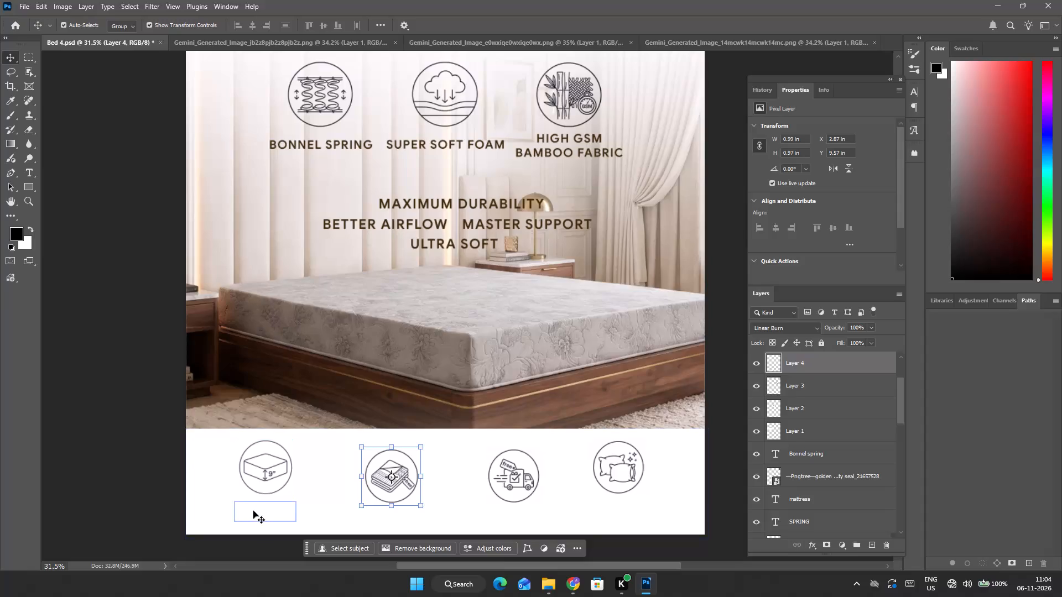
Change the 7&9 inch thickness caption's text colour to black (#000000).
left_click(253, 511)
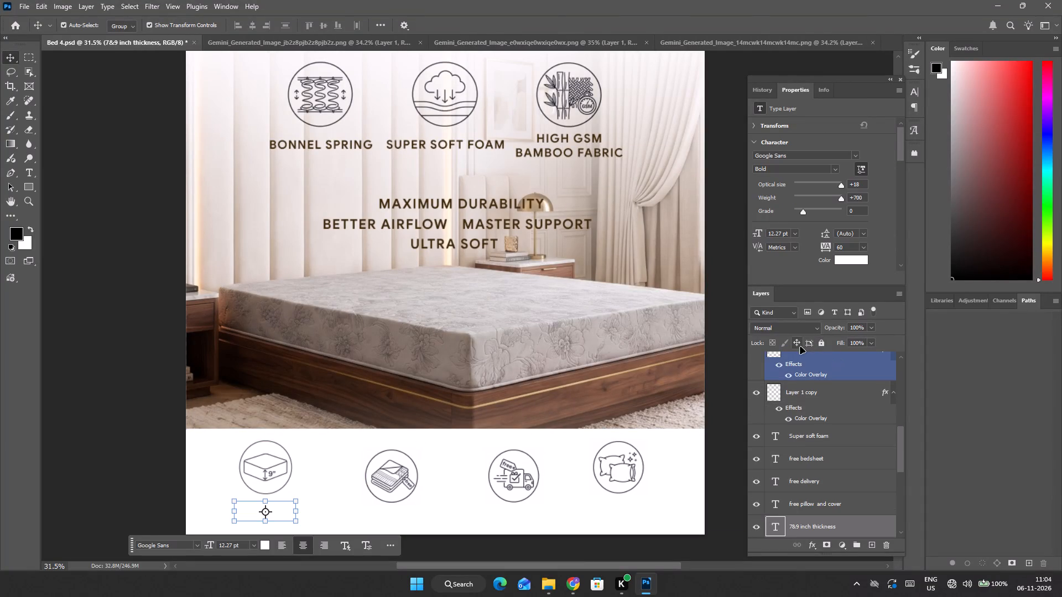
left_click(845, 260)
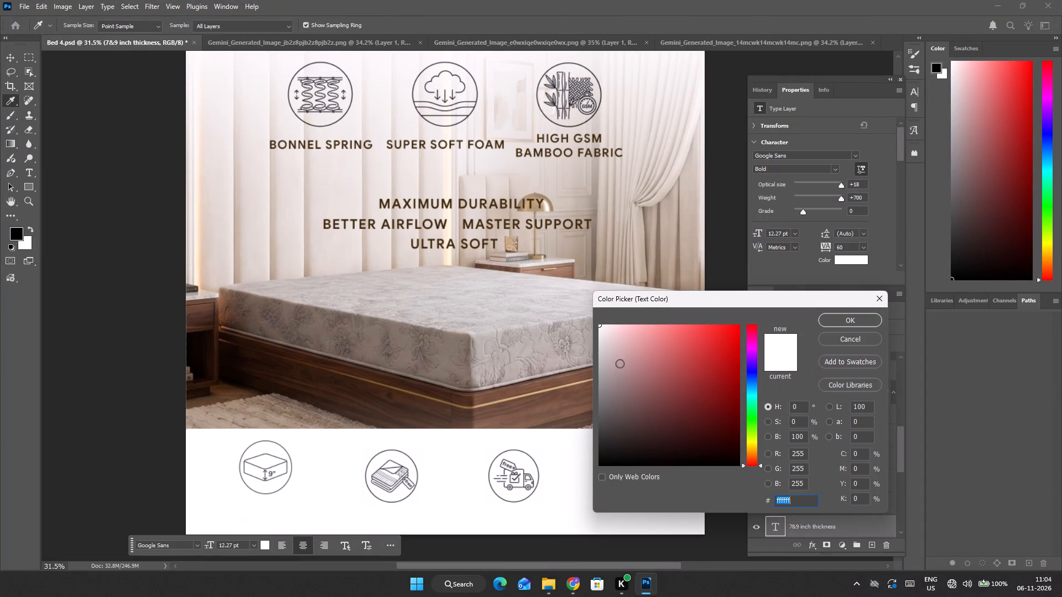
left_click_drag(621, 383, 573, 479)
left_click(837, 323)
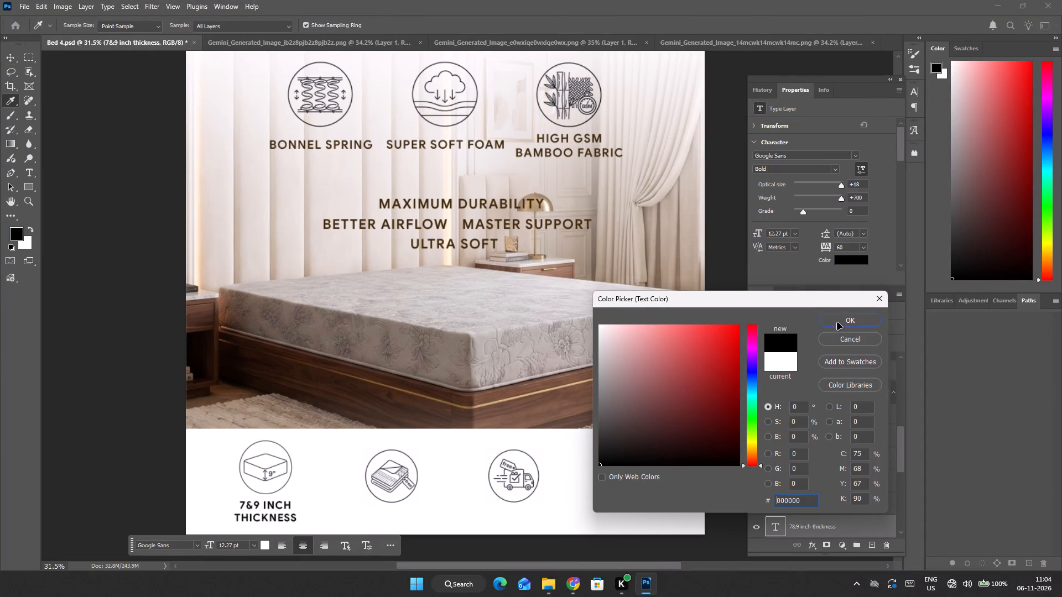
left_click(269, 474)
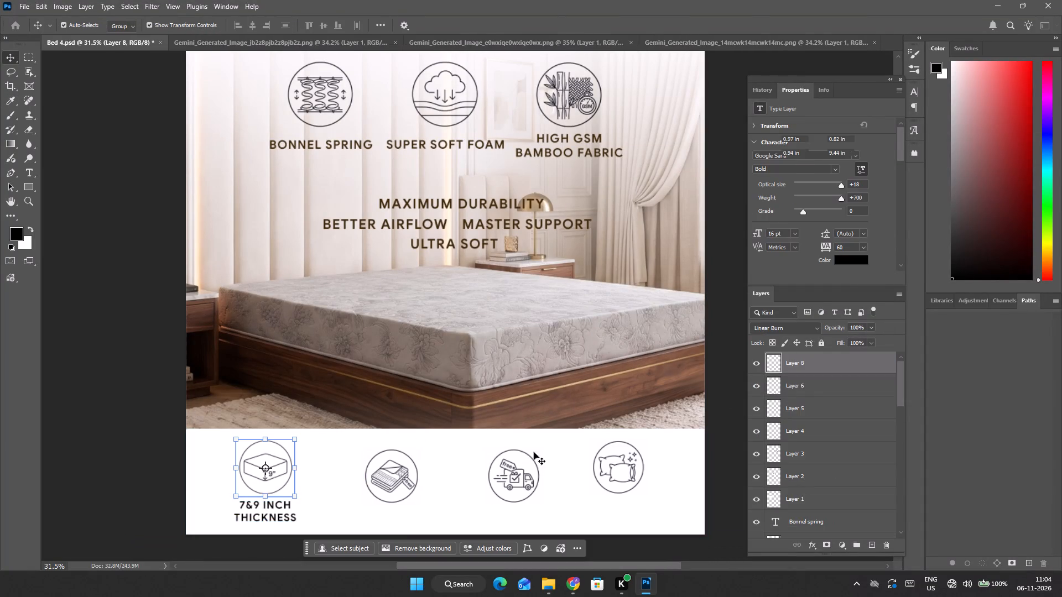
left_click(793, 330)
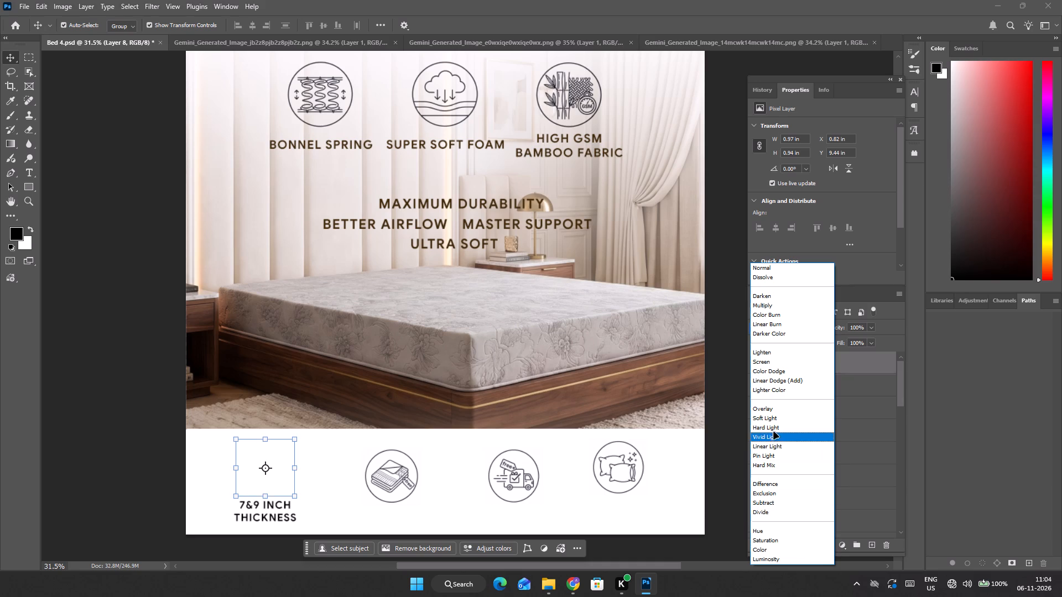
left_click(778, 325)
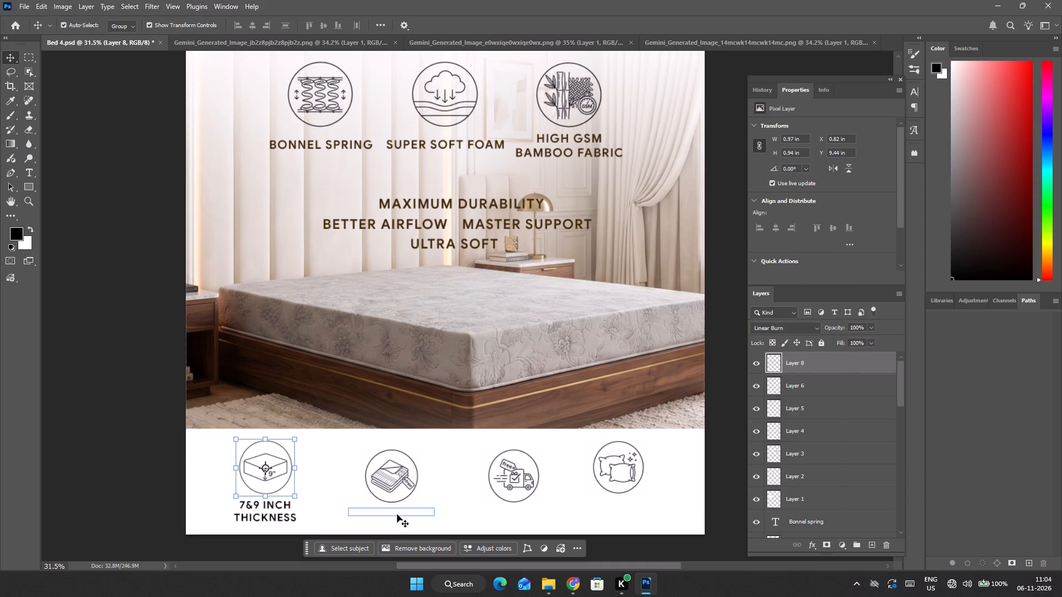
Change the text colour of the free bedsheet, free delivery, and free pillow and cover captions to black (#000000).
left_click(391, 515)
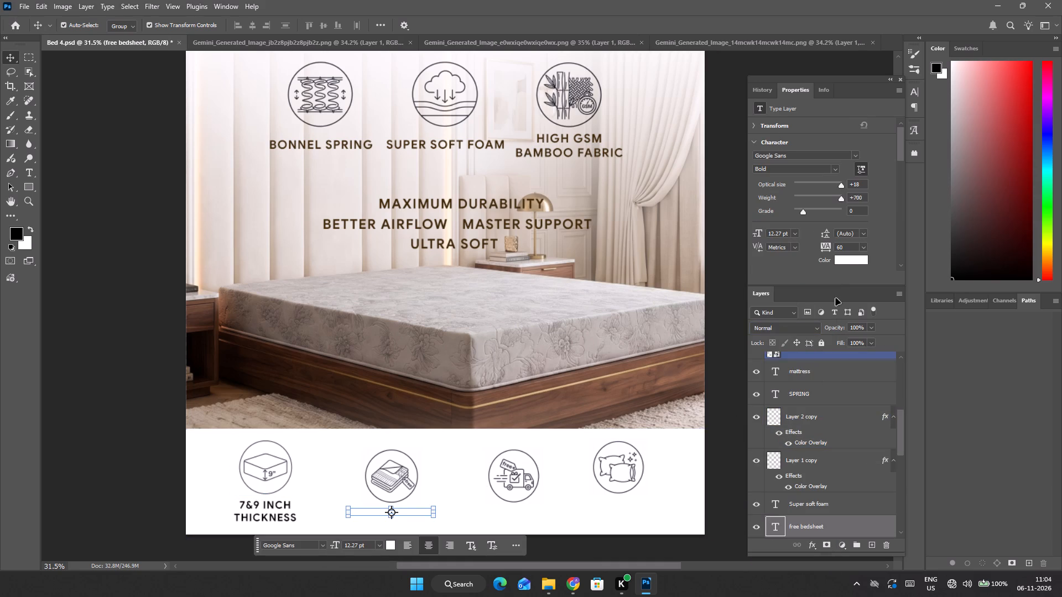
left_click(842, 259)
left_click_drag(650, 428, 572, 484)
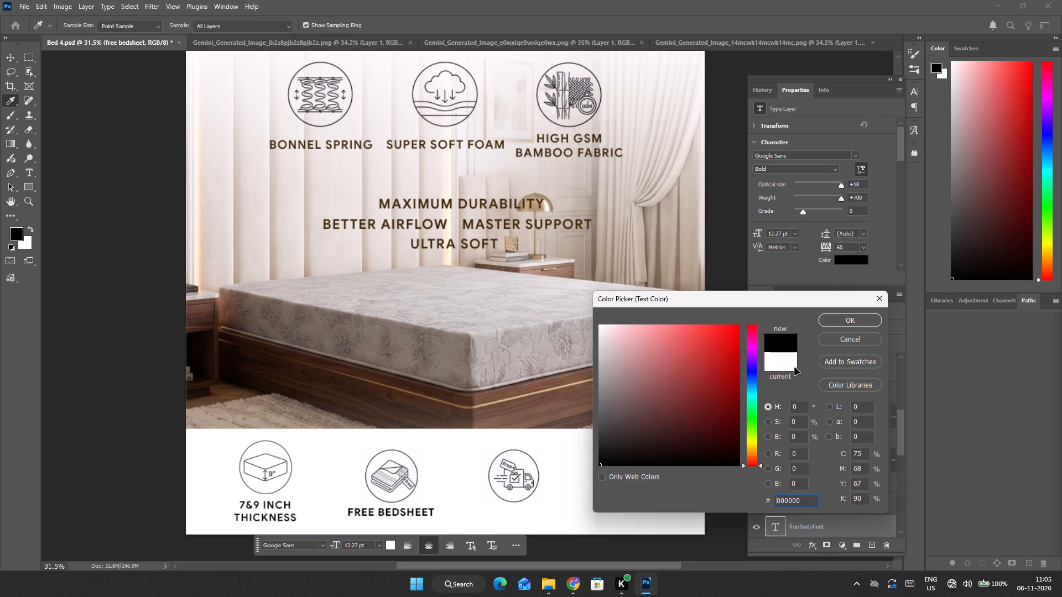
left_click(850, 325)
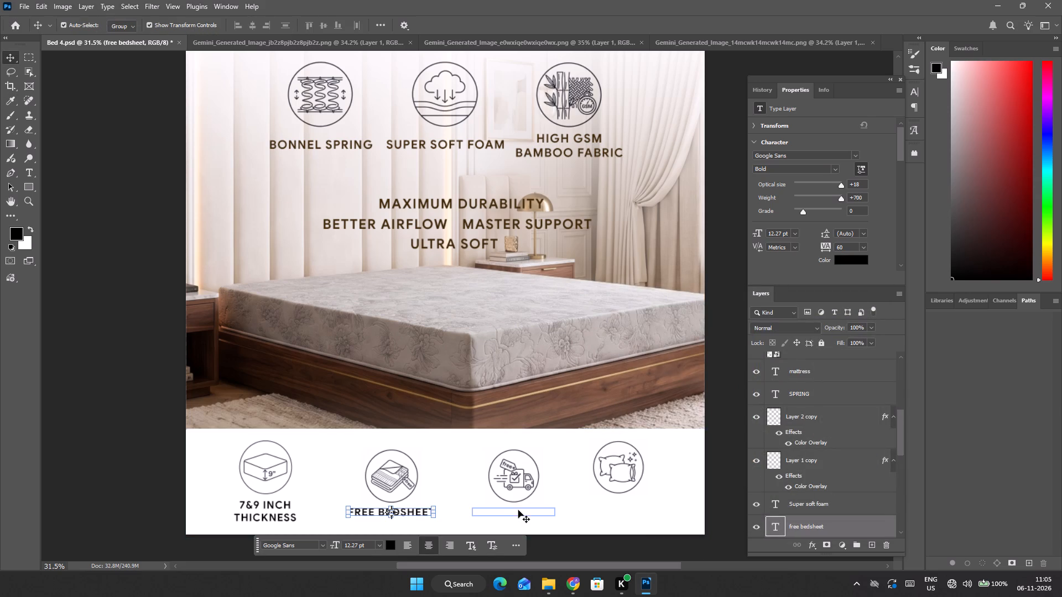
left_click(518, 510)
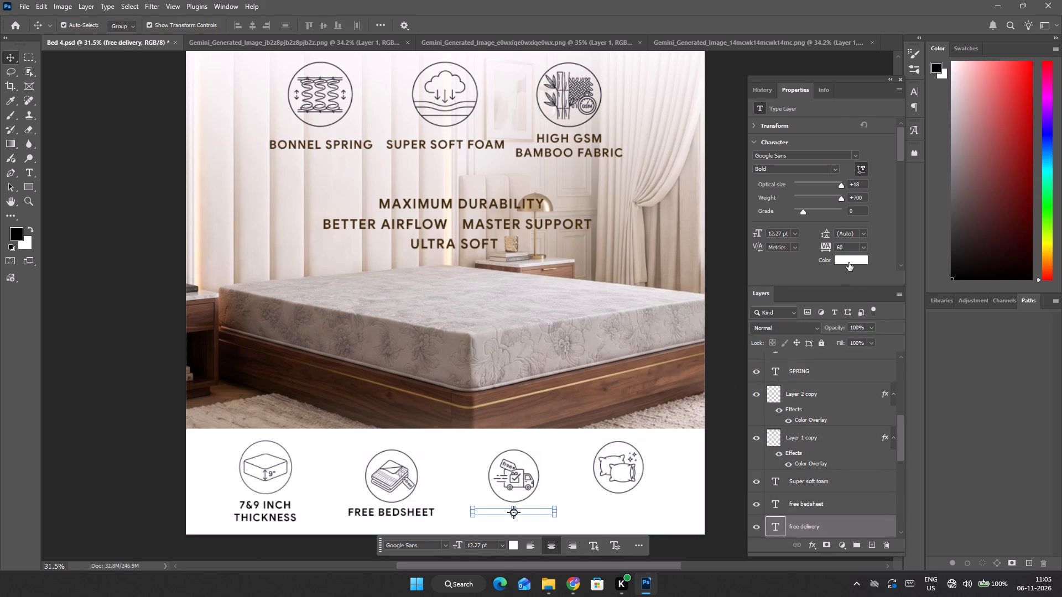
left_click(848, 263)
left_click_drag(674, 417, 544, 504)
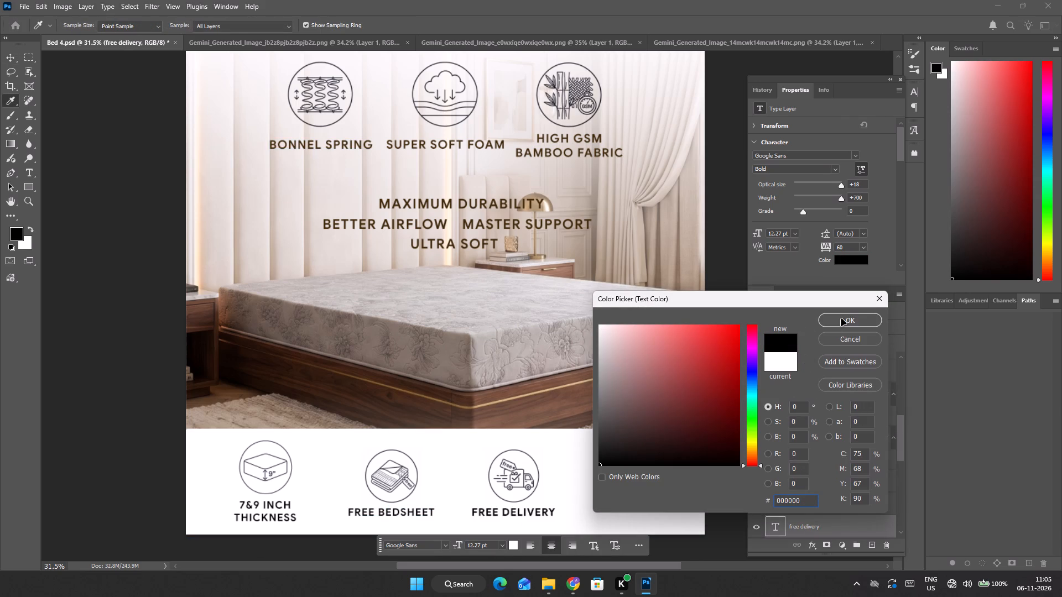
left_click(841, 318)
left_click(636, 506)
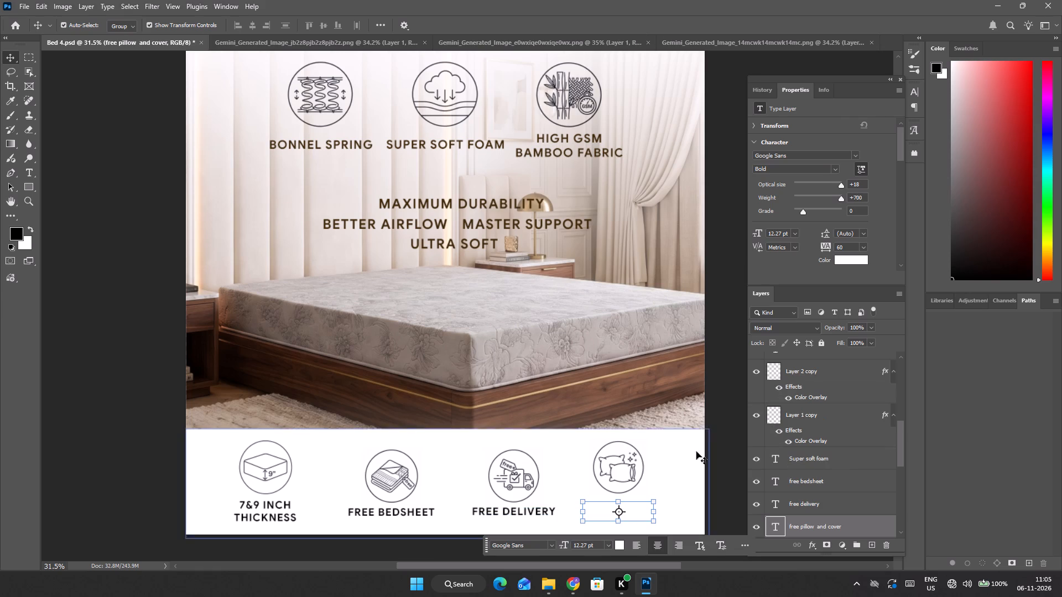
left_click(859, 262)
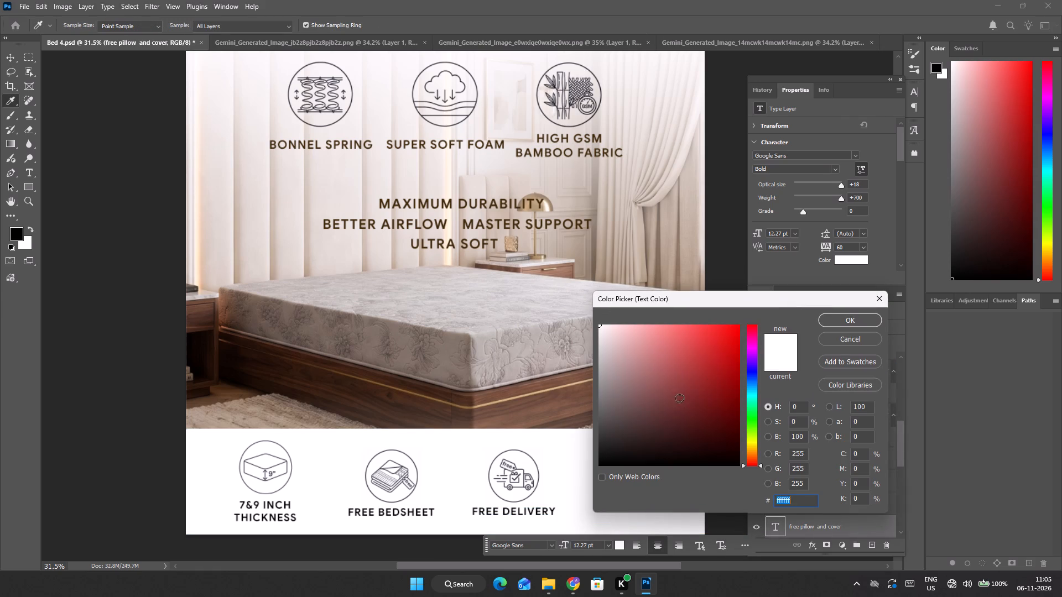
left_click_drag(672, 405, 567, 497)
left_click(841, 323)
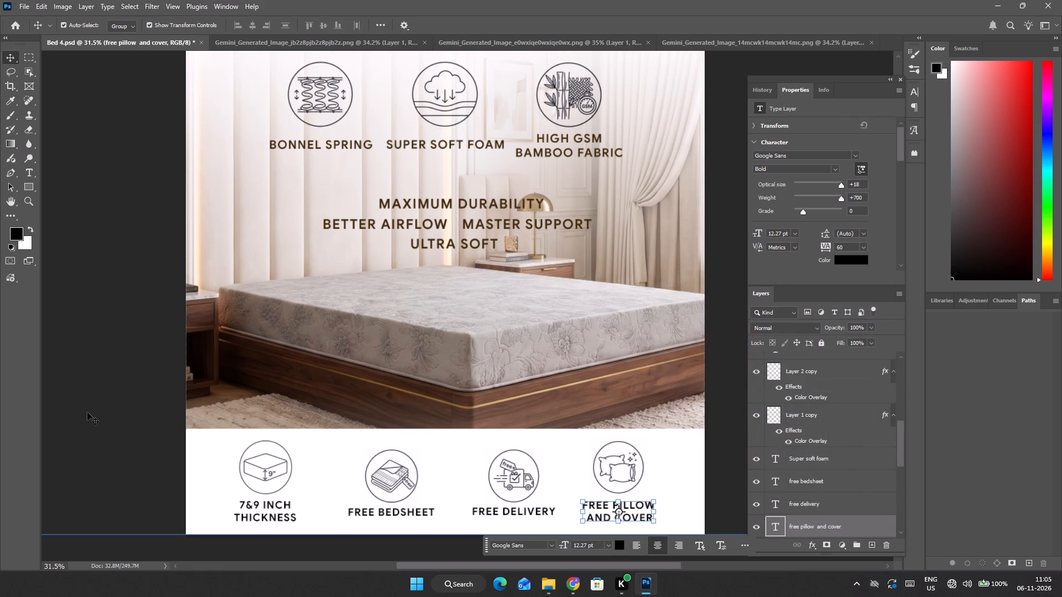
left_click(103, 552)
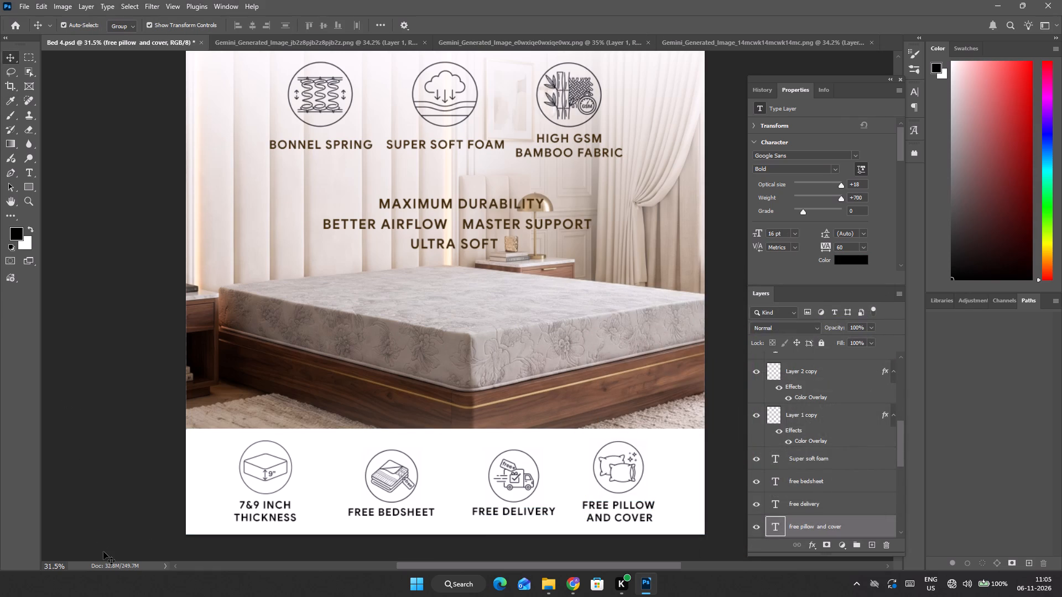
Apply Brightness/Contrast to the 7&9 inch thickness icon, lowering its brightness and raising its contrast nearly to maximum.
left_click(252, 468)
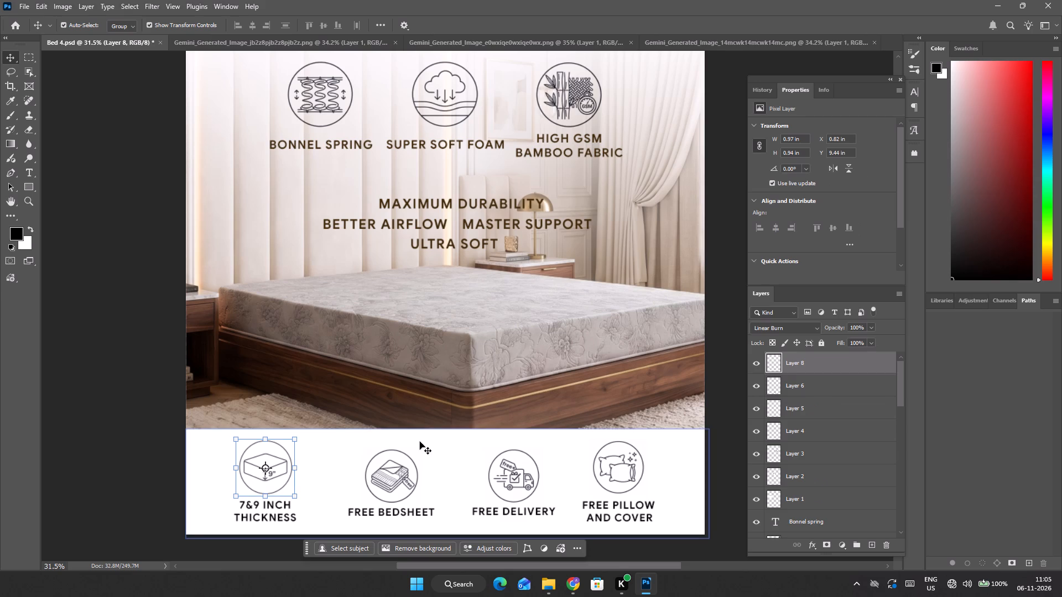
left_click(77, 0)
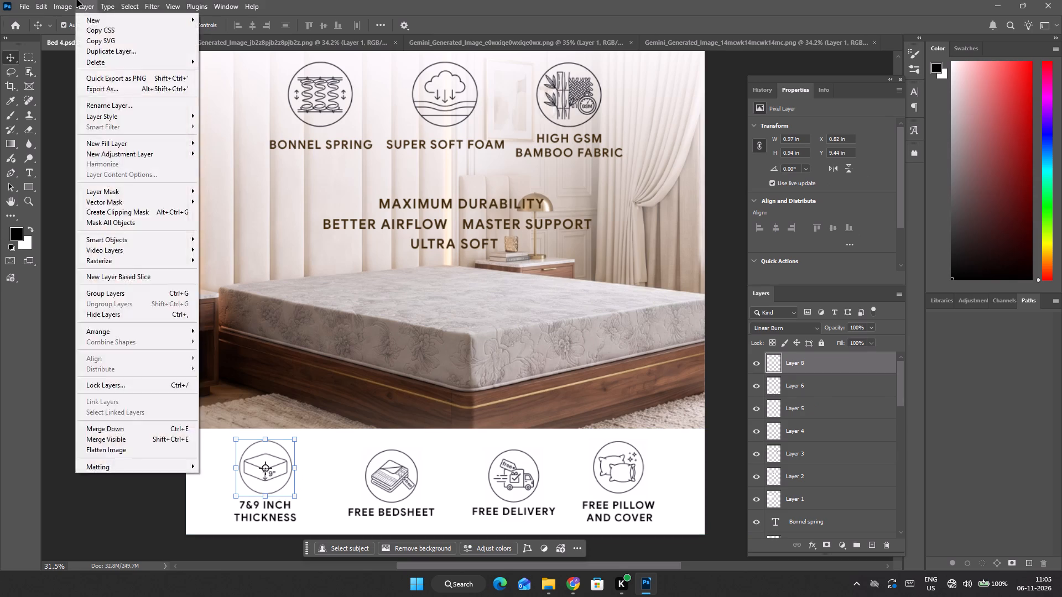
left_click(87, 37)
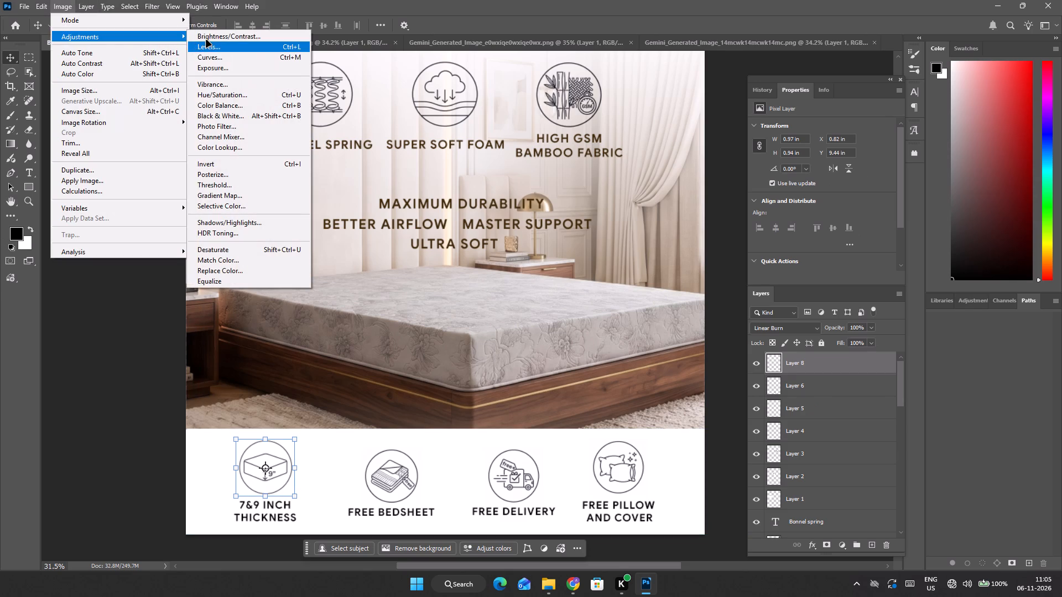
left_click(207, 40)
left_click_drag(662, 292, 723, 296)
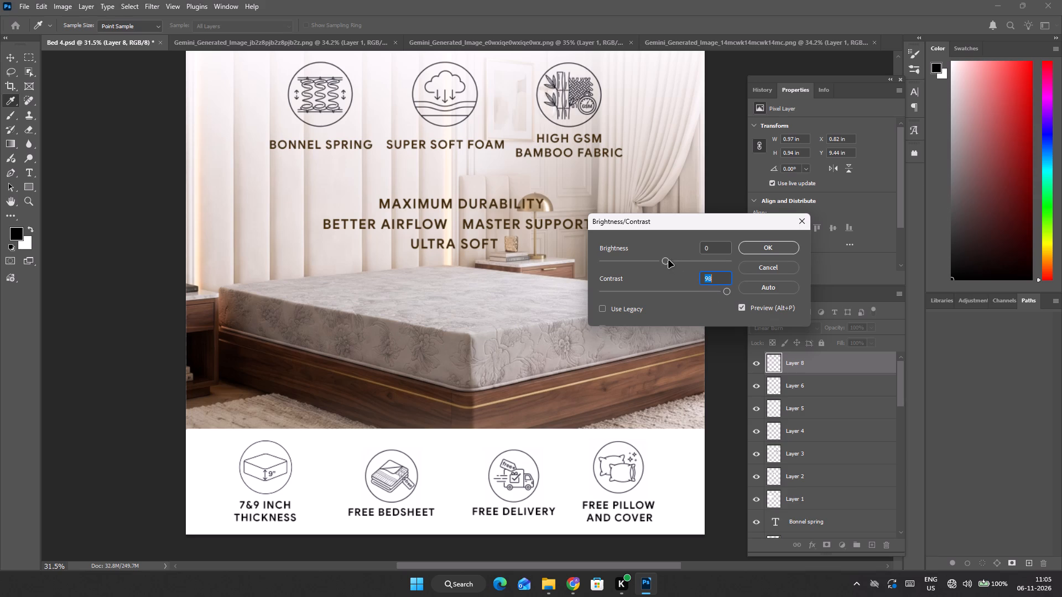
left_click_drag(658, 259, 627, 268)
left_click(758, 249)
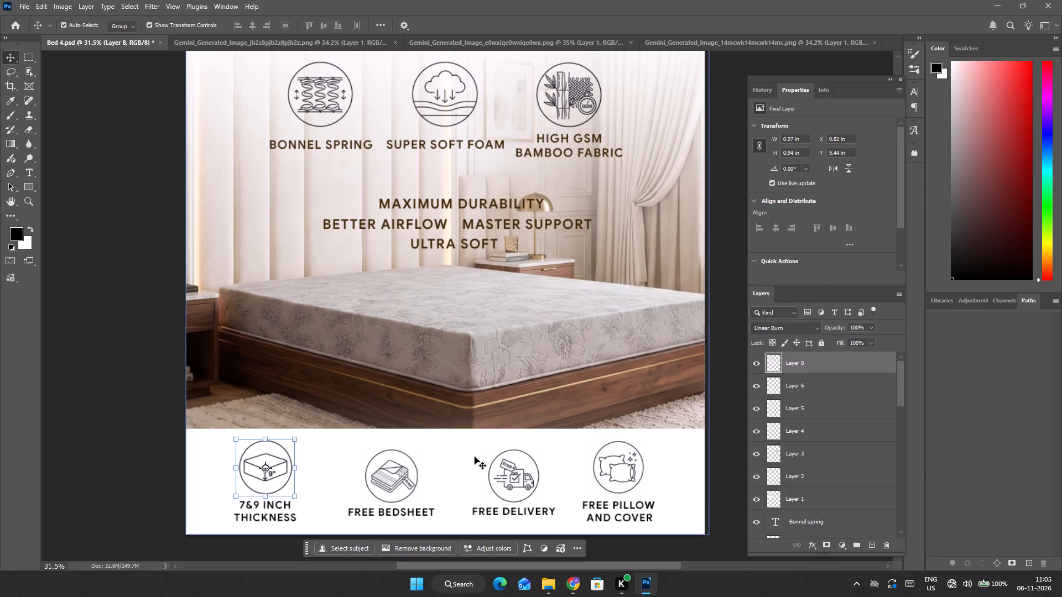
Apply Brightness/Contrast to the free bedsheet icon with brightness at -72 and contrast at 60, and clear the selection.
left_click(378, 481)
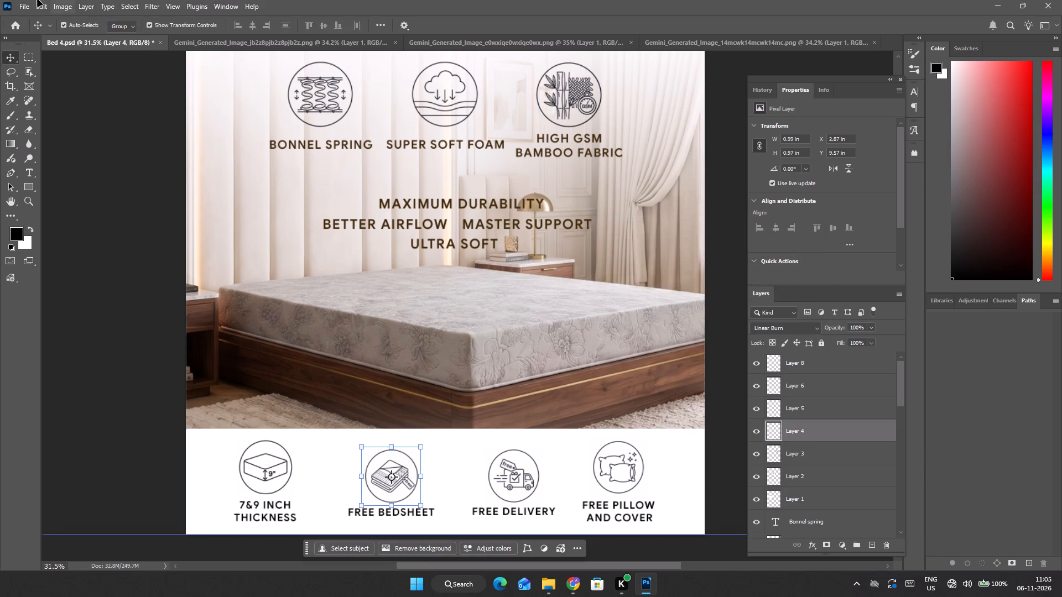
left_click(43, 7)
left_click_drag(75, 30, 86, 39)
left_click(249, 41)
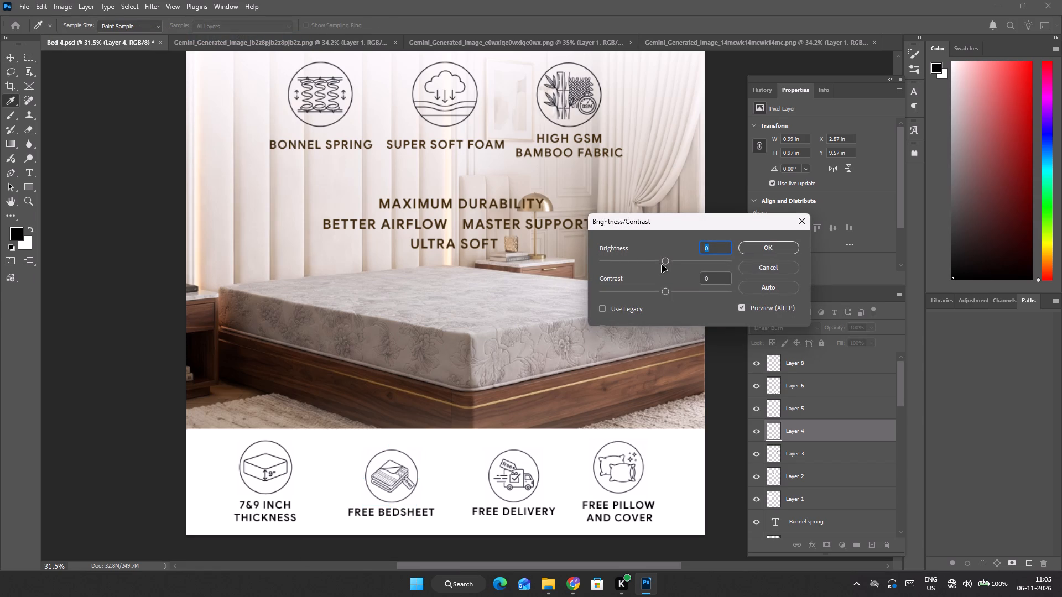
left_click_drag(663, 263, 633, 268)
left_click_drag(663, 291, 701, 294)
left_click(774, 244)
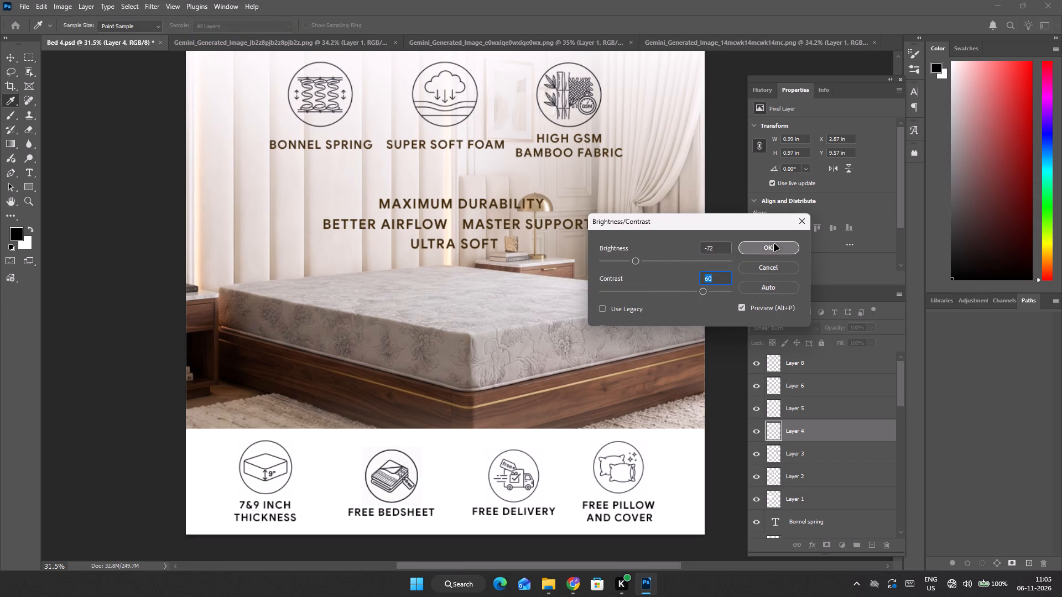
left_click(124, 319)
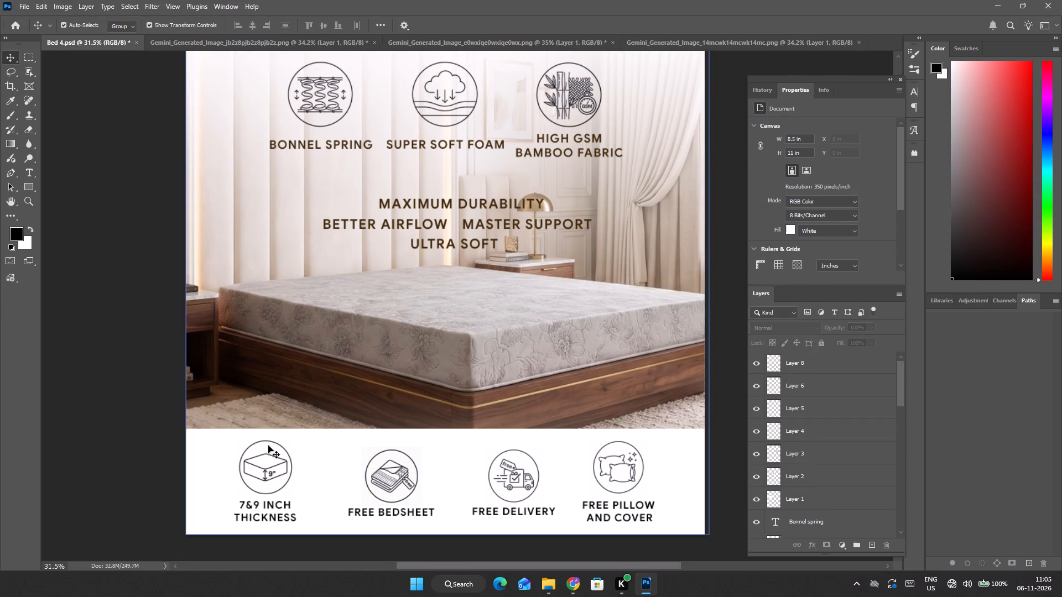
Apply Brightness/Contrast to the free delivery icon with brightness at -82 and a clearly increased contrast.
left_click(504, 476)
left_click(64, 0)
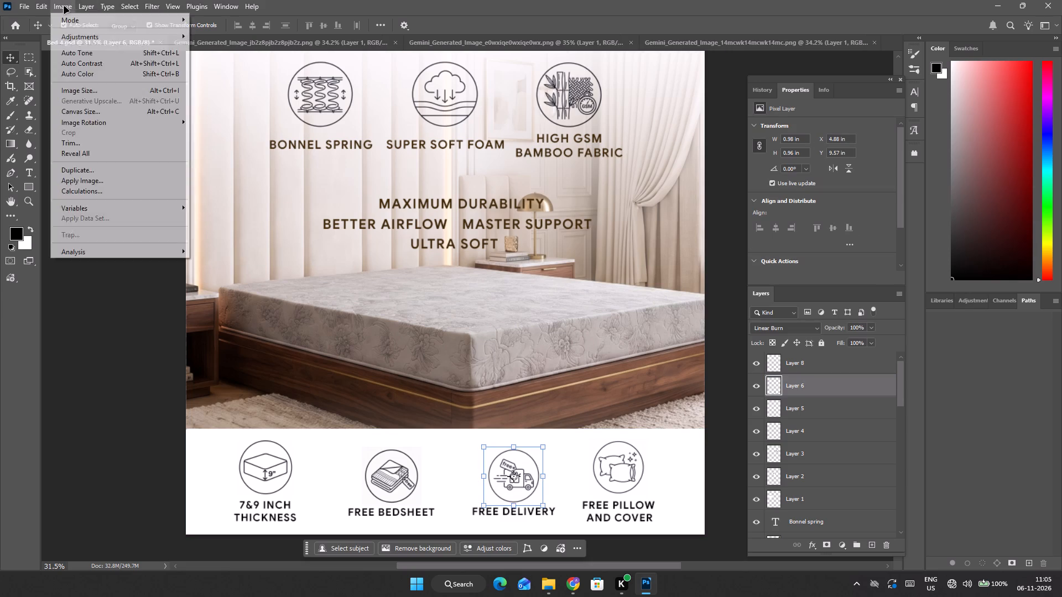
left_click(80, 40)
left_click(203, 40)
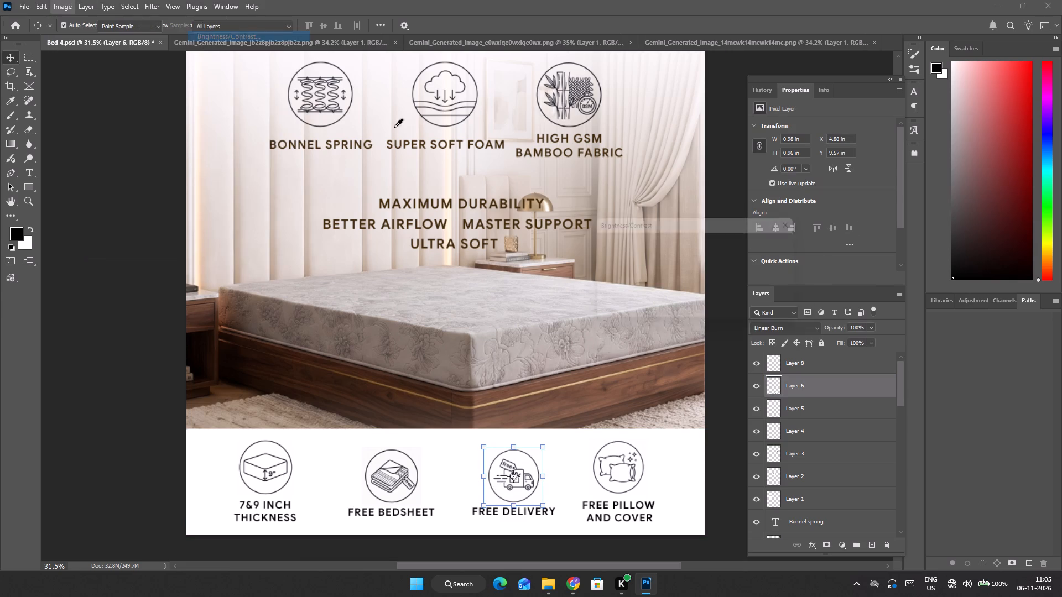
left_click_drag(636, 267, 625, 270)
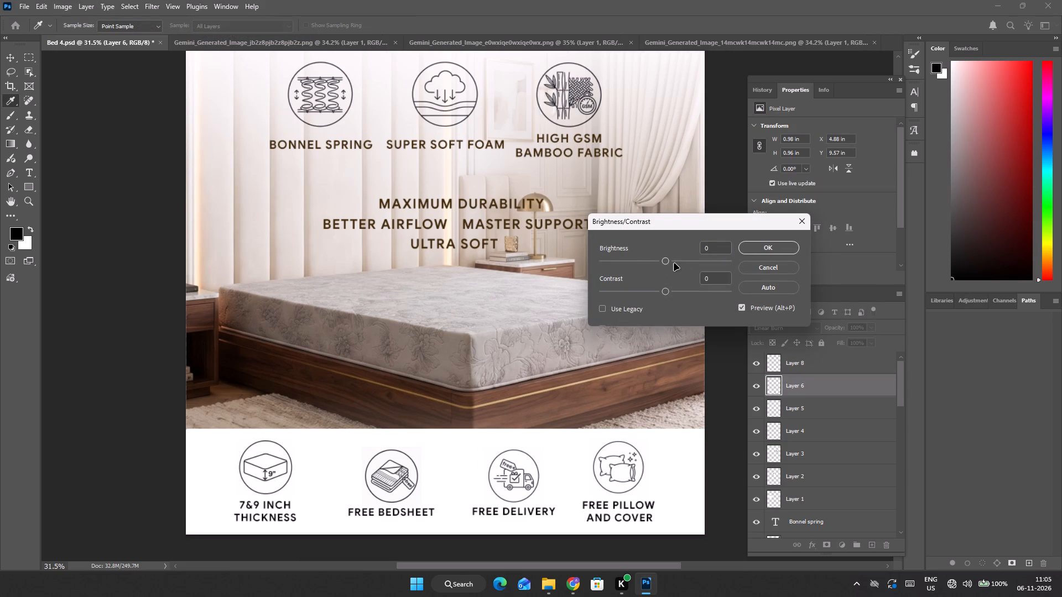
left_click_drag(664, 263, 630, 266)
left_click_drag(665, 293, 670, 293)
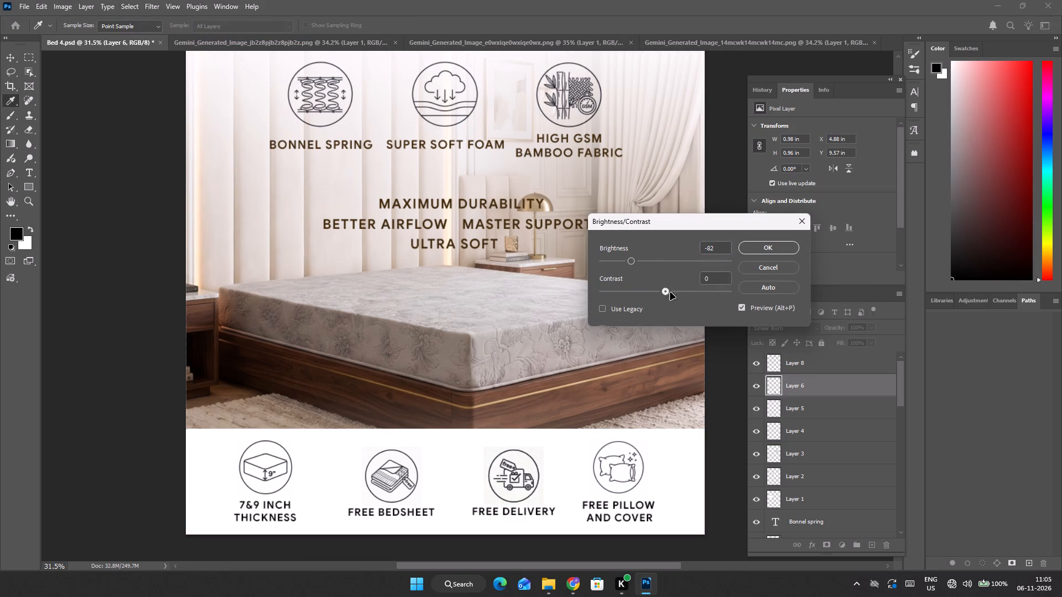
left_click_drag(670, 293, 701, 295)
left_click(768, 249)
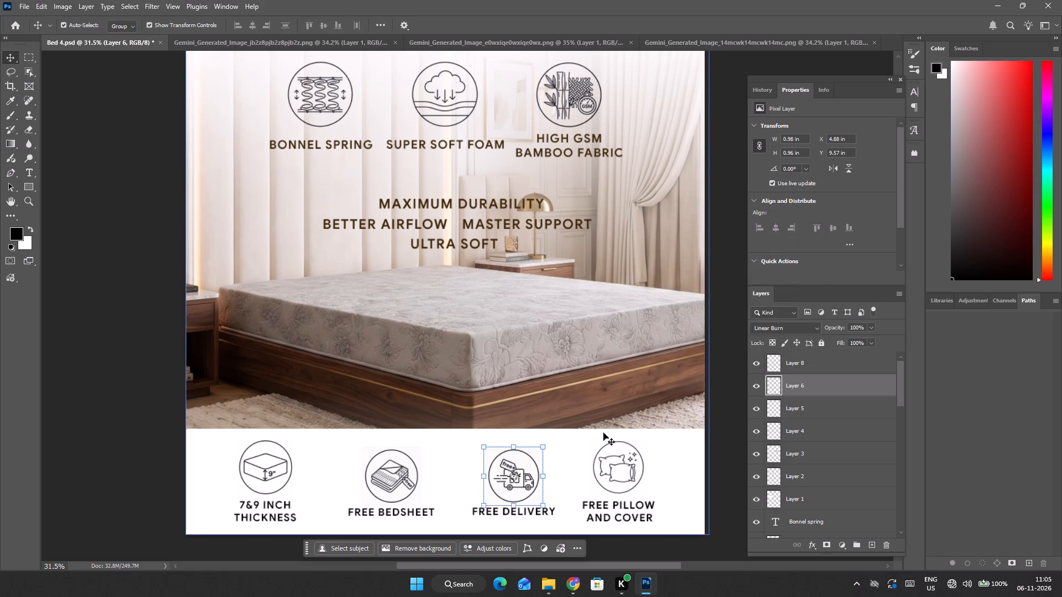
Apply Brightness/Contrast to the free pillow and cover icon with brightness at -64 and contrast at 79, and clear the selection.
left_click(619, 475)
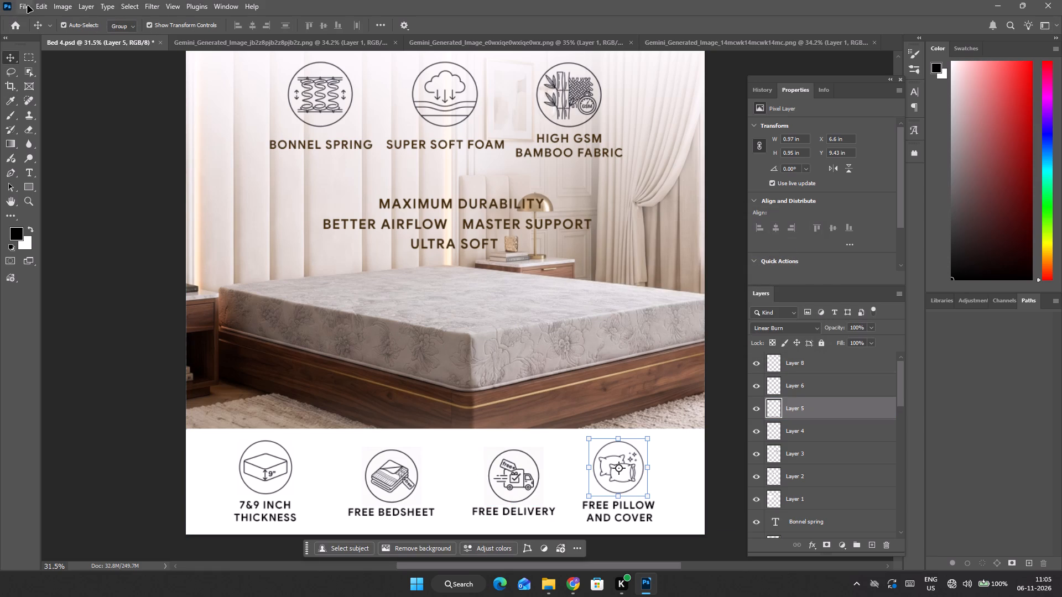
left_click(38, 8)
left_click(85, 35)
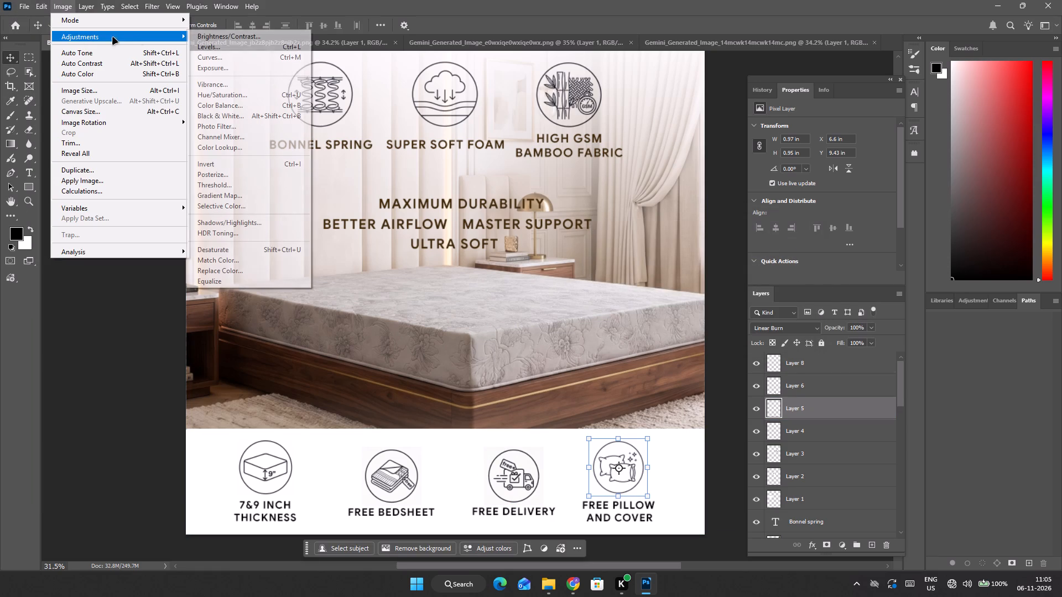
left_click(209, 40)
left_click_drag(664, 262, 637, 266)
left_click_drag(665, 290, 715, 291)
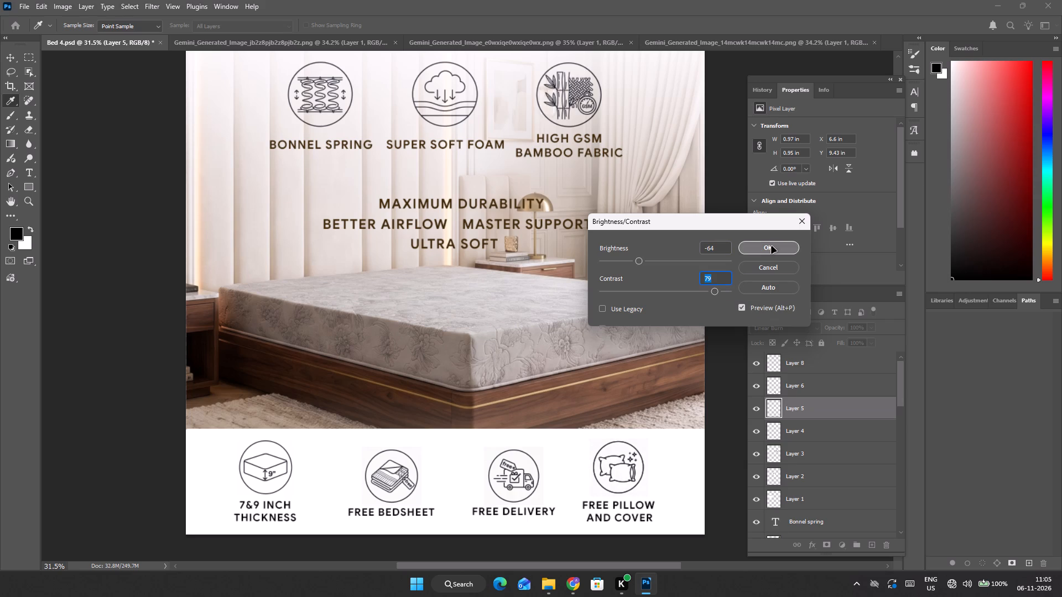
left_click(772, 247)
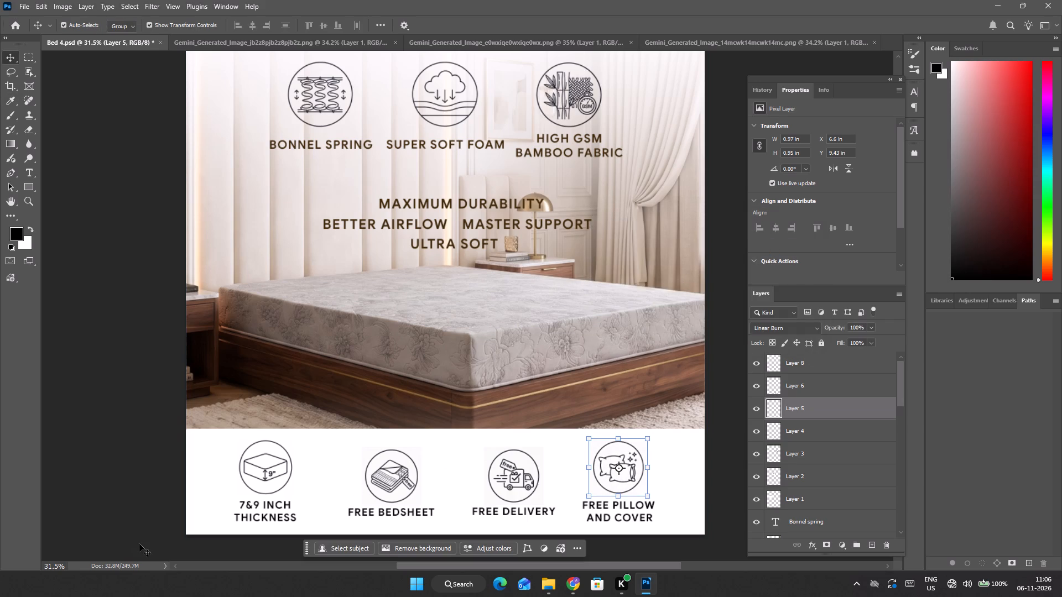
left_click(139, 544)
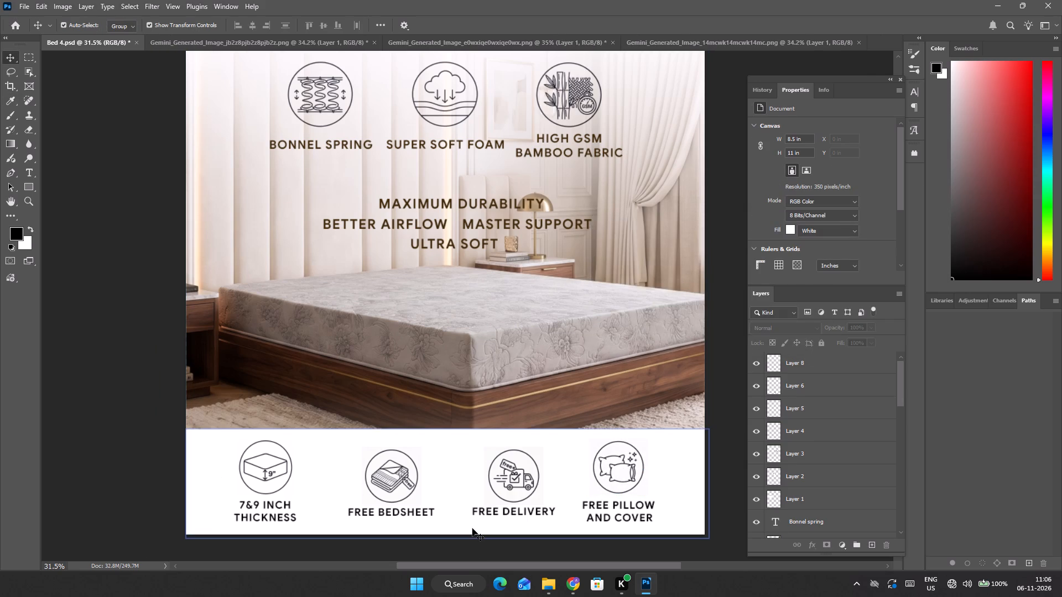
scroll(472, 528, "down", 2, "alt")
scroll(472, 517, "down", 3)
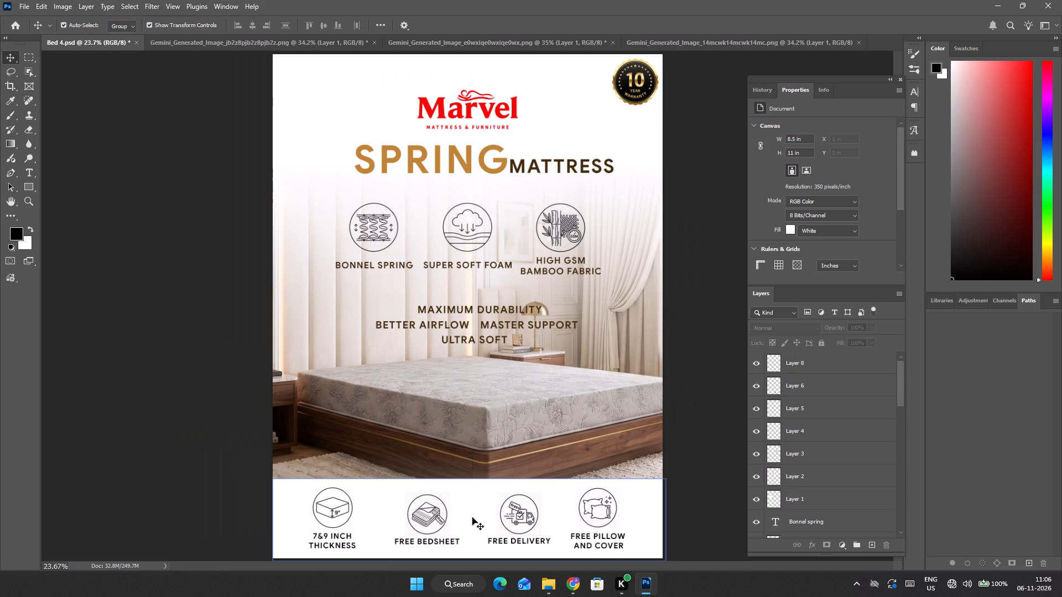
Examine the whole poster, checking the bottom icon band and how its edge meets the bed photo.
scroll(472, 517, "down", 1)
scroll(459, 525, "up", 5, "alt")
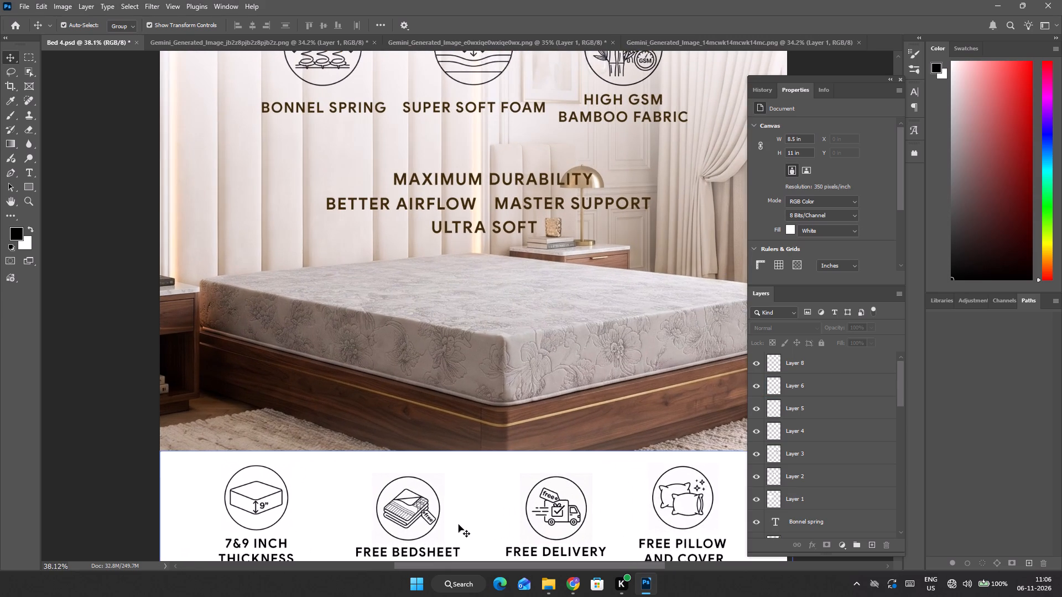
scroll(459, 525, "down", 5)
scroll(459, 525, "down", 3, "alt")
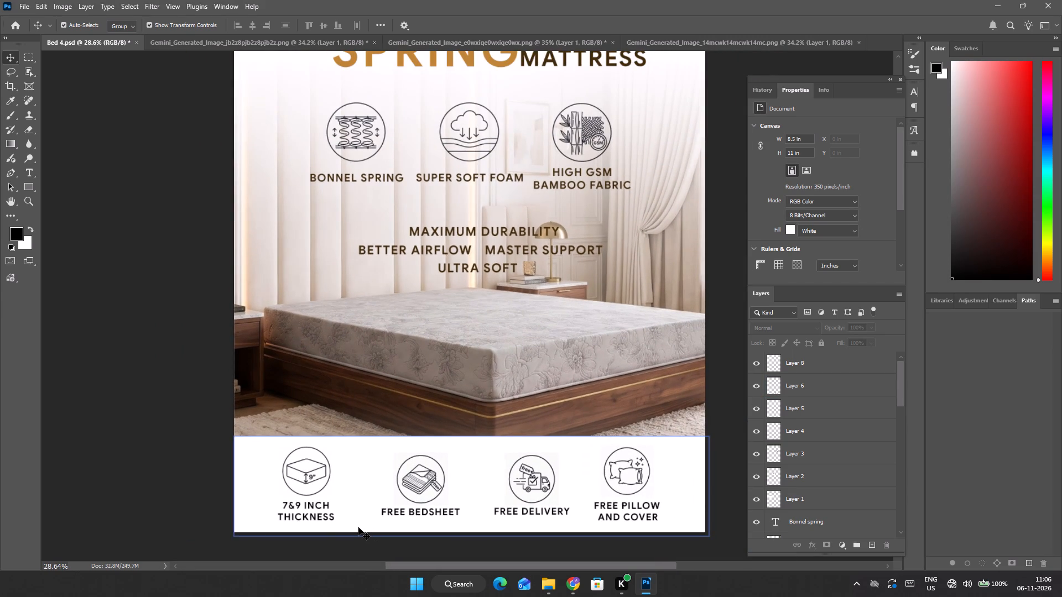
scroll(358, 527, "down", 3, "alt")
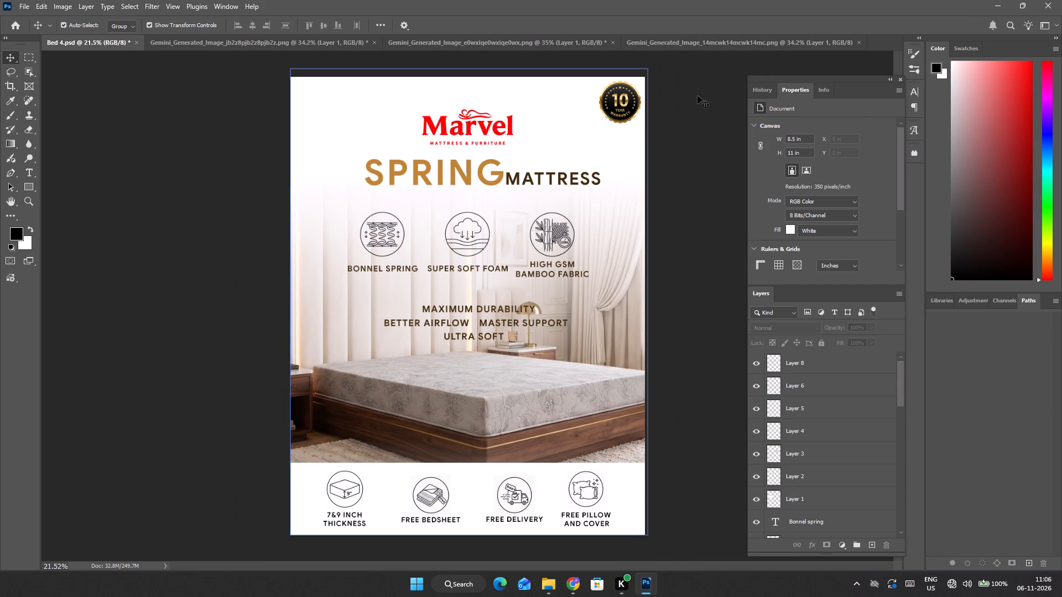
left_click(710, 85)
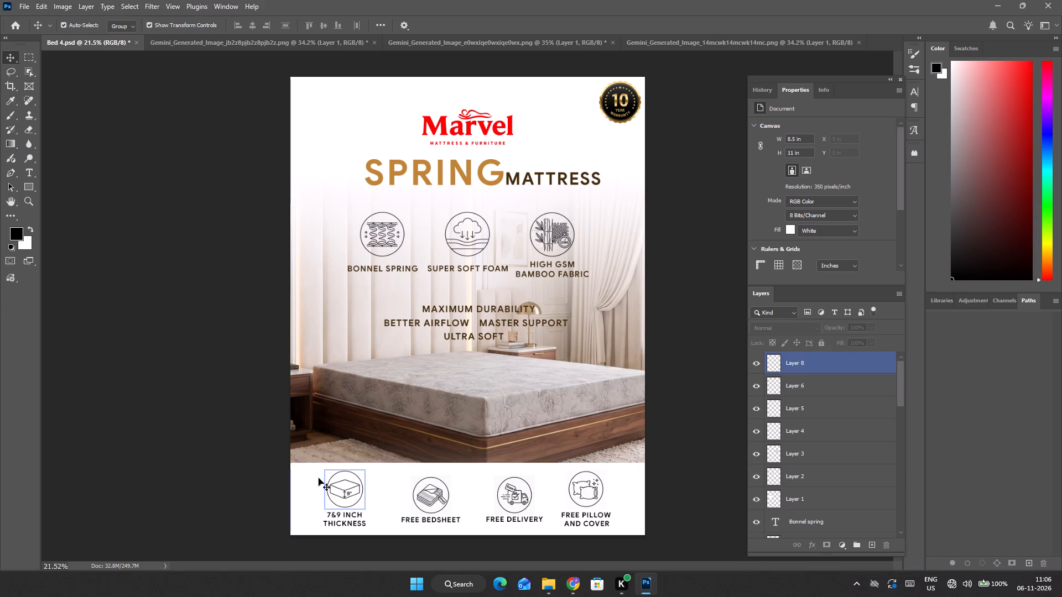
left_click(308, 479)
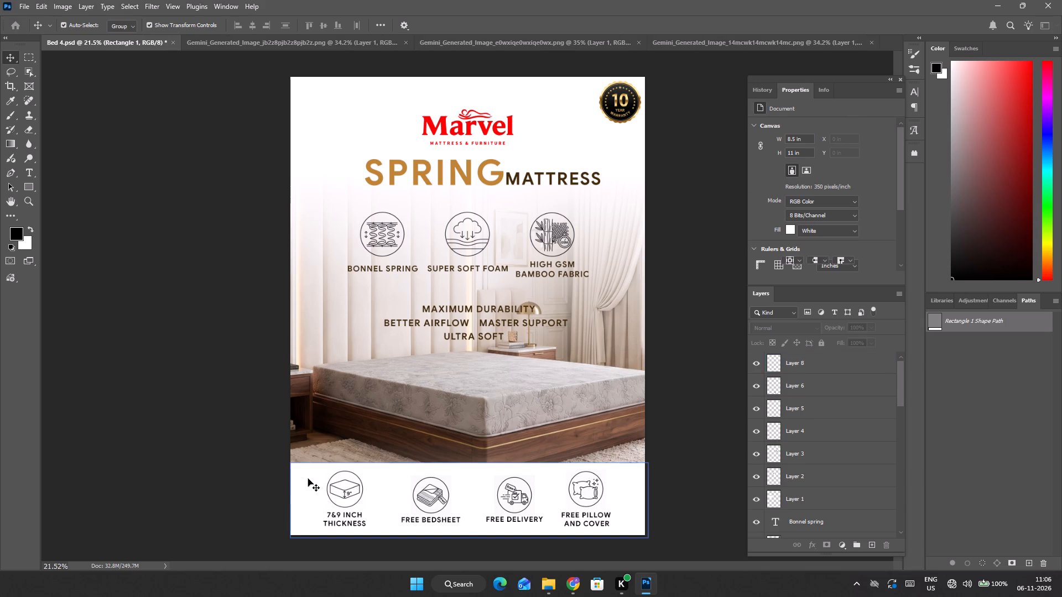
left_click(535, 410)
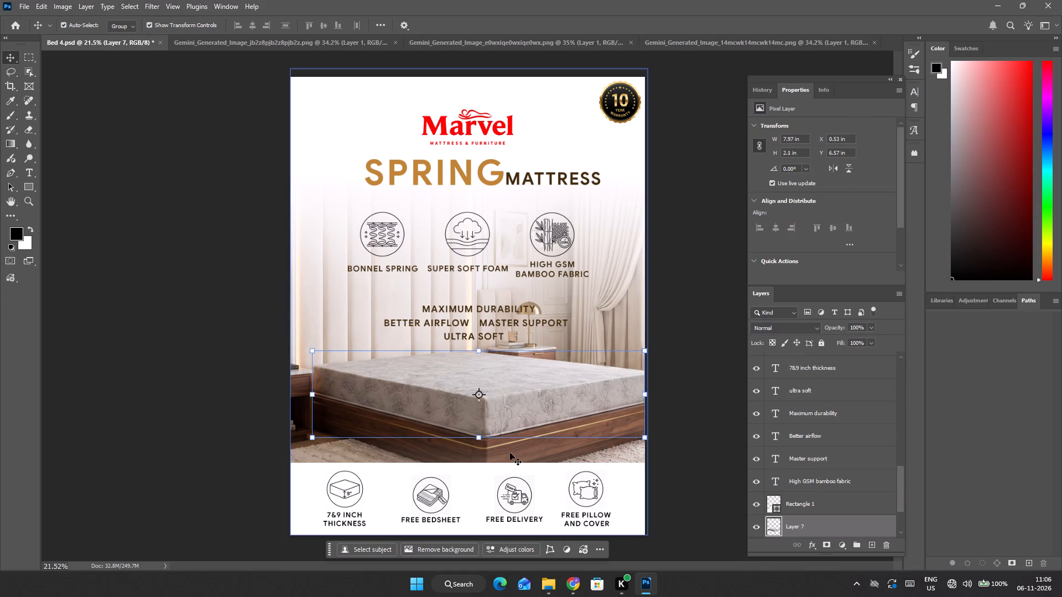
left_click(96, 407)
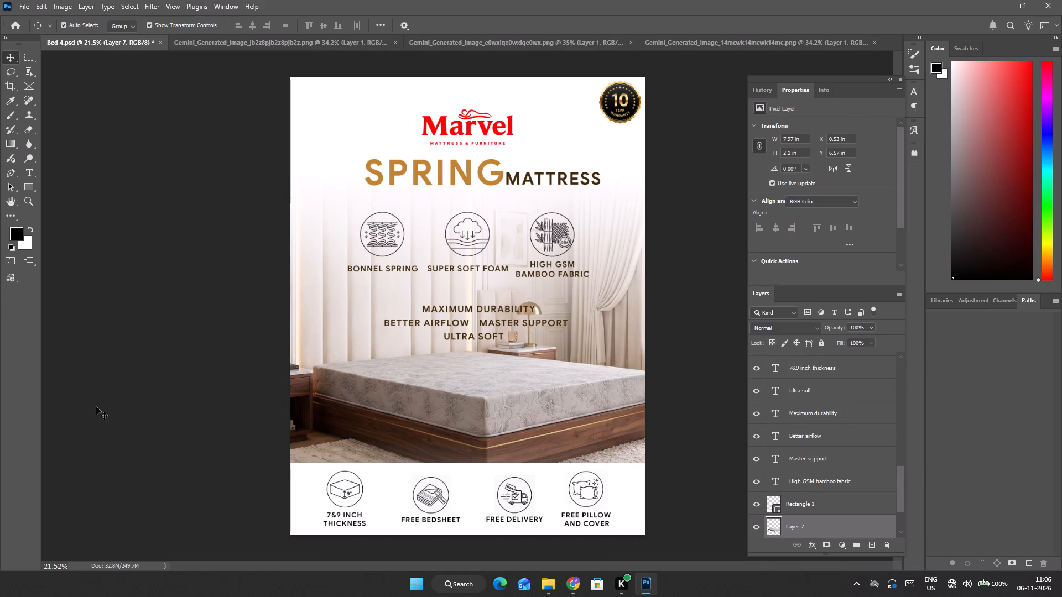
scroll(627, 453, "up", 4, "alt")
scroll(629, 453, "down", 3)
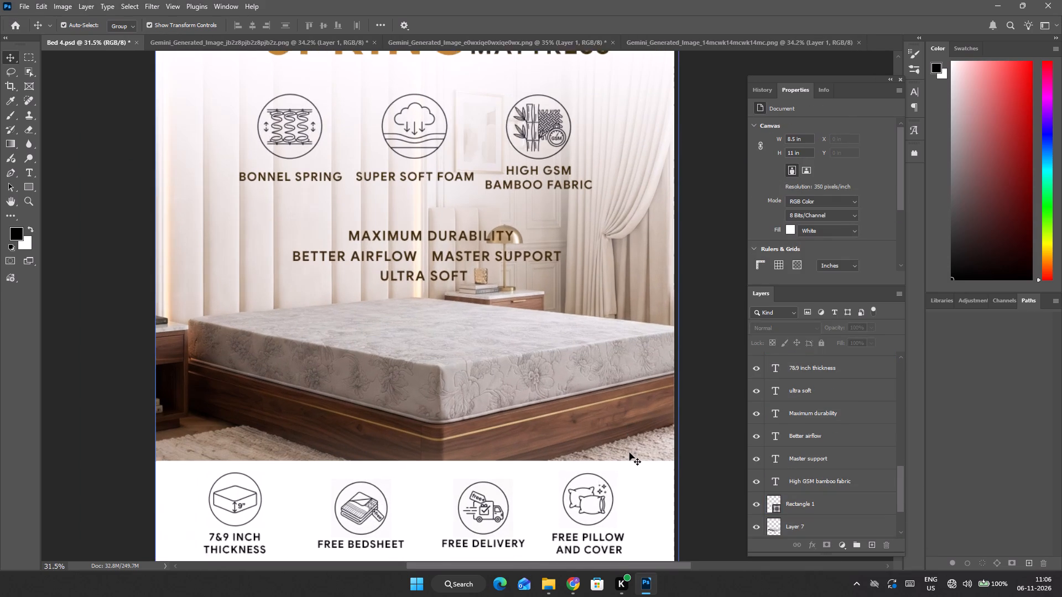
scroll(629, 453, "down", 2)
scroll(476, 455, "down", 2)
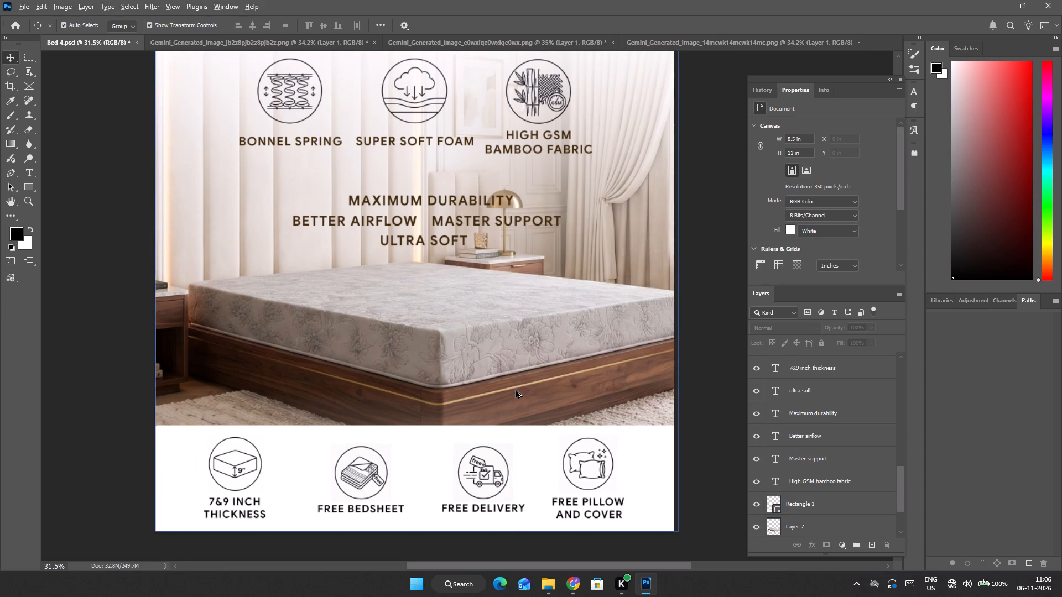
scroll(516, 391, "down", 2, "alt")
Select the whole bed in the bedroom image layer with Object Selection and copy it to a new layer.
left_click(455, 402)
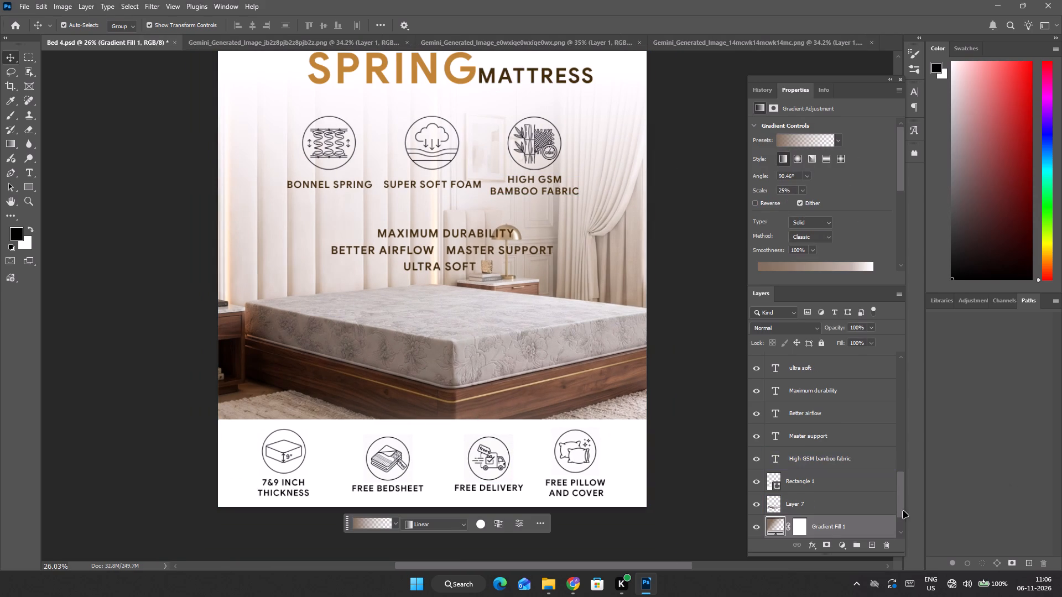
scroll(892, 504, "down", 4)
left_click(775, 504)
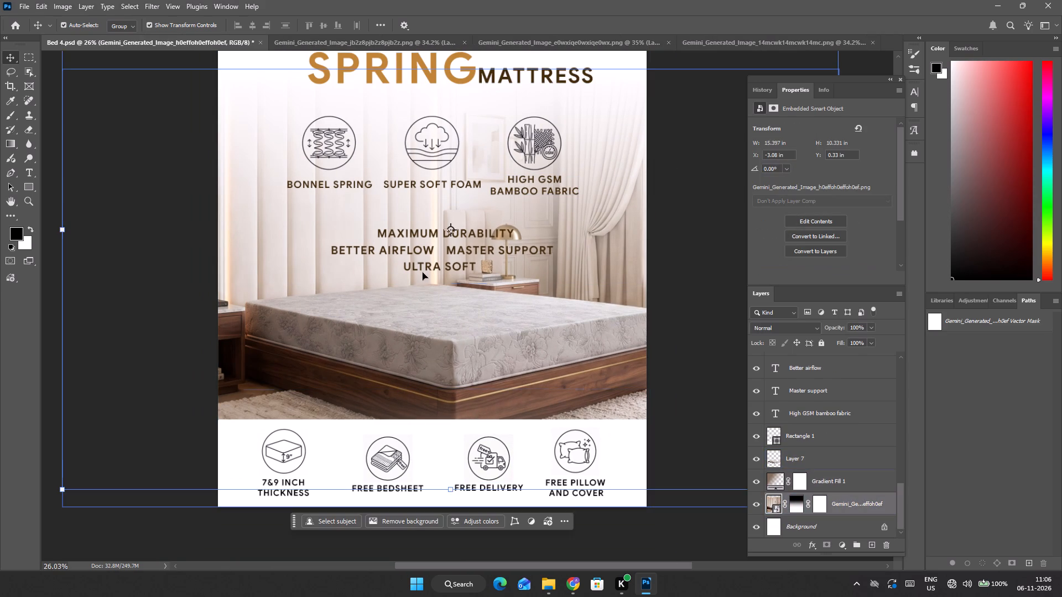
left_click(27, 67)
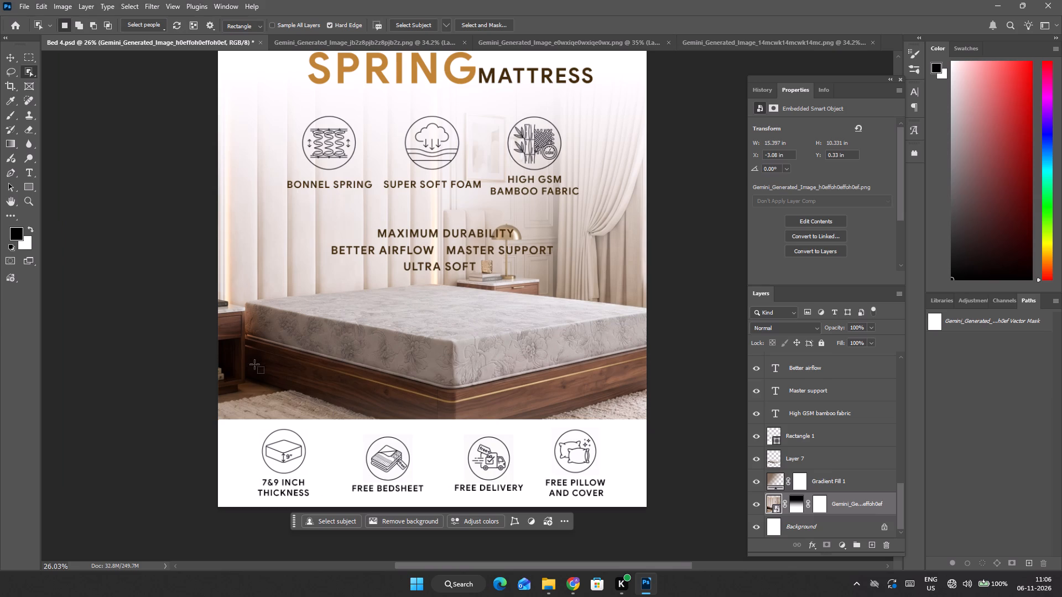
left_click_drag(258, 362, 411, 400)
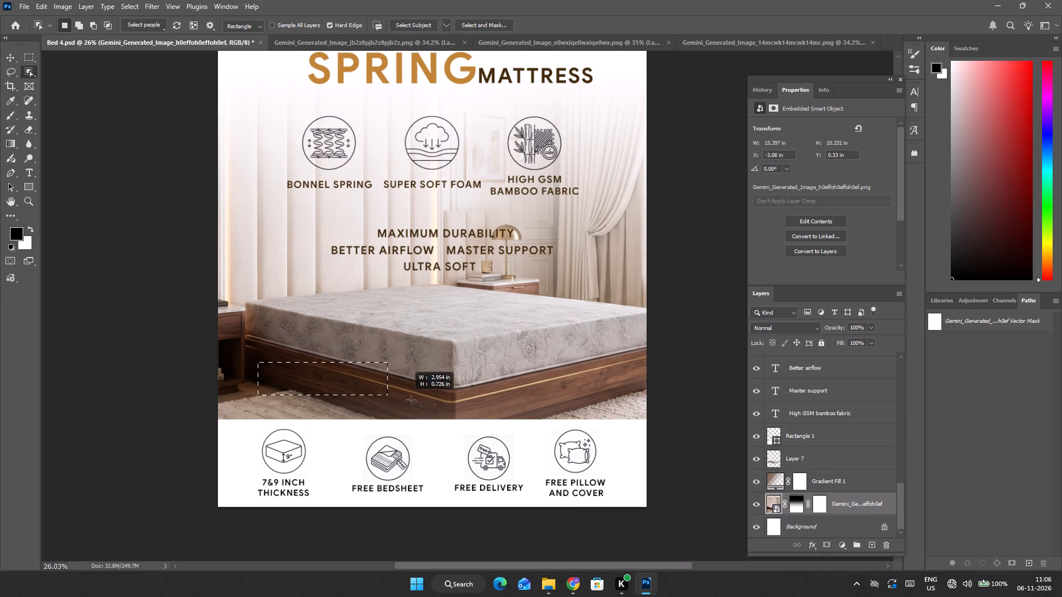
left_click_drag(411, 400, 643, 423)
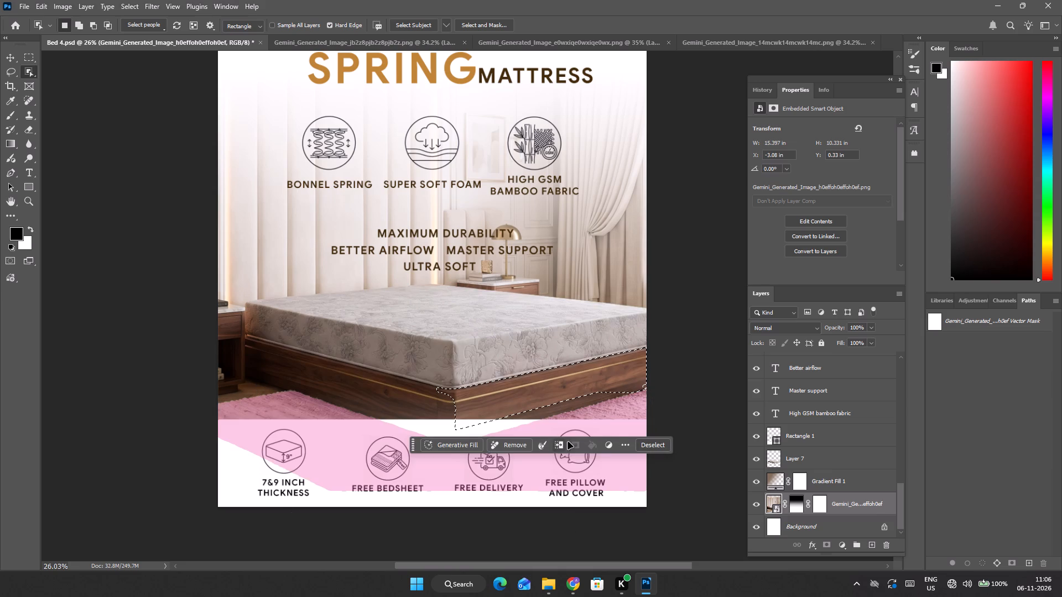
left_click(662, 444)
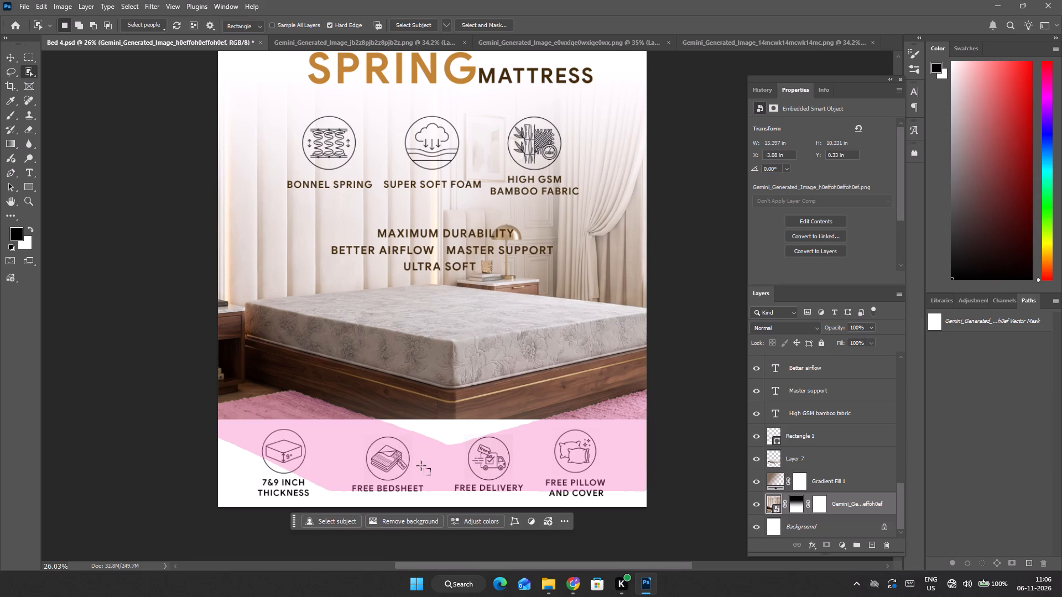
left_click(413, 409)
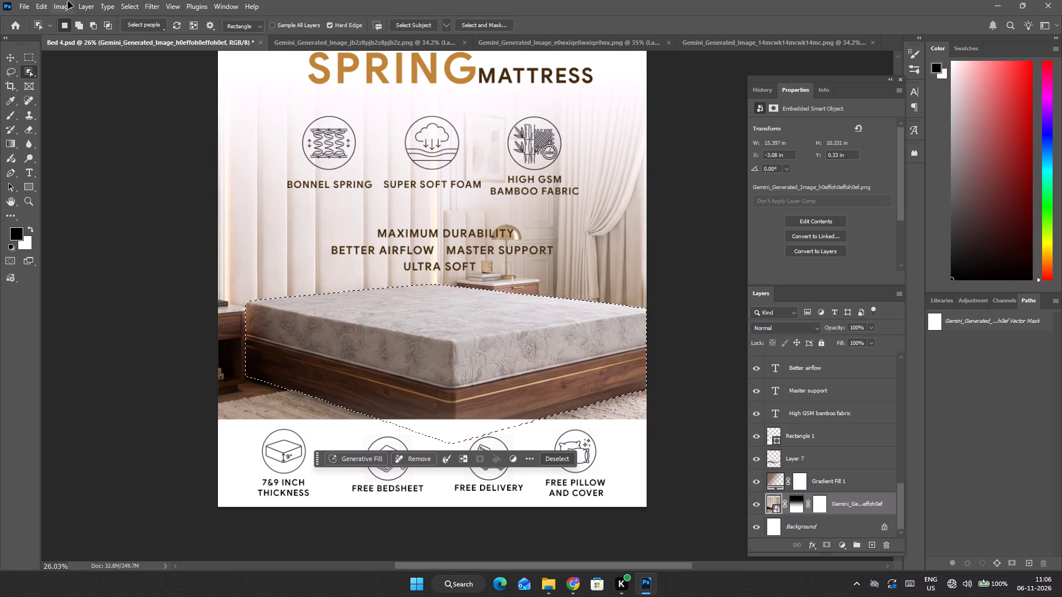
left_click(85, 2)
left_click(130, 22)
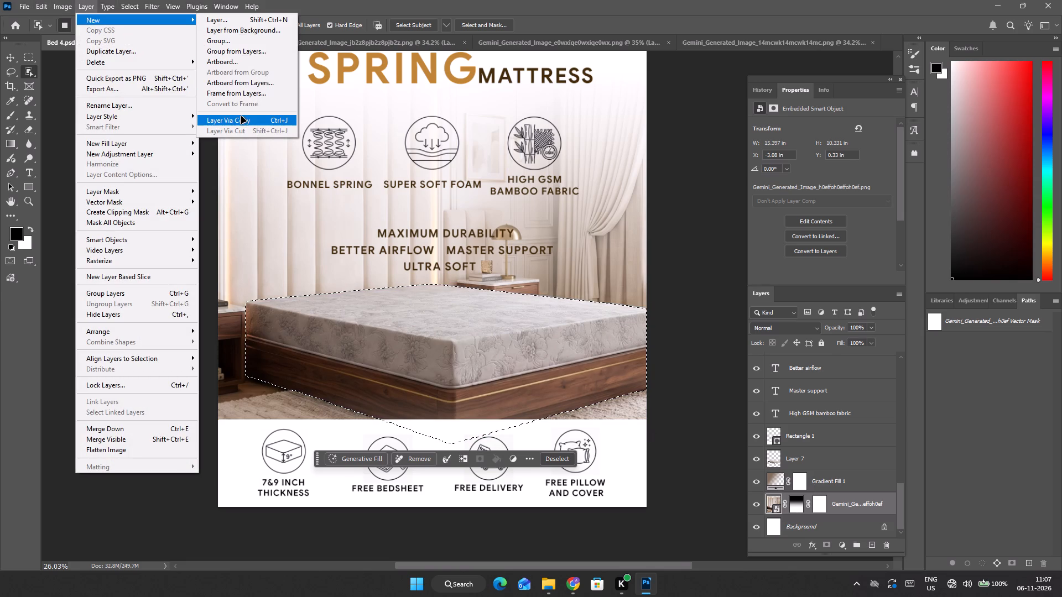
left_click(241, 117)
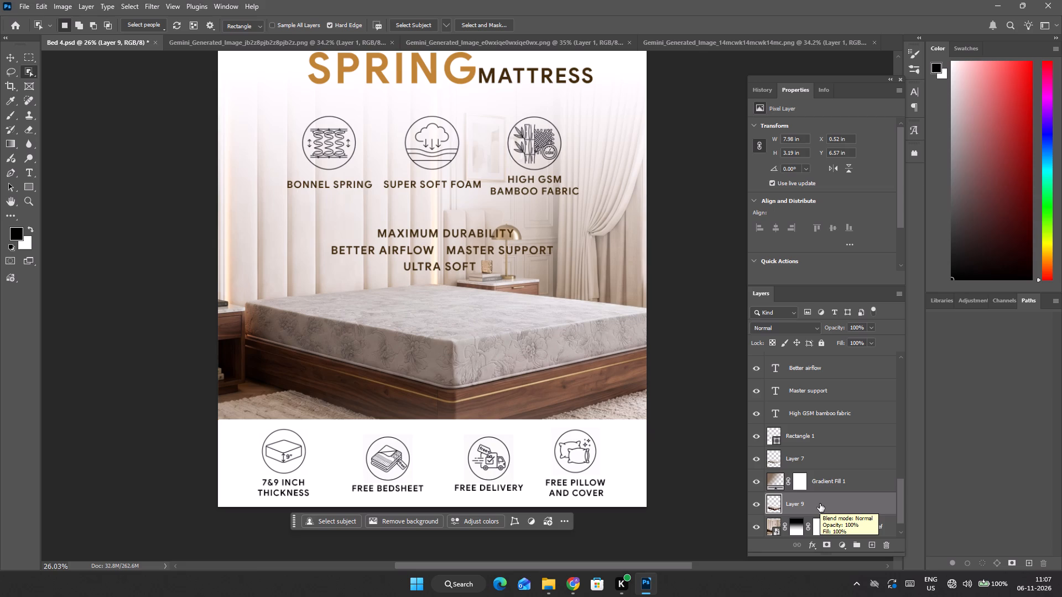
Move the copied bed layer above the white band's rectangle in the layer stack and clear the layer selection.
left_click_drag(820, 504, 825, 427)
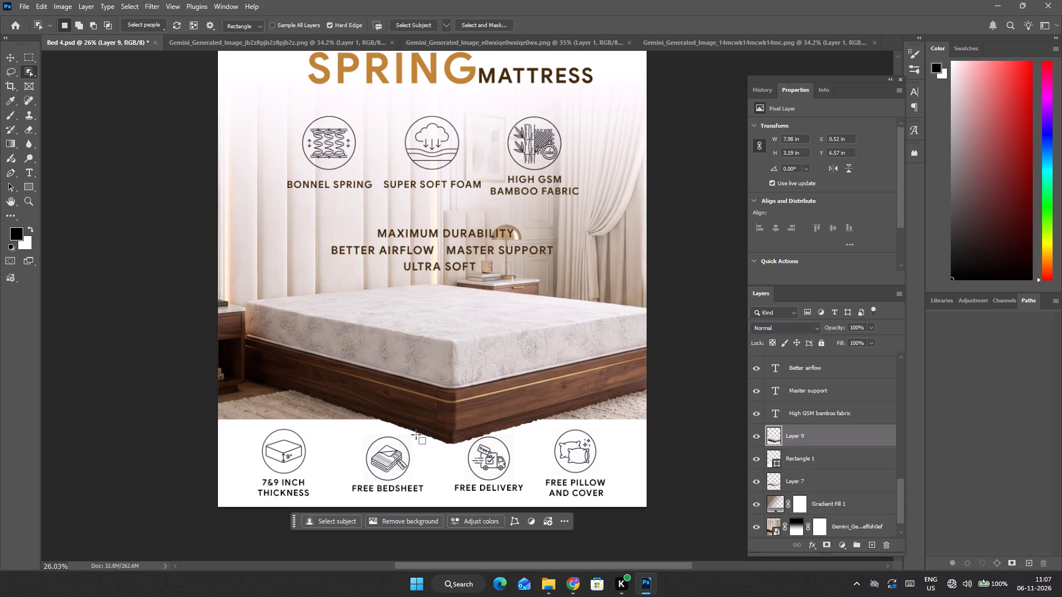
left_click(5, 54)
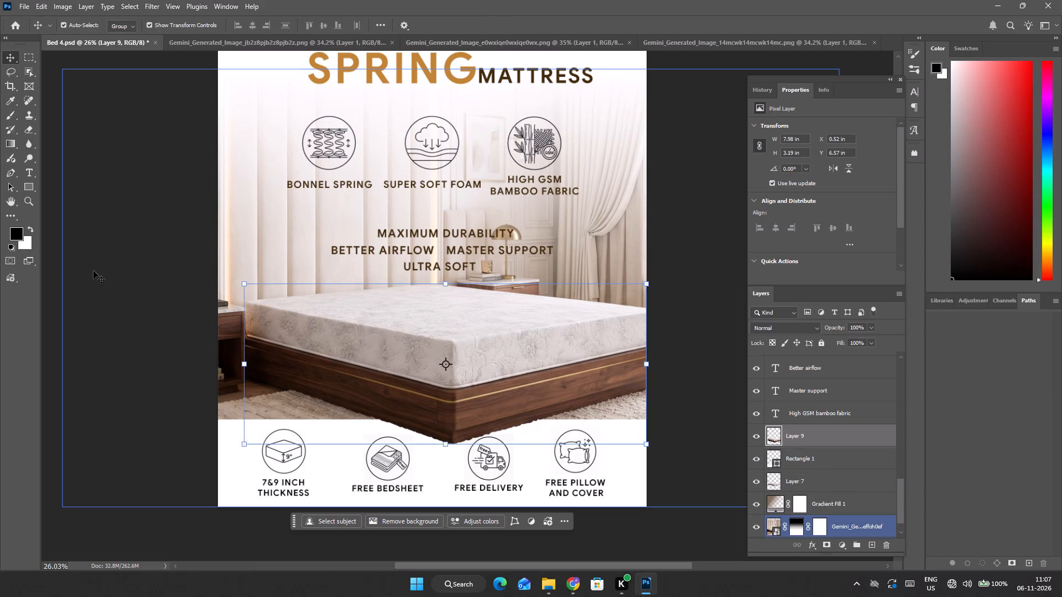
left_click(51, 275)
Examine how the bed's front corner overlaps the white band and the bottom icons, and review the overall poster.
scroll(304, 371, "down", 4, "alt")
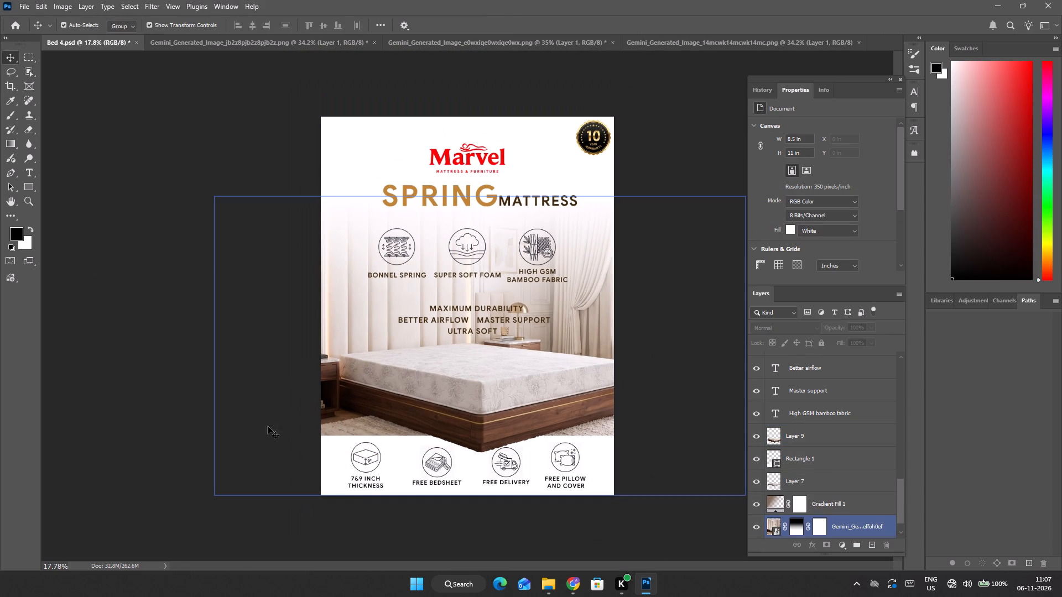
scroll(438, 471, "up", 4, "alt")
scroll(438, 471, "down", 3)
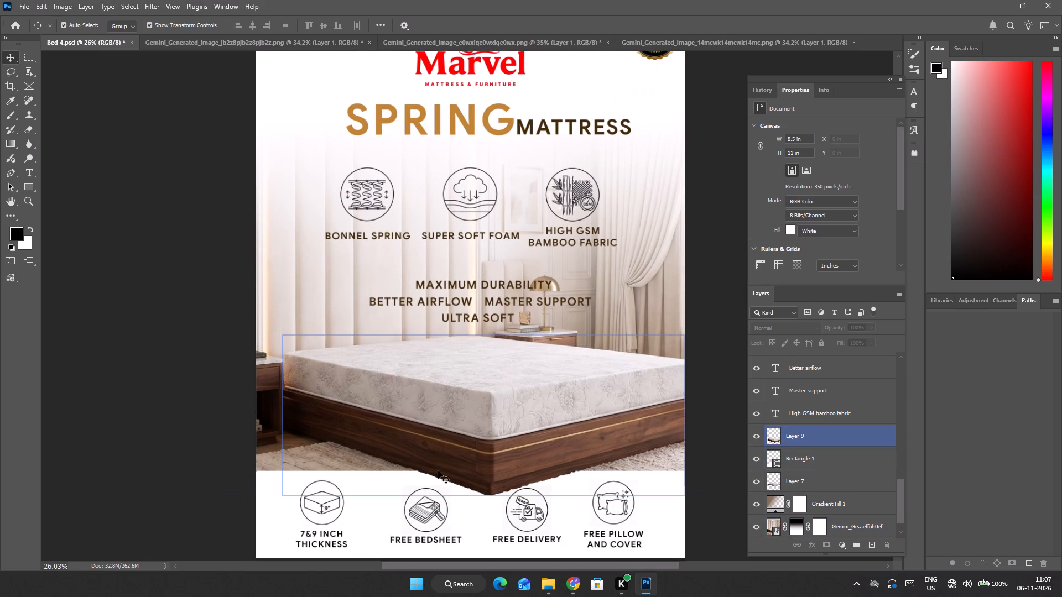
scroll(438, 471, "down", 2)
scroll(528, 471, "up", 4)
scroll(528, 471, "up", 1, "alt")
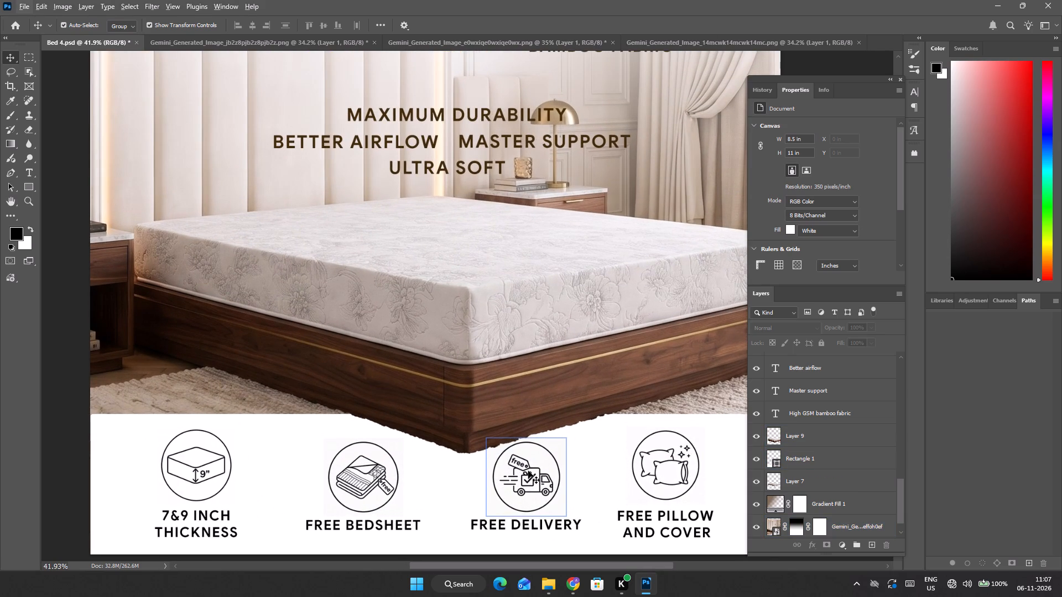
scroll(525, 500, "down", 4, "alt")
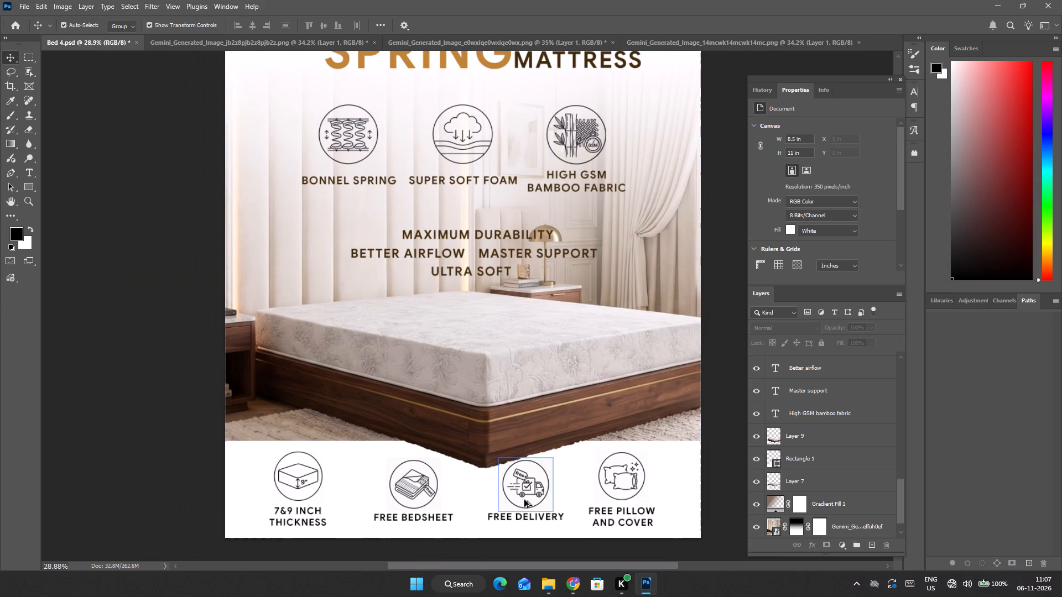
scroll(524, 500, "down", 1, "alt")
left_click(72, 344)
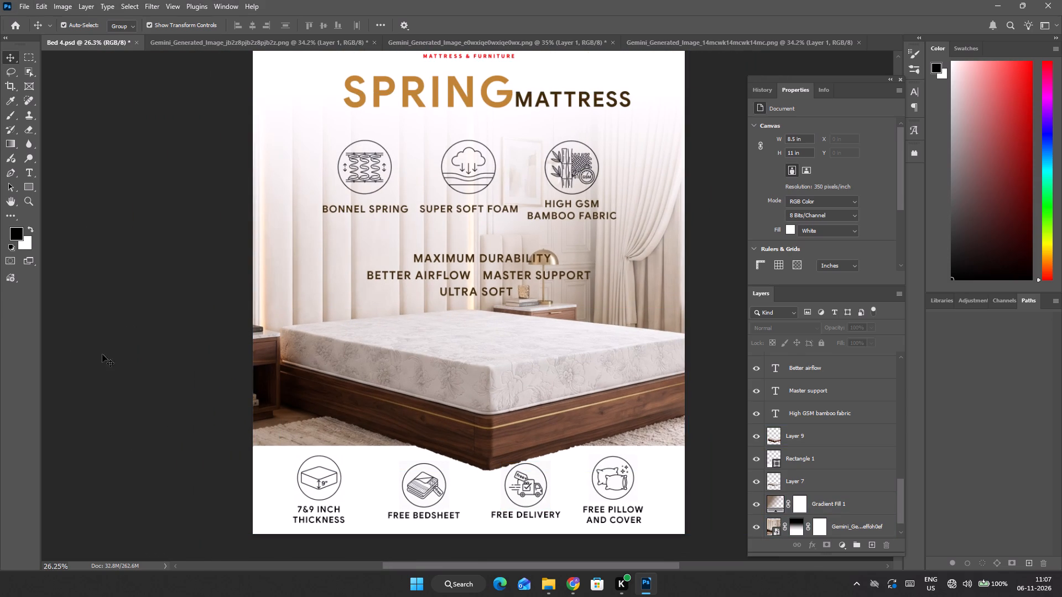
scroll(212, 355, "down", 4, "alt")
scroll(486, 326, "up", 4, "alt")
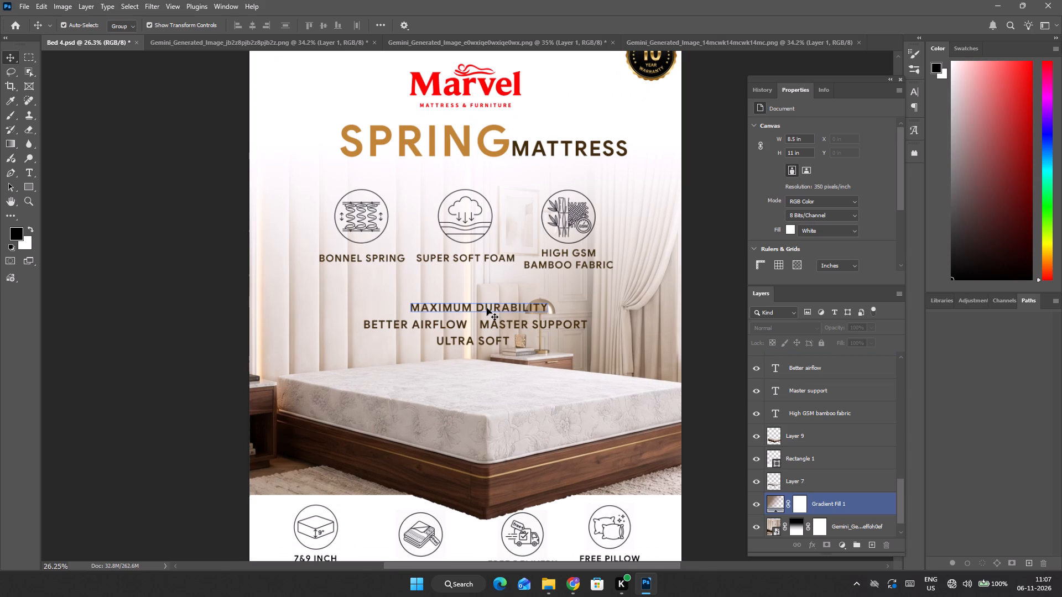
Draw a white rectangle about 4.89 by 1.03 in around the Maximum Durability, Better Airflow, Master Support and Ultra Soft text, just above the Maximum Durability layer.
scroll(487, 308, "up", 3, "alt")
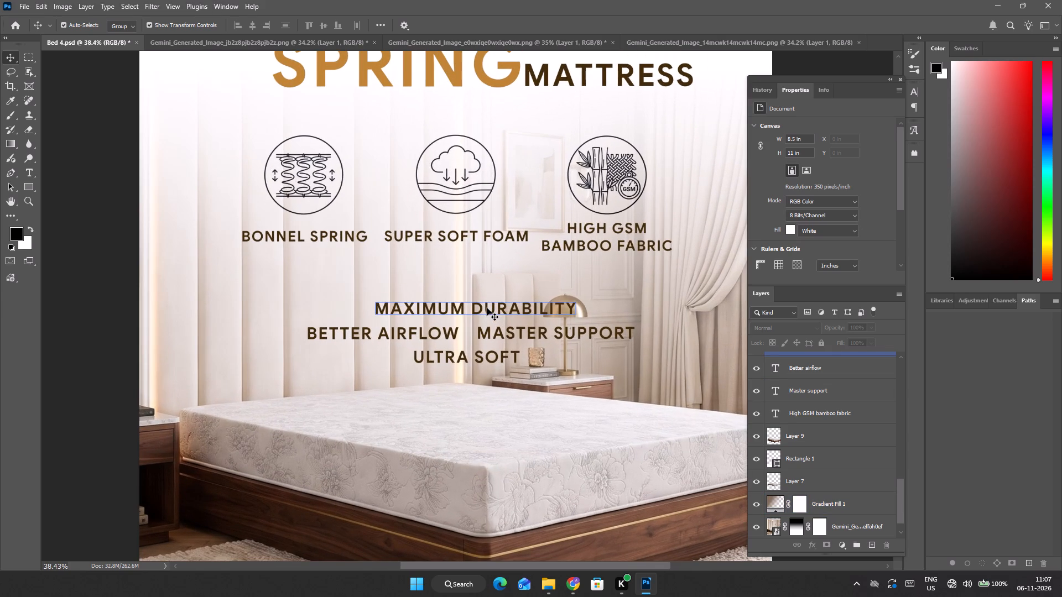
left_click(487, 308)
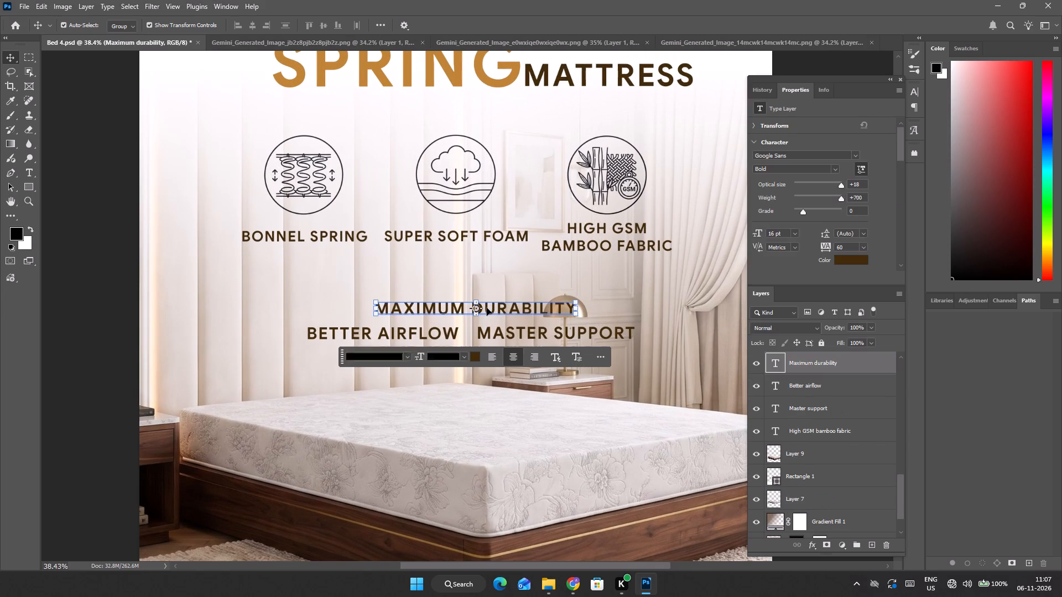
scroll(487, 308, "down", 4, "alt")
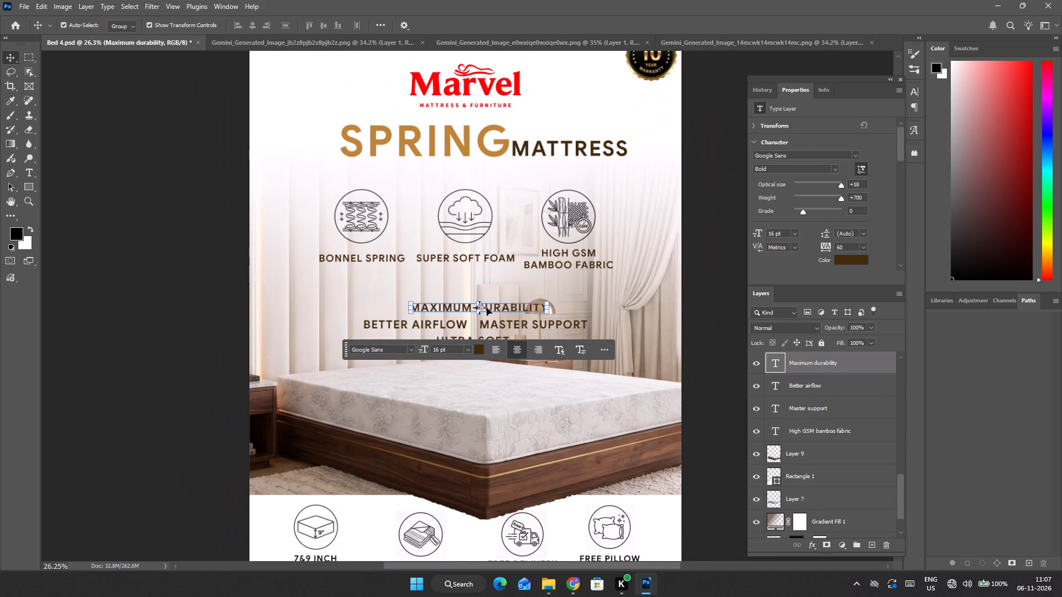
left_click(30, 187)
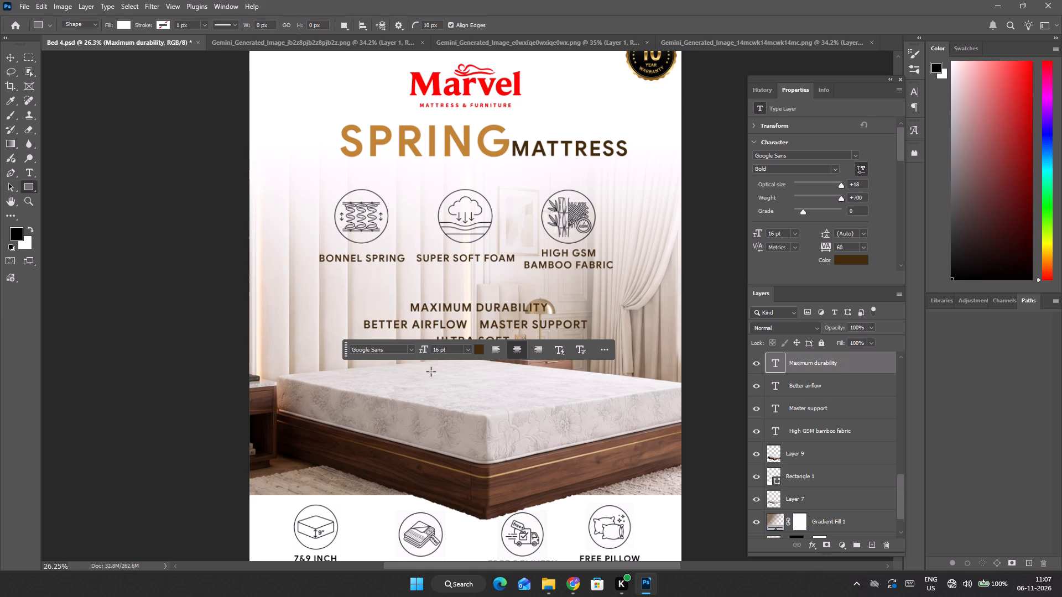
left_click_drag(349, 297, 527, 331)
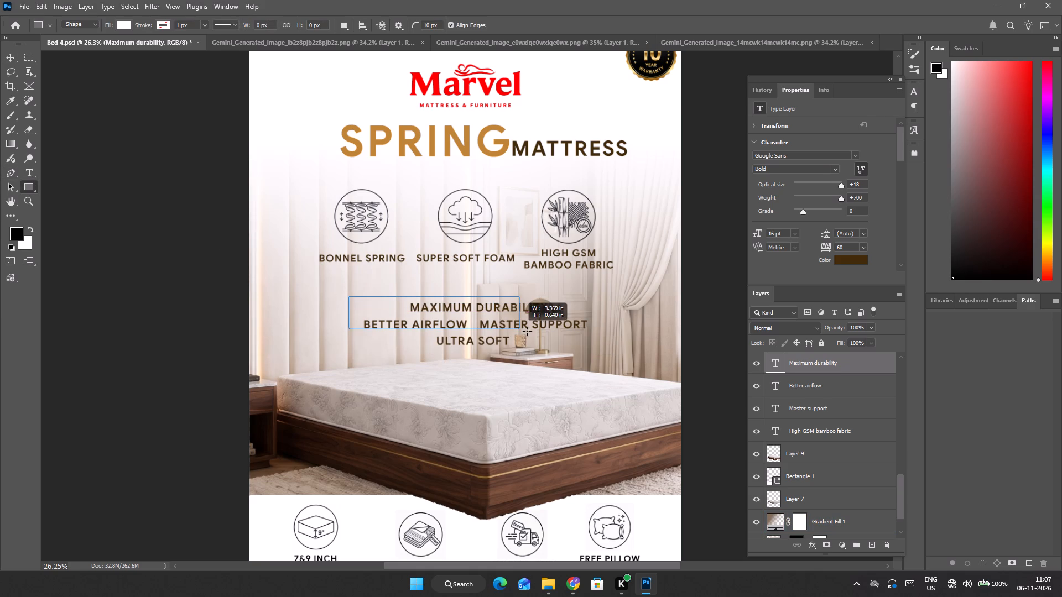
left_click_drag(527, 331, 595, 349)
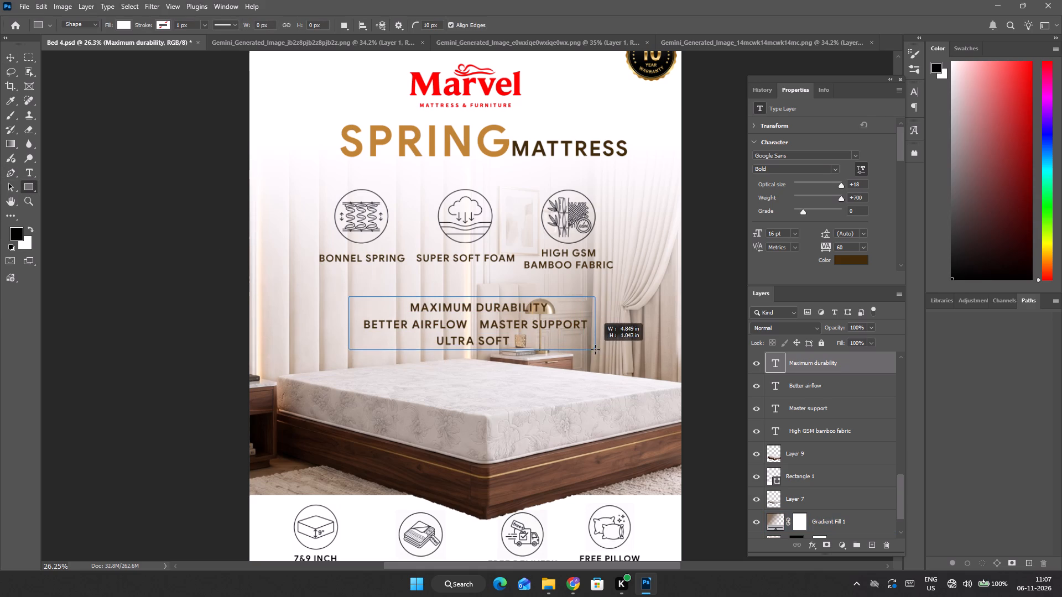
left_click_drag(595, 349, 598, 352)
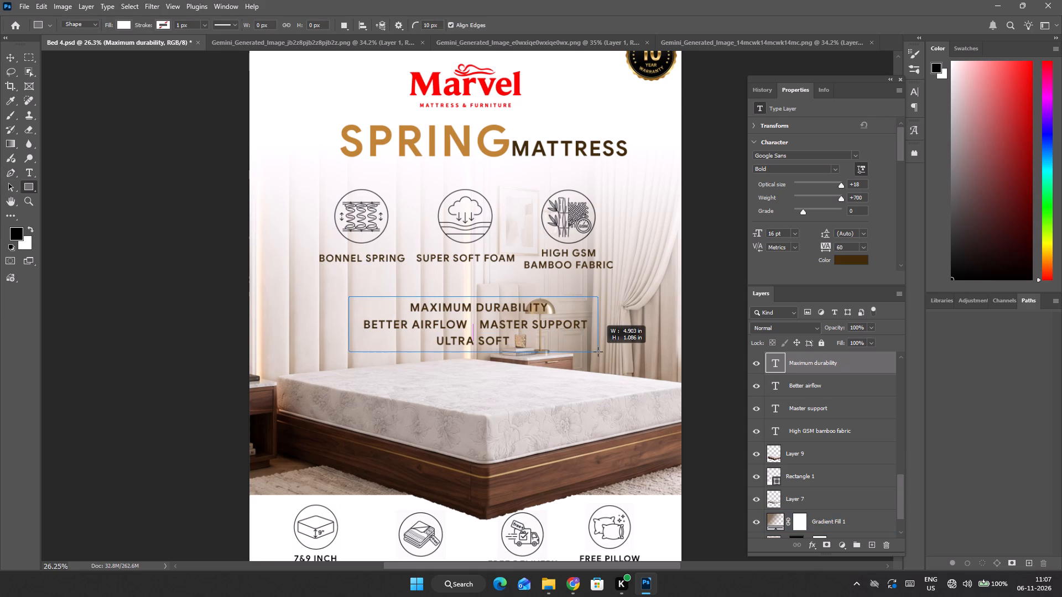
left_click_drag(598, 352, 600, 349)
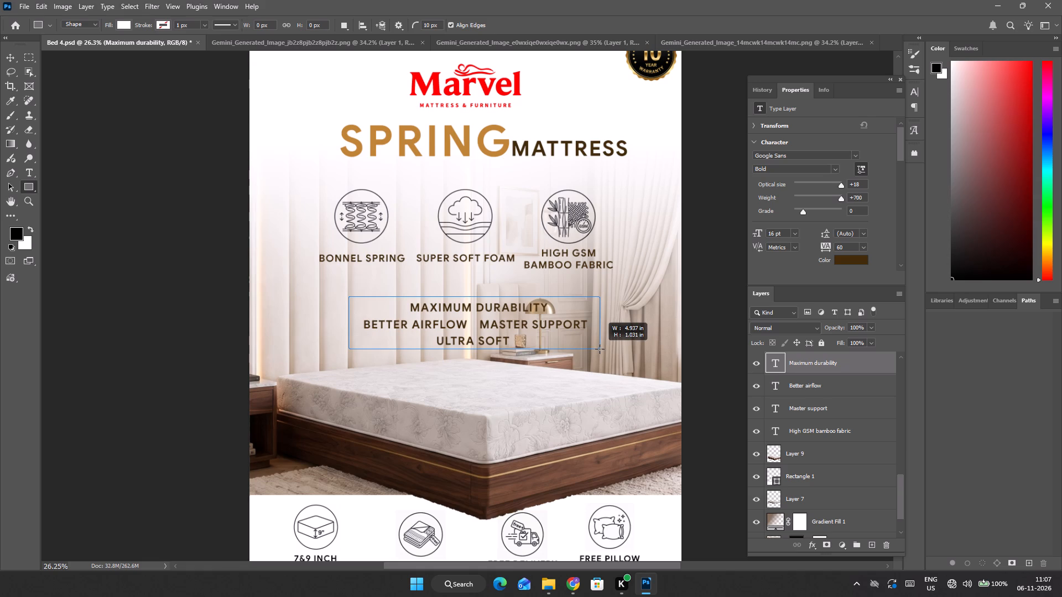
left_click_drag(600, 349, 597, 349)
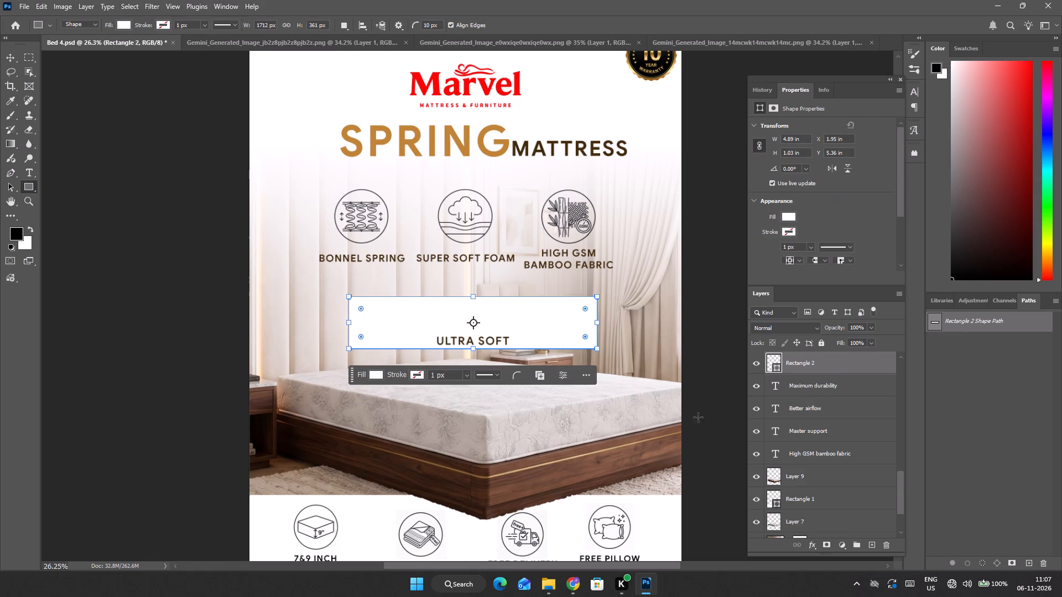
Move the white rectangle's layer below the High GSM bamboo fabric text layer so it sits behind the feature text.
left_click_drag(827, 373, 824, 464)
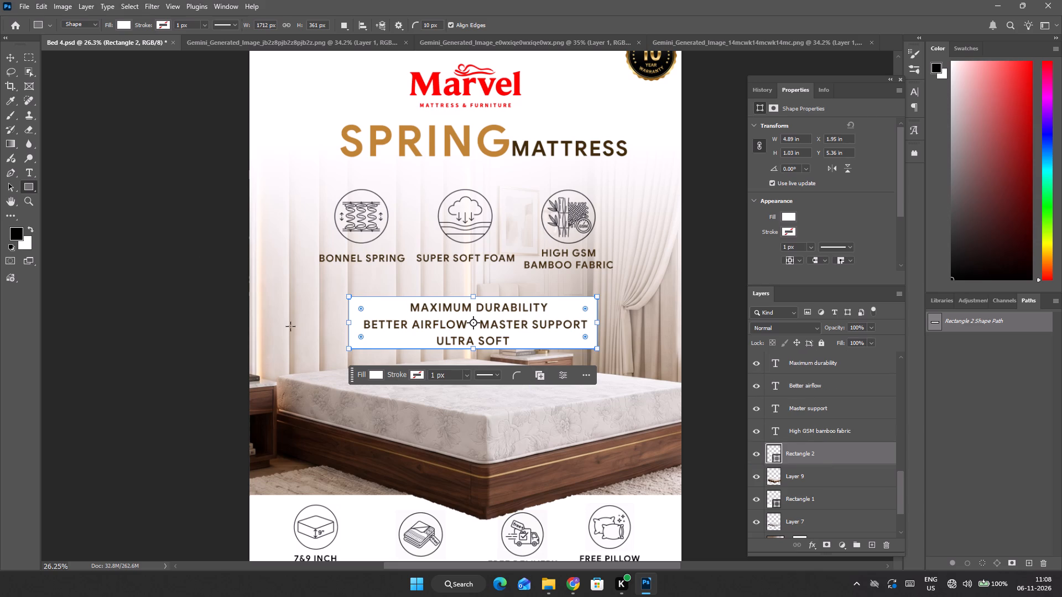
Round all four corners of the white feature-text rectangle to a 56 px radius and deselect it.
scroll(817, 197, "down", 4)
left_click_drag(847, 243, 855, 245)
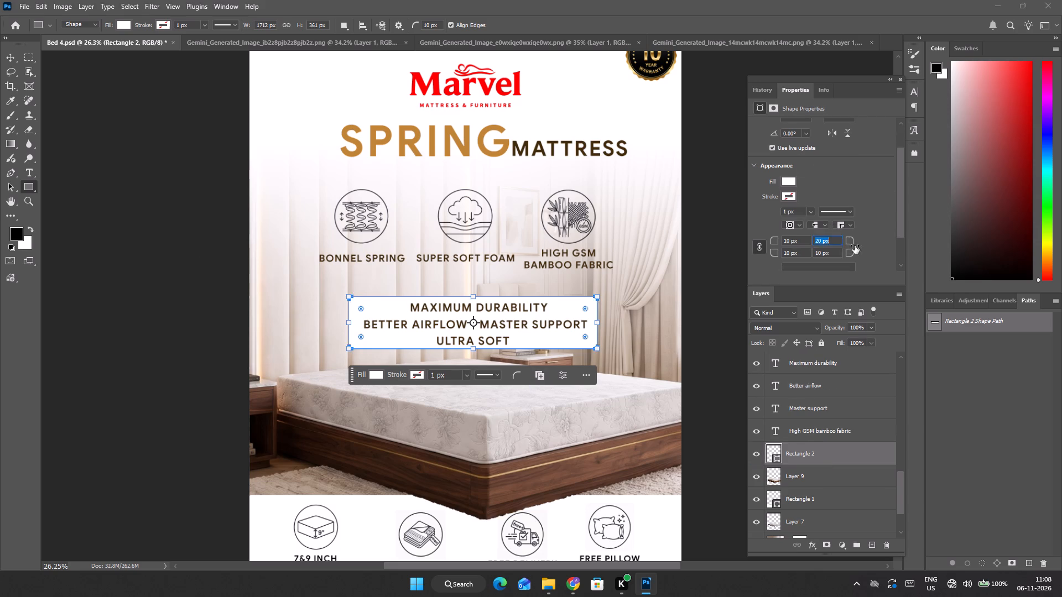
left_click_drag(855, 245, 872, 244)
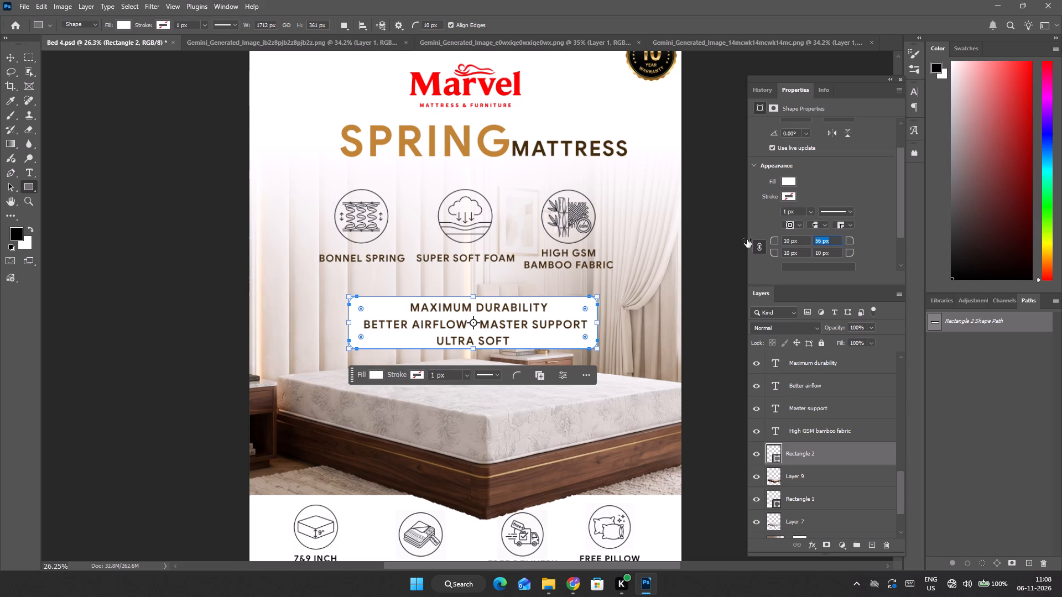
left_click(6, 62)
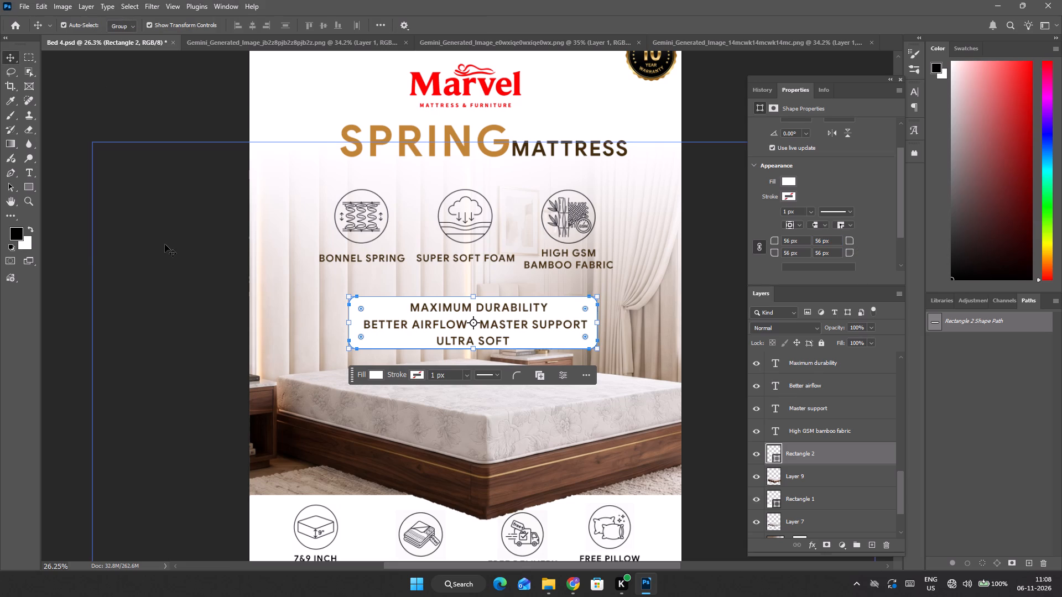
left_click(70, 236)
Add a Bevel & Emboss effect to the white feature-text rectangle and open its settings with the box in view.
scroll(435, 343, "down", 2, "alt")
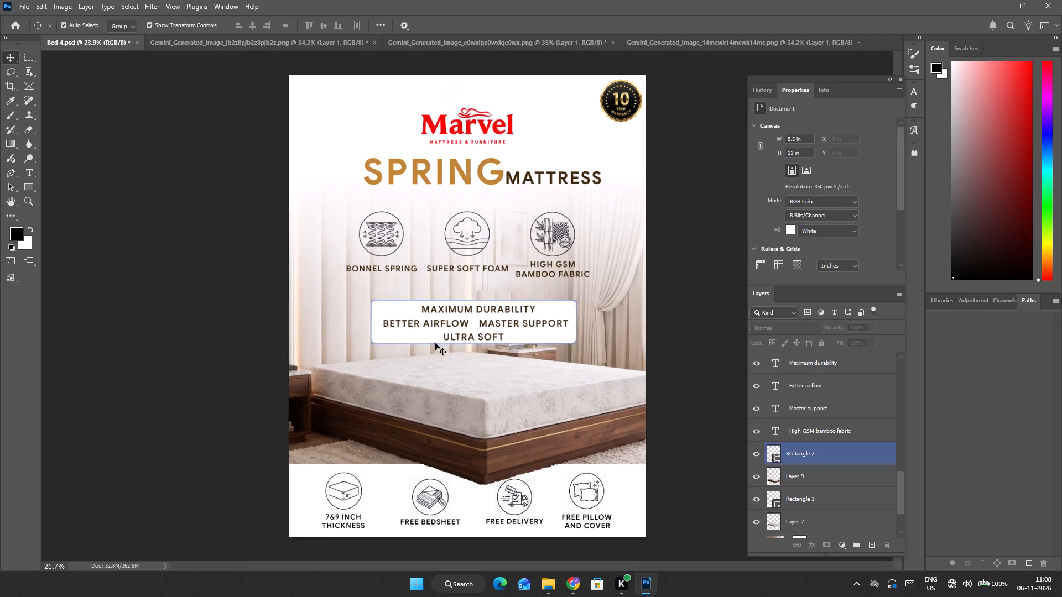
scroll(435, 343, "down", 3, "alt")
scroll(467, 301, "up", 5, "alt")
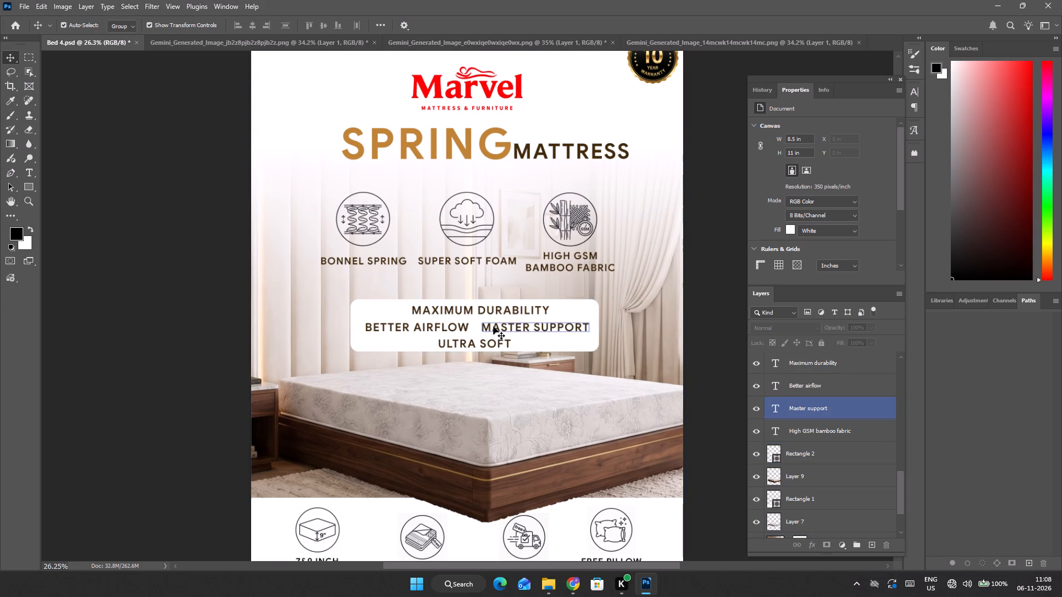
scroll(493, 327, "up", 3, "alt")
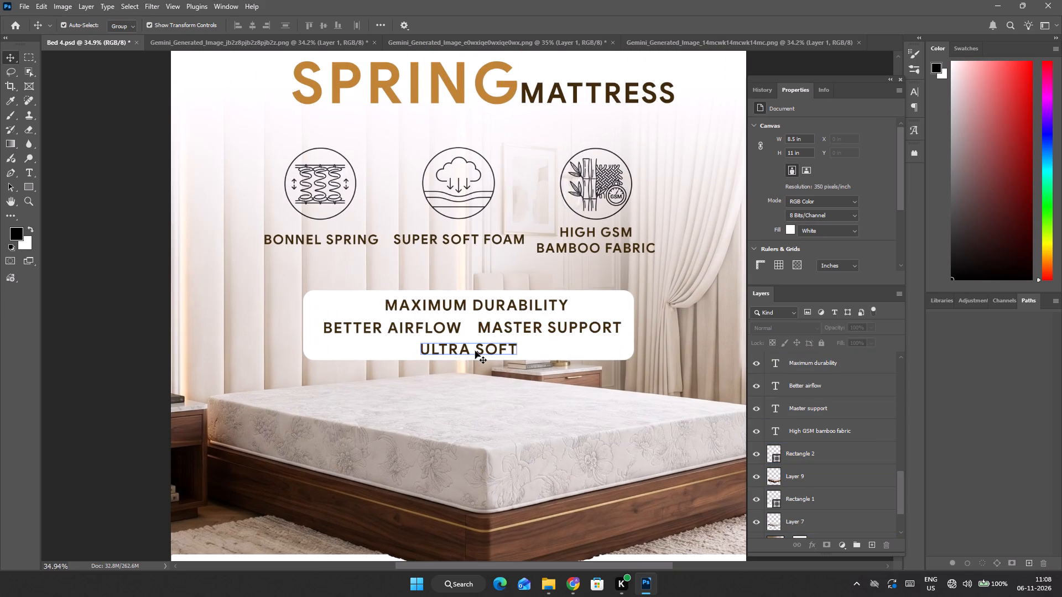
scroll(475, 350, "down", 3, "alt")
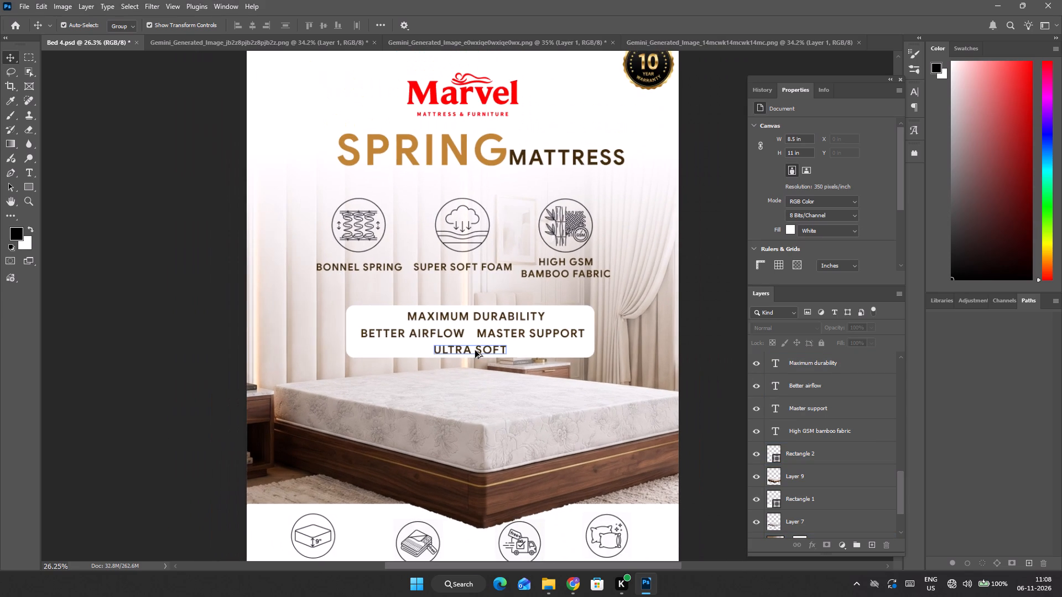
left_click(548, 348)
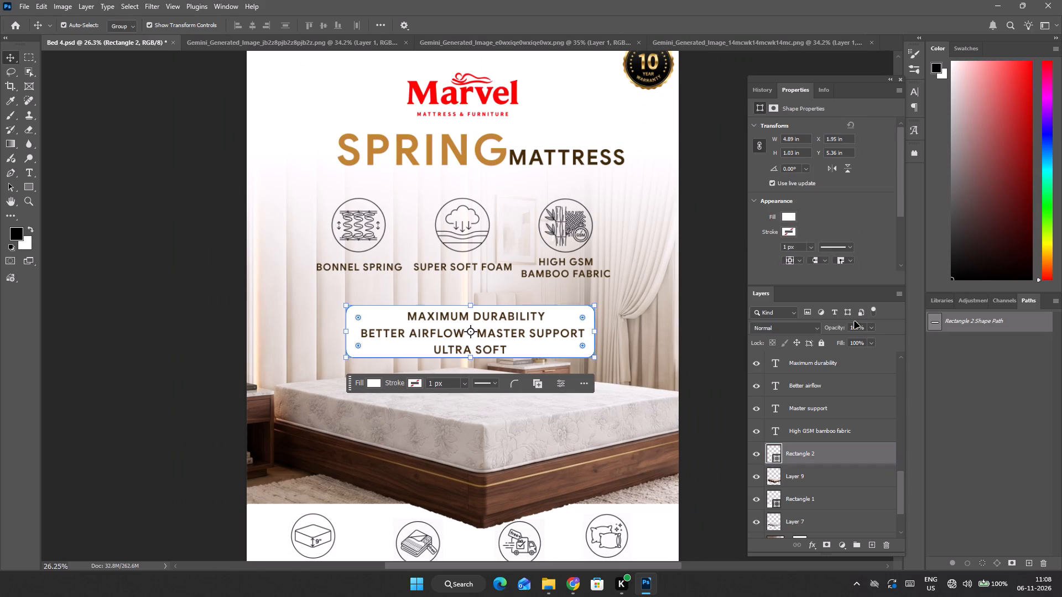
double_click(866, 452)
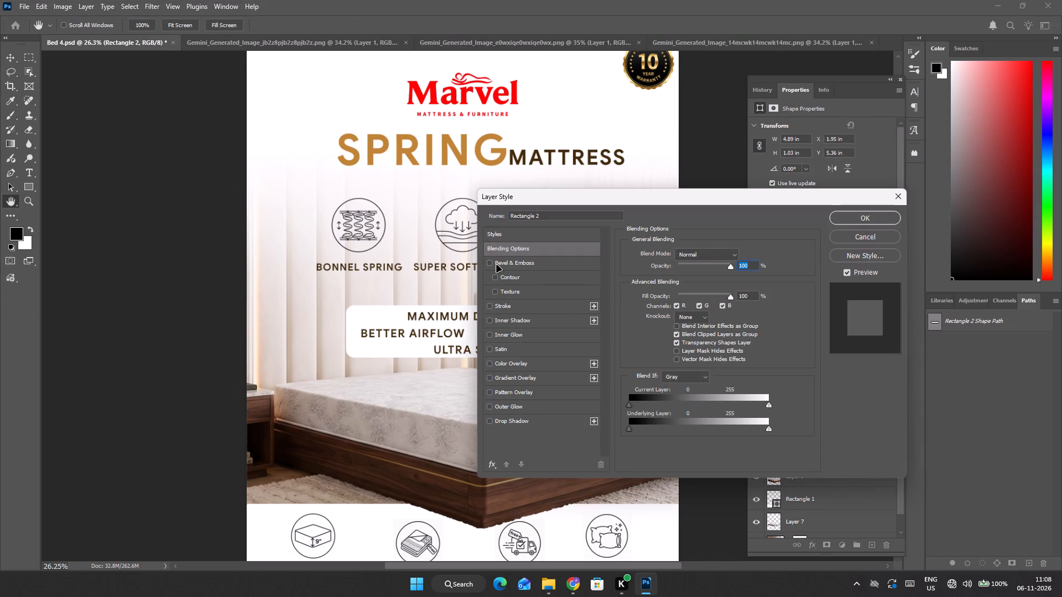
left_click(492, 265)
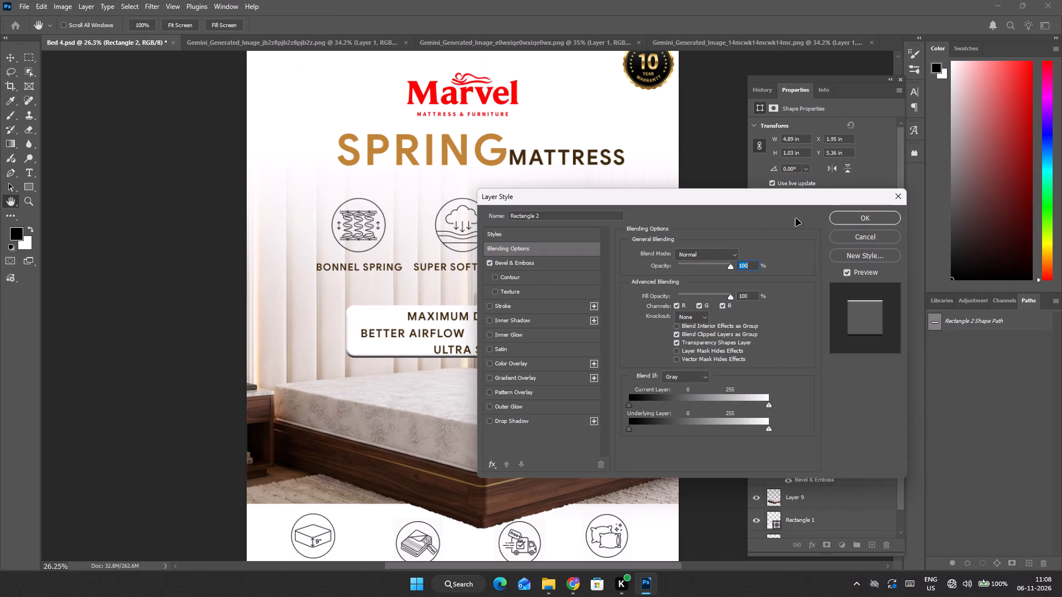
left_click(576, 263)
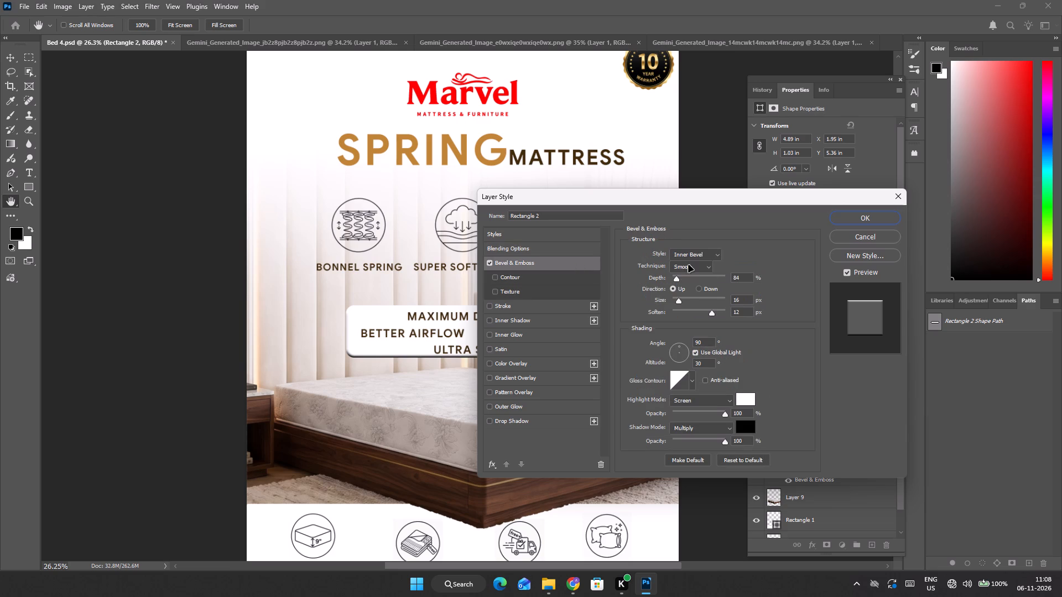
left_click_drag(702, 205, 819, 249)
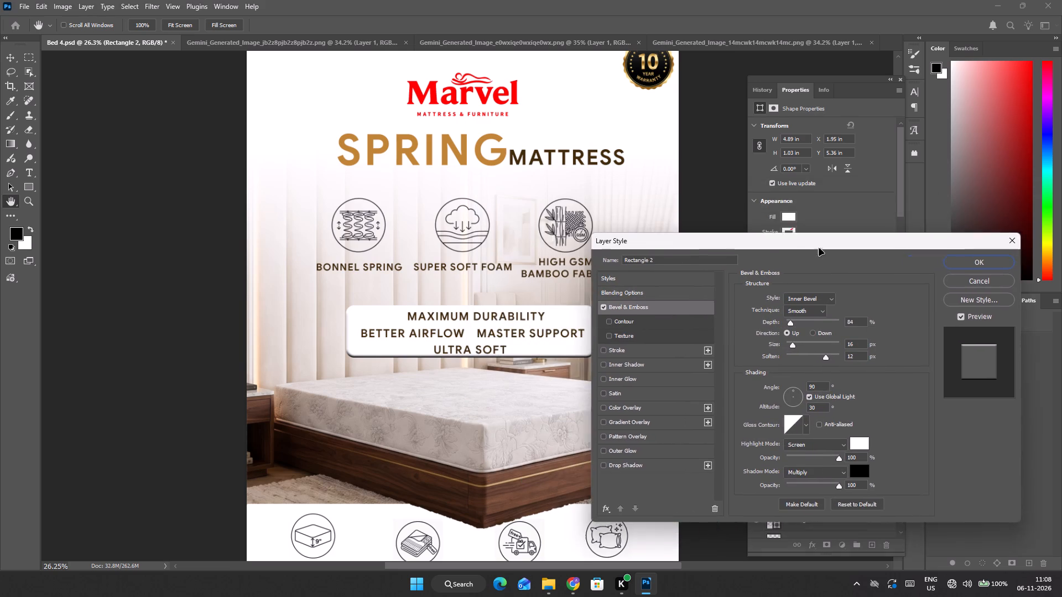
left_click_drag(819, 249, 865, 195)
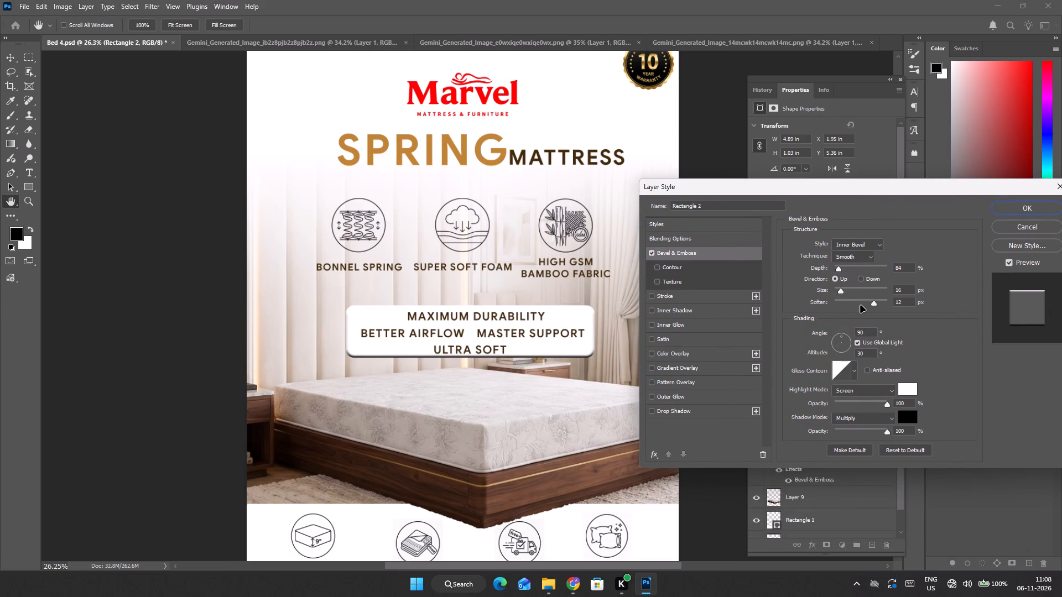
Set the inner bevel's size to 10 px and its depth to 428%.
left_click_drag(841, 294, 850, 297)
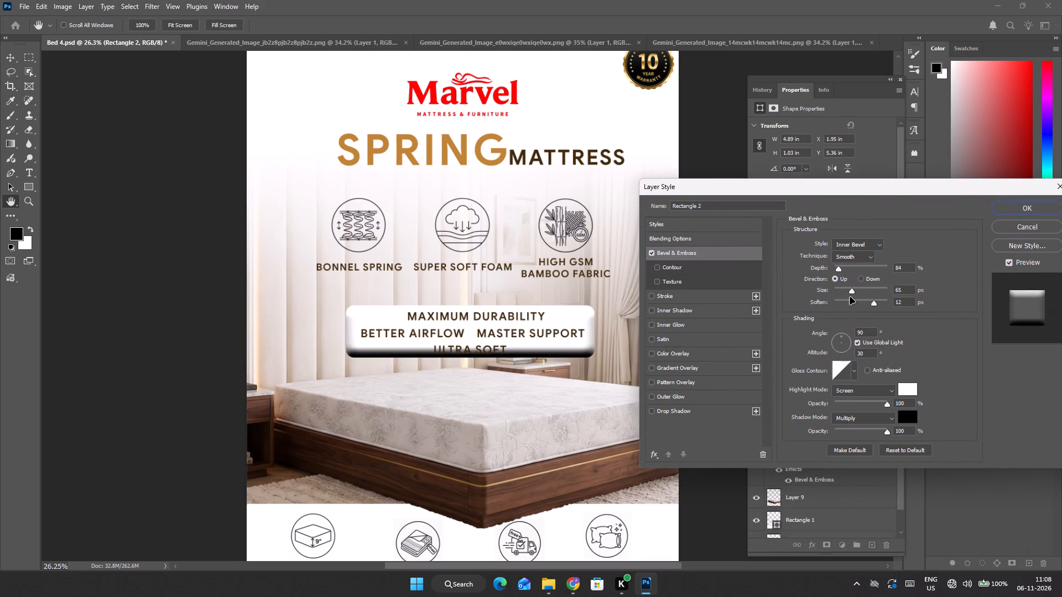
left_click_drag(850, 297, 840, 301)
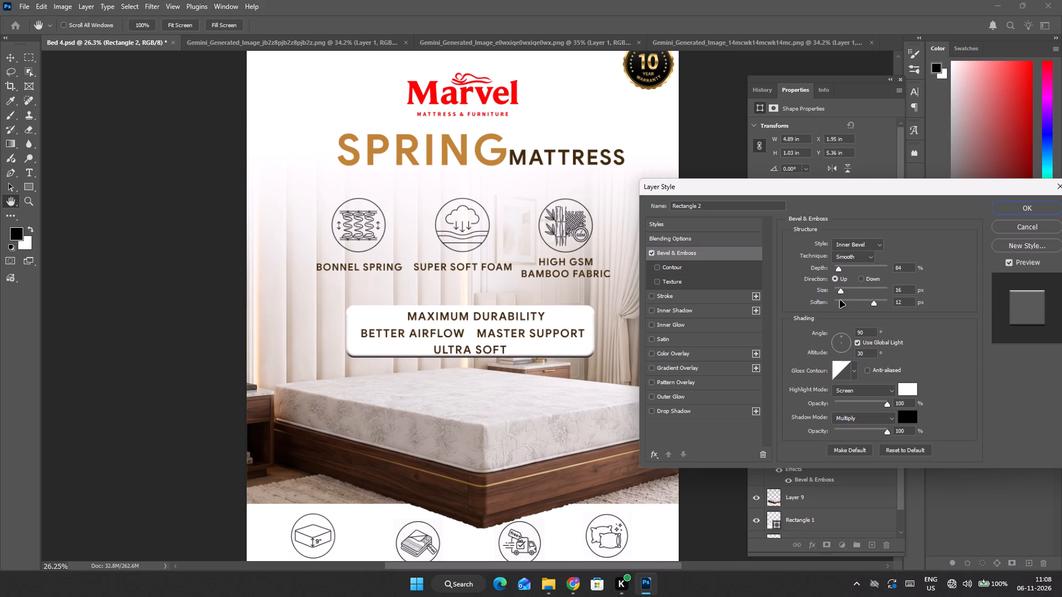
left_click_drag(840, 301, 840, 301)
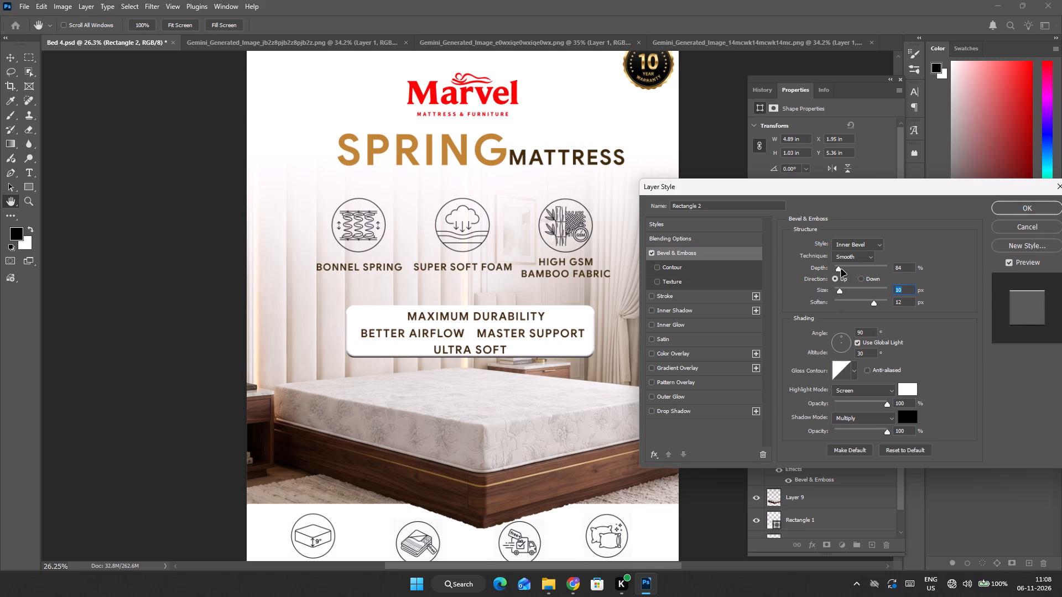
left_click_drag(840, 270, 862, 274)
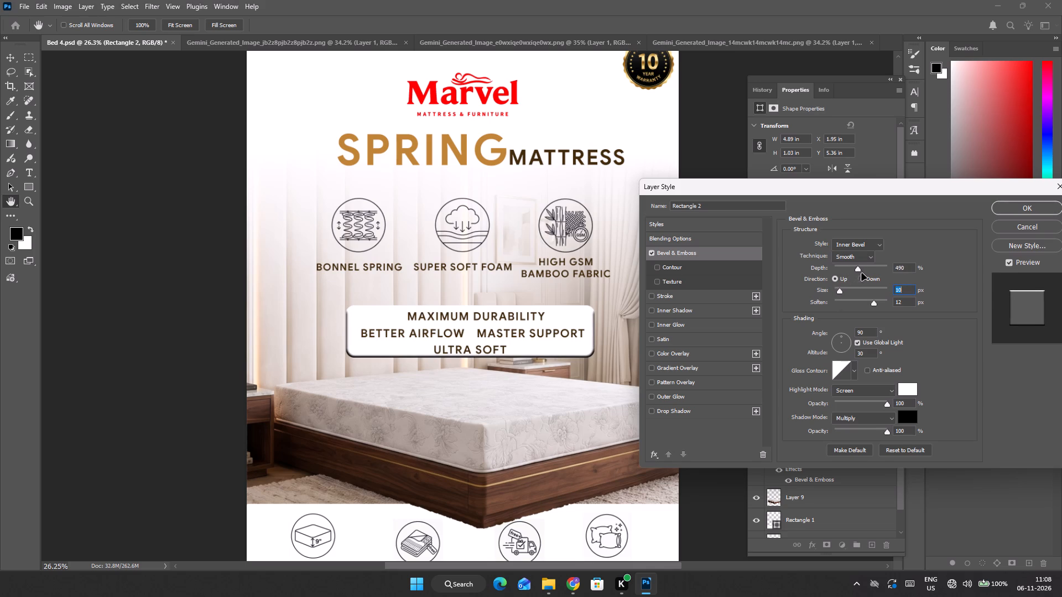
left_click_drag(862, 274, 857, 271)
Try several bevel lighting directions on the feature-text box and settle on angle 50° and altitude 32°.
left_click_drag(842, 338, 853, 343)
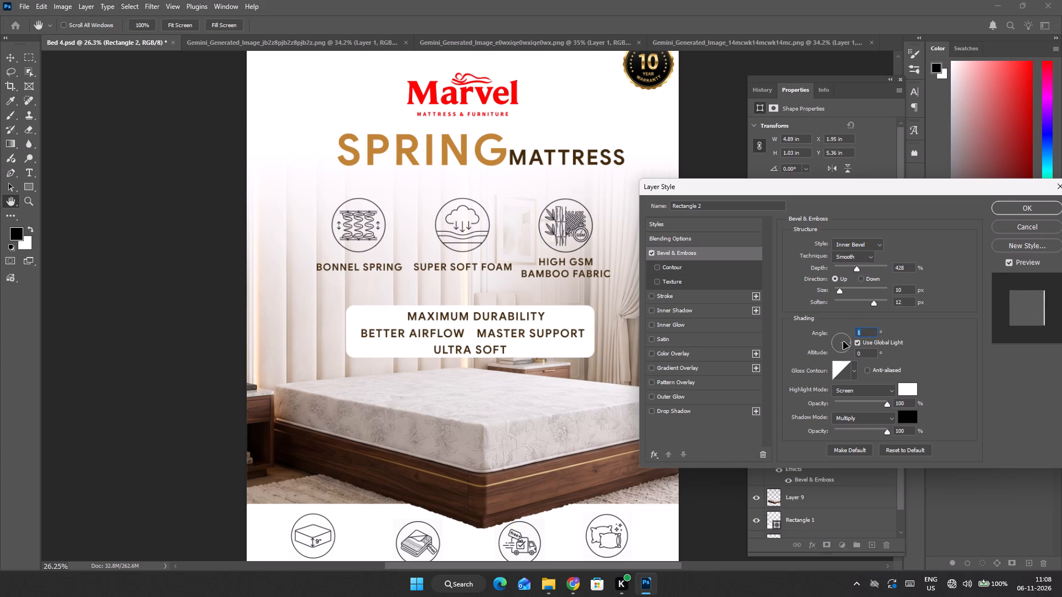
left_click(835, 339)
left_click_drag(837, 341, 830, 341)
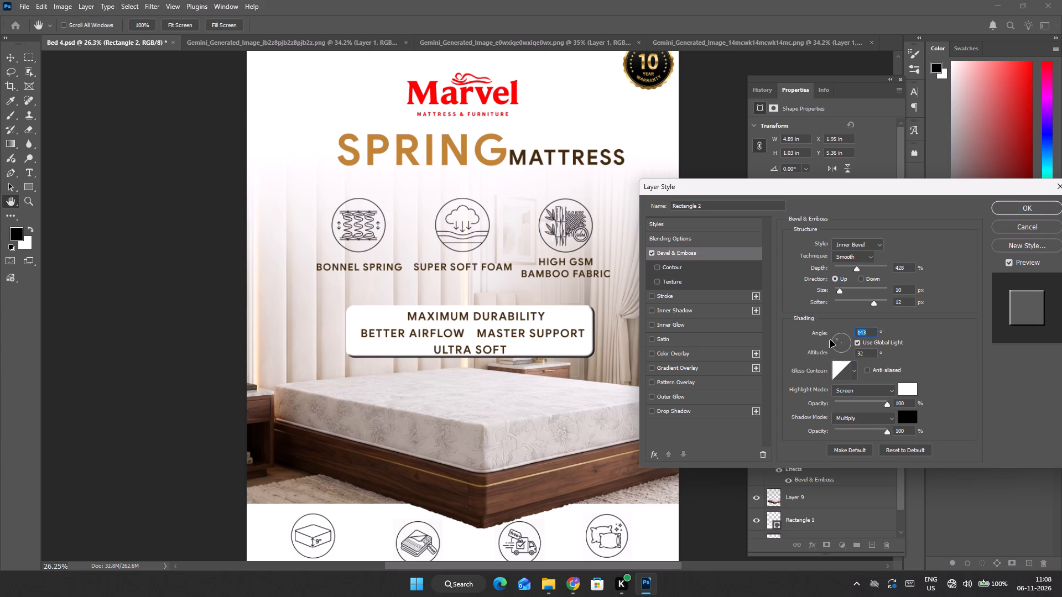
left_click_drag(830, 341, 826, 341)
left_click(840, 347)
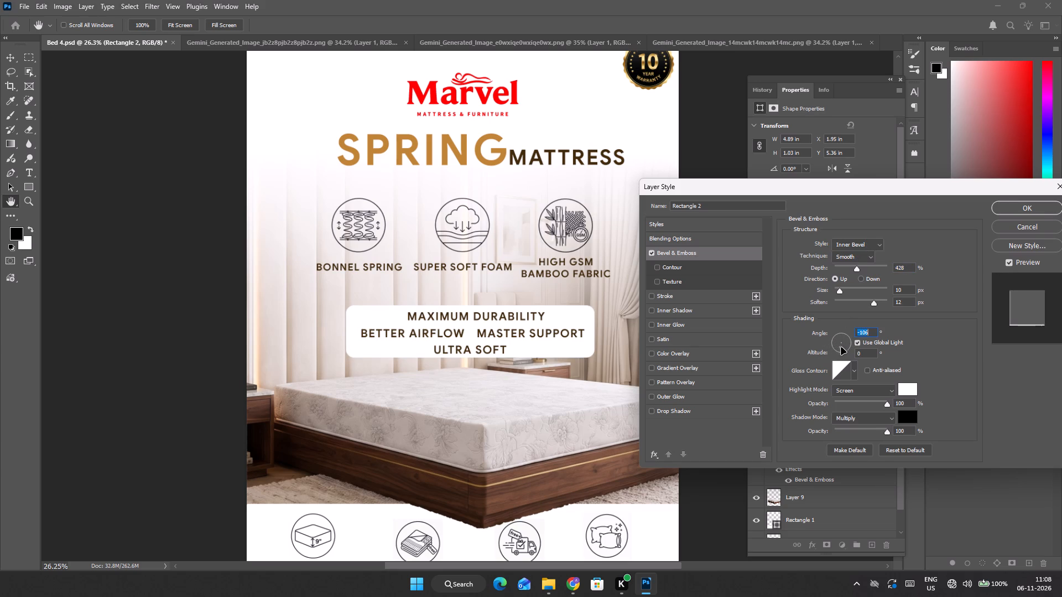
left_click(845, 350)
left_click(841, 348)
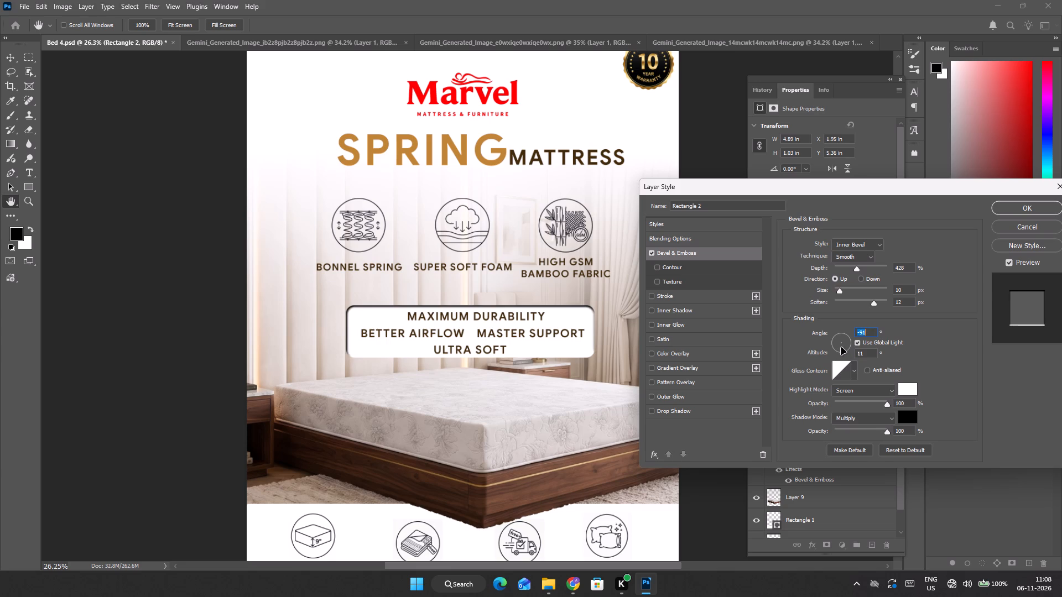
left_click(841, 343)
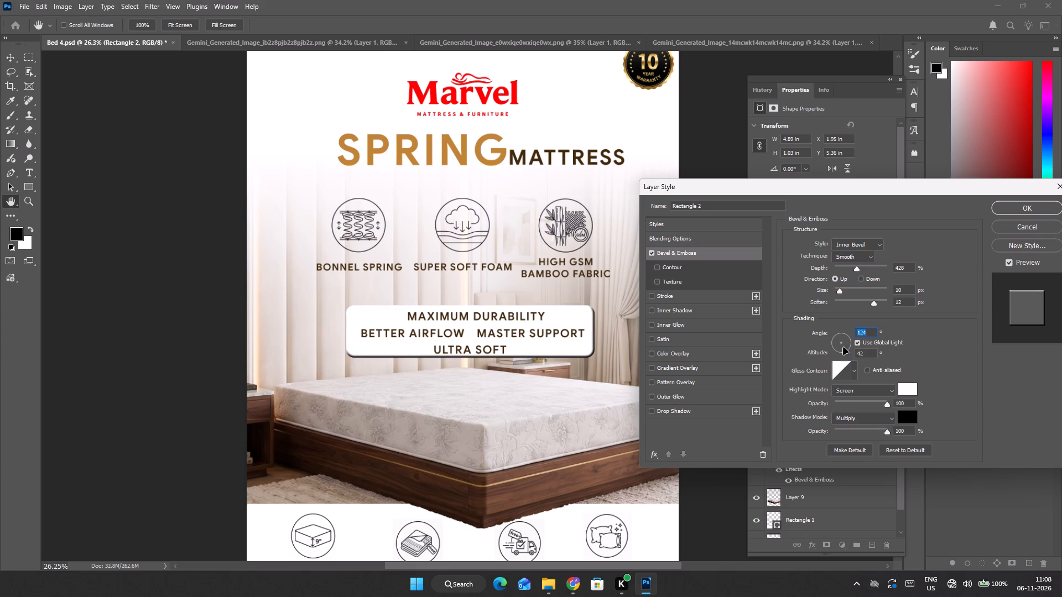
left_click(844, 340)
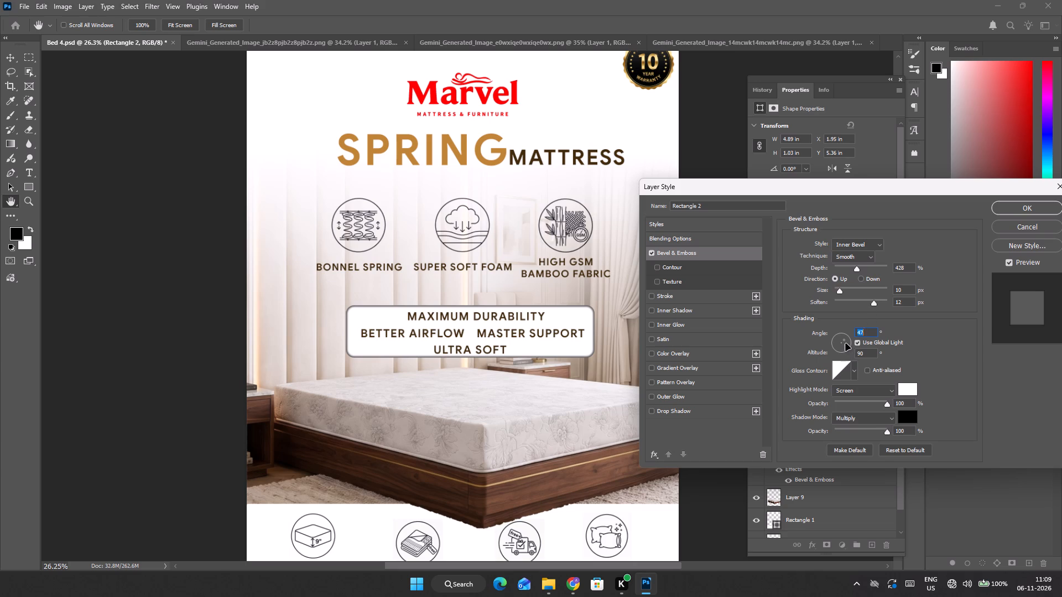
left_click(846, 344)
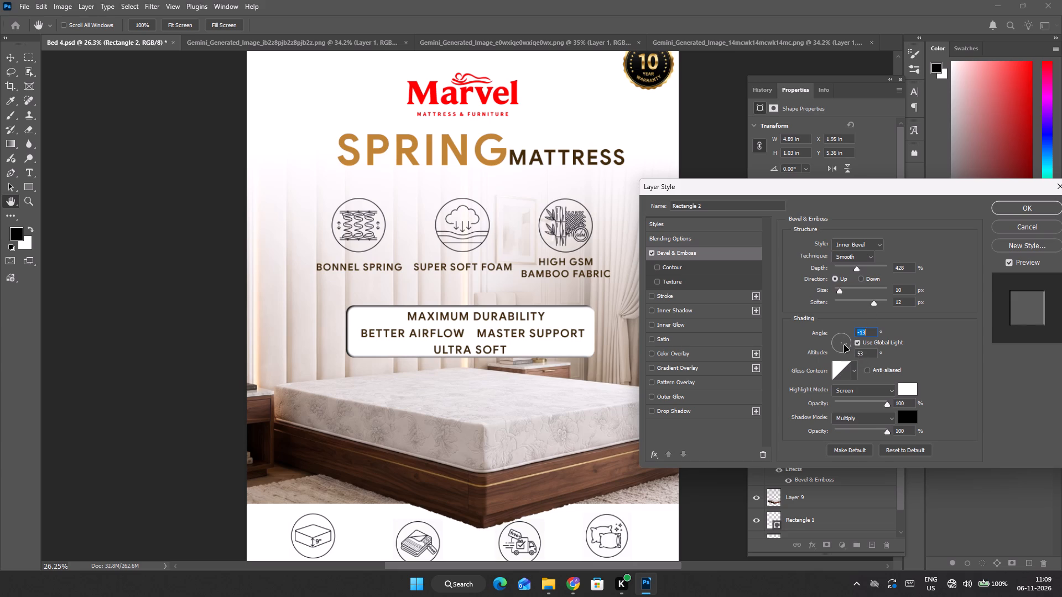
left_click(836, 345)
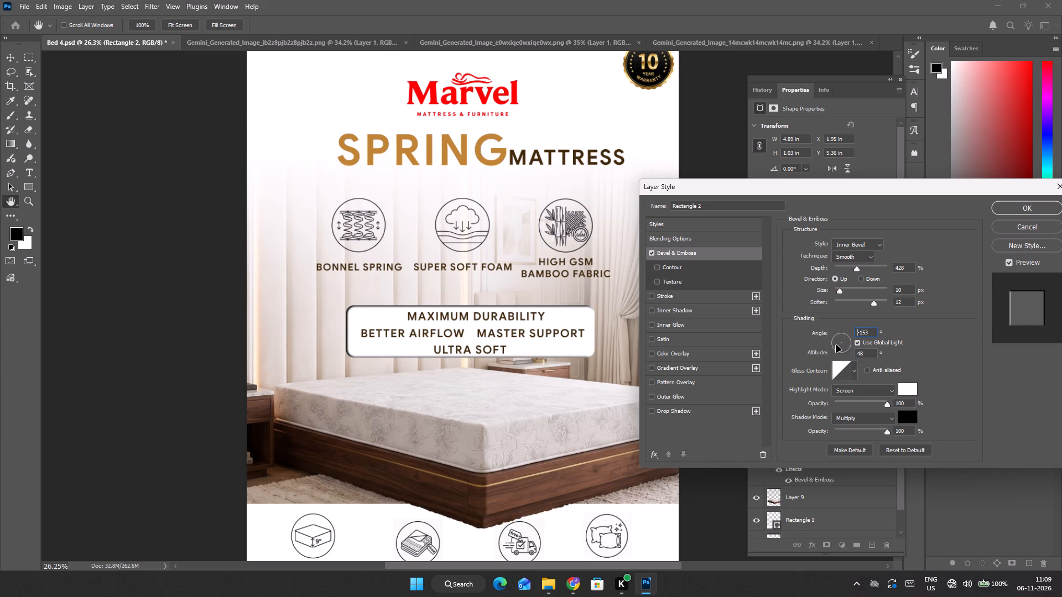
left_click(847, 339)
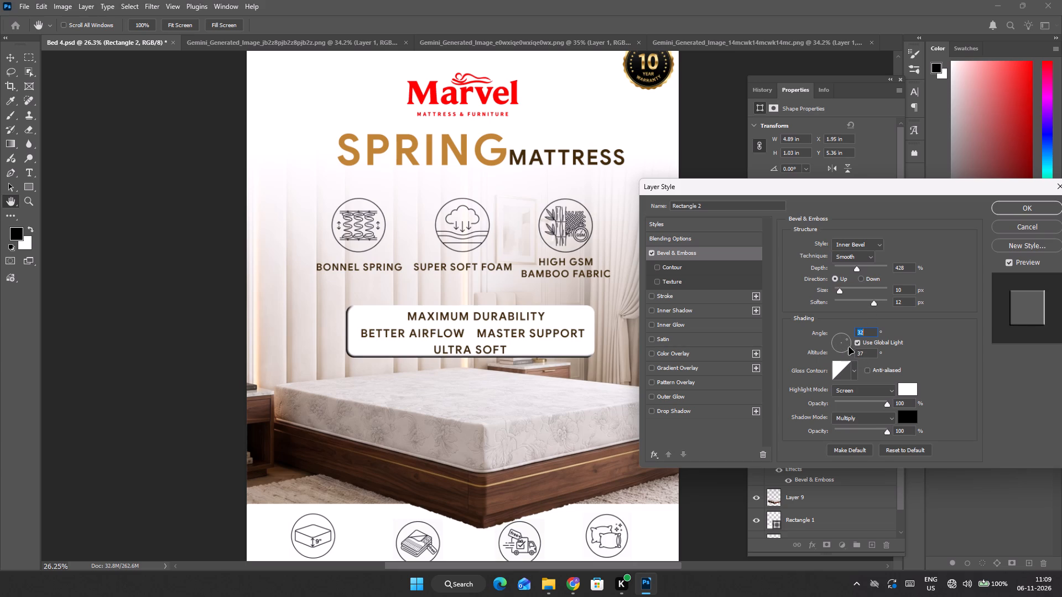
left_click(845, 338)
Set the bevel's soften to 16 px, keep the highlight opacity at 100%, and apply the layer style.
left_click(872, 302)
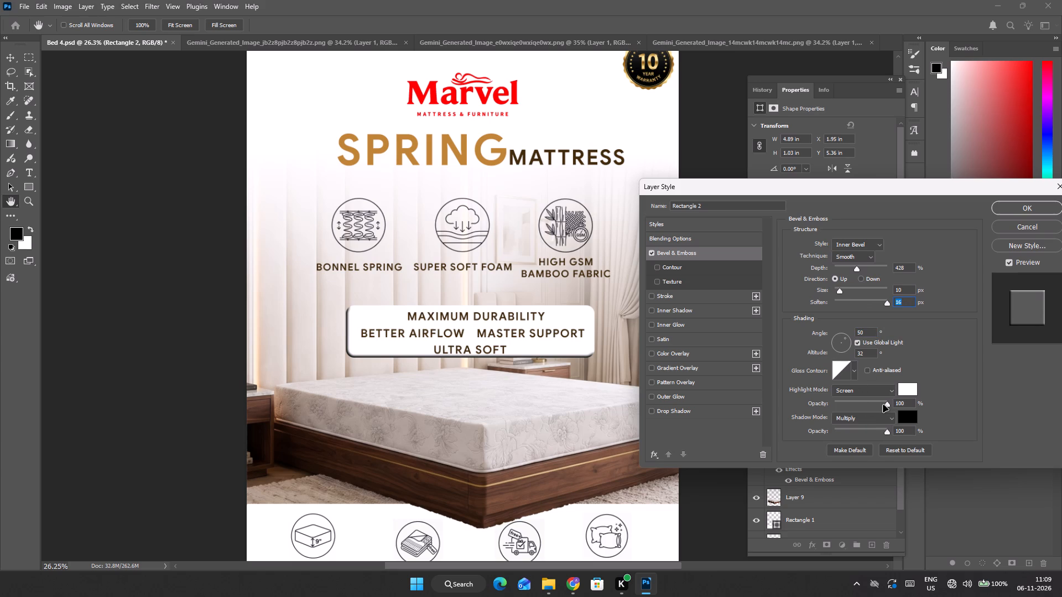
left_click_drag(886, 405, 911, 408)
left_click_drag(911, 408, 923, 415)
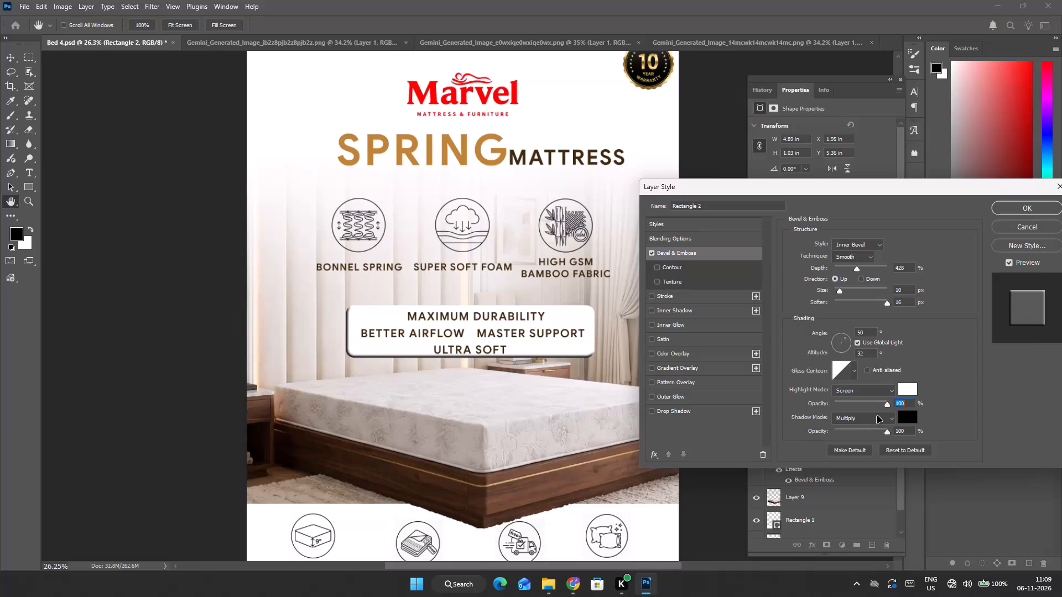
left_click(1018, 208)
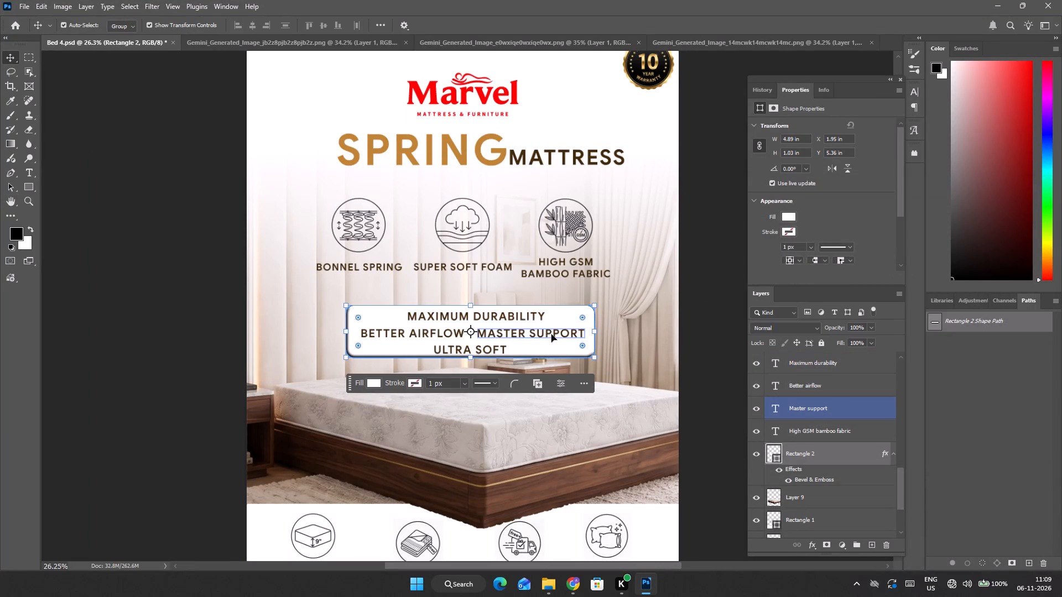
Extend the white feature-text box downward below Ultra Soft to a height of about 1.11 in.
scroll(523, 347, "up", 3, "alt")
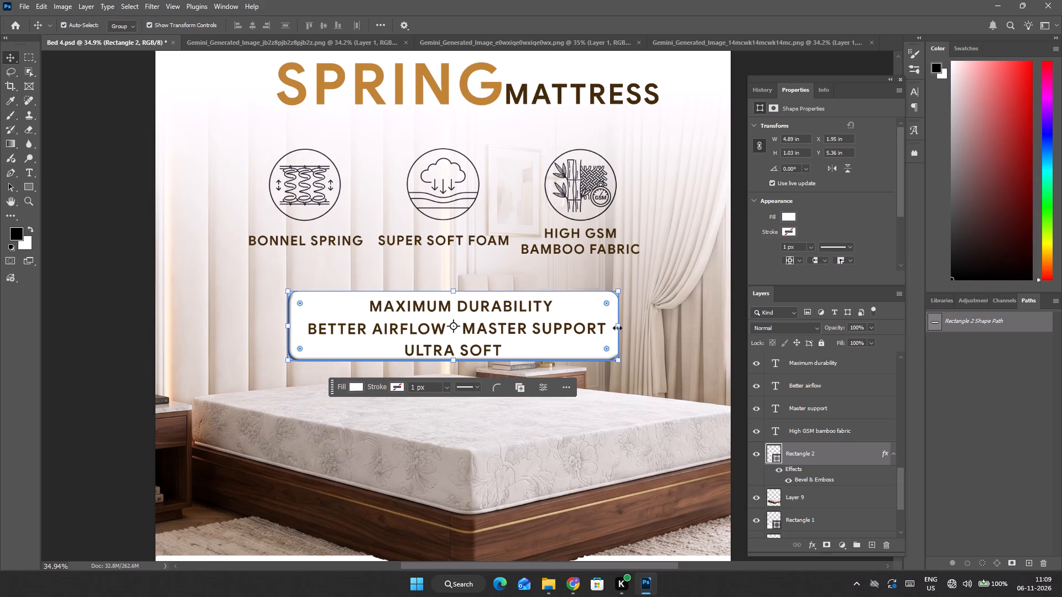
left_click_drag(454, 363, 451, 368, "shift")
left_click(508, 394)
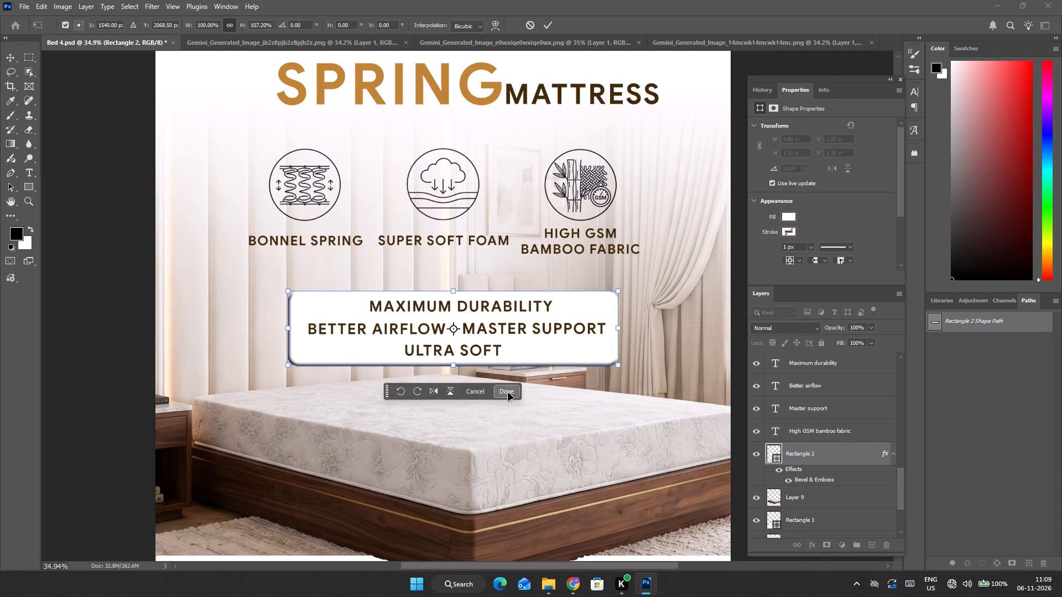
Scale the white feature-text box up proportionally around its centre to about 6 in wide and 1.36 in high.
left_click(452, 291)
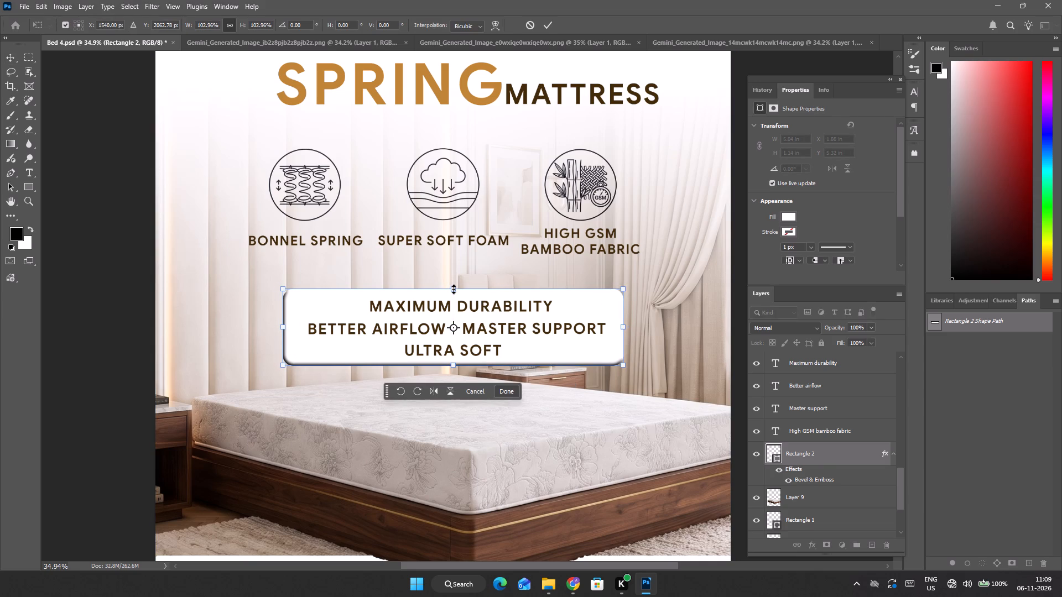
left_click(502, 388)
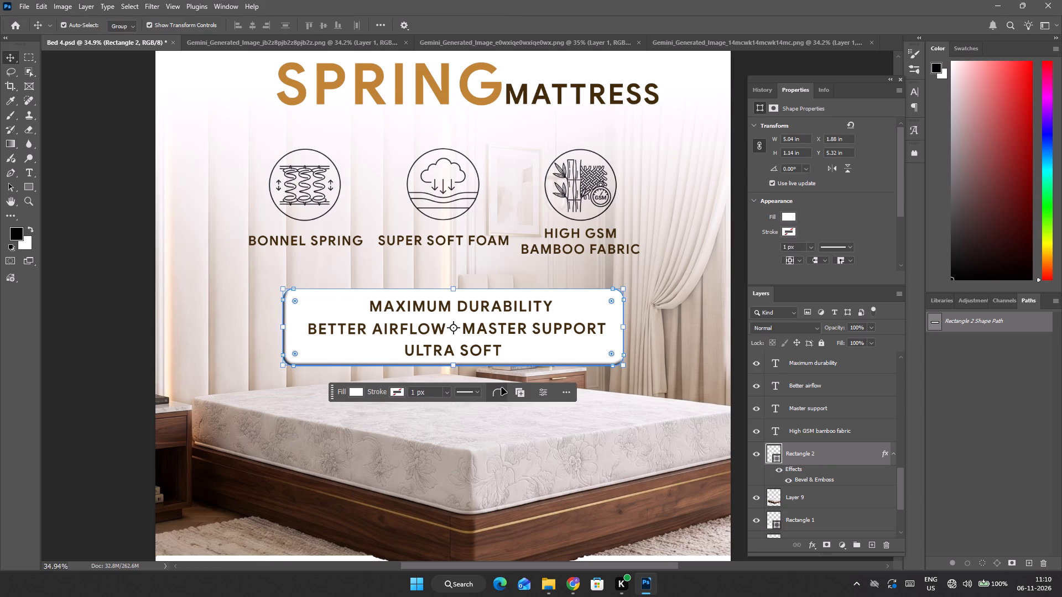
left_click(77, 322)
left_click(558, 352)
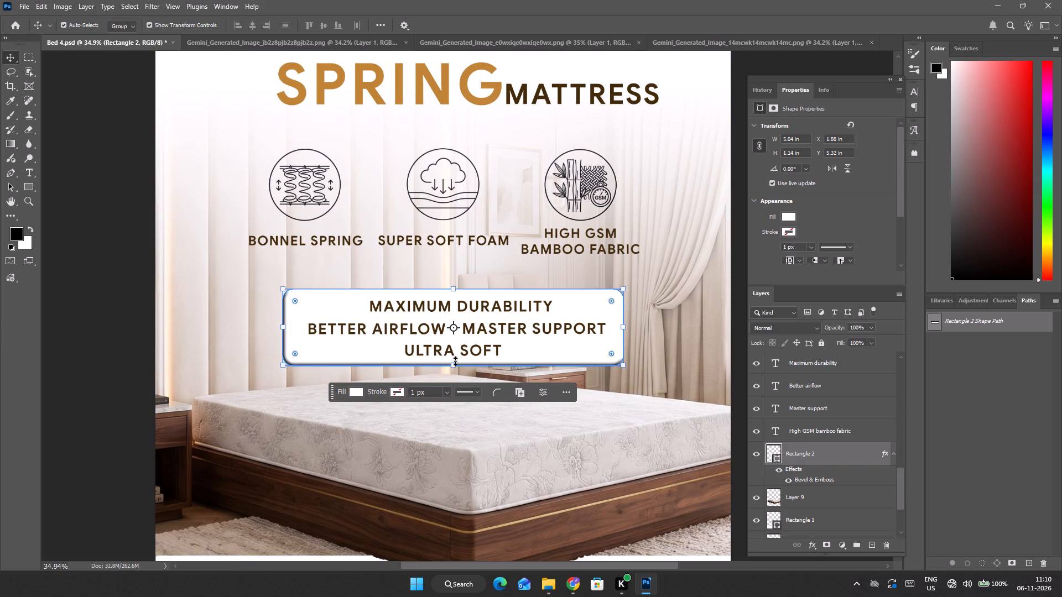
left_click_drag(452, 364, 455, 376, "alt")
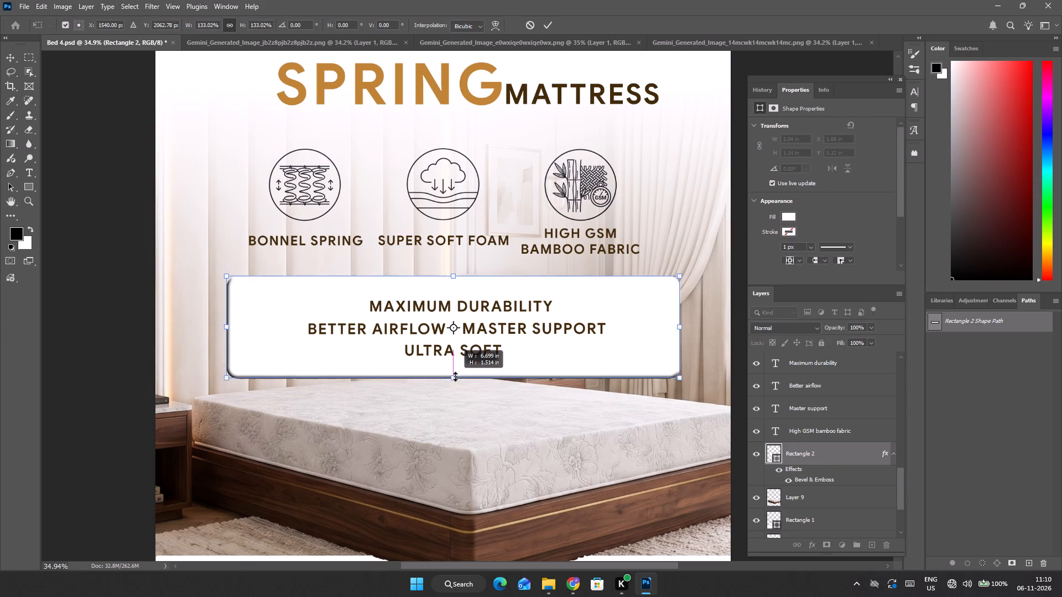
left_click_drag(455, 376, 451, 374, "alt")
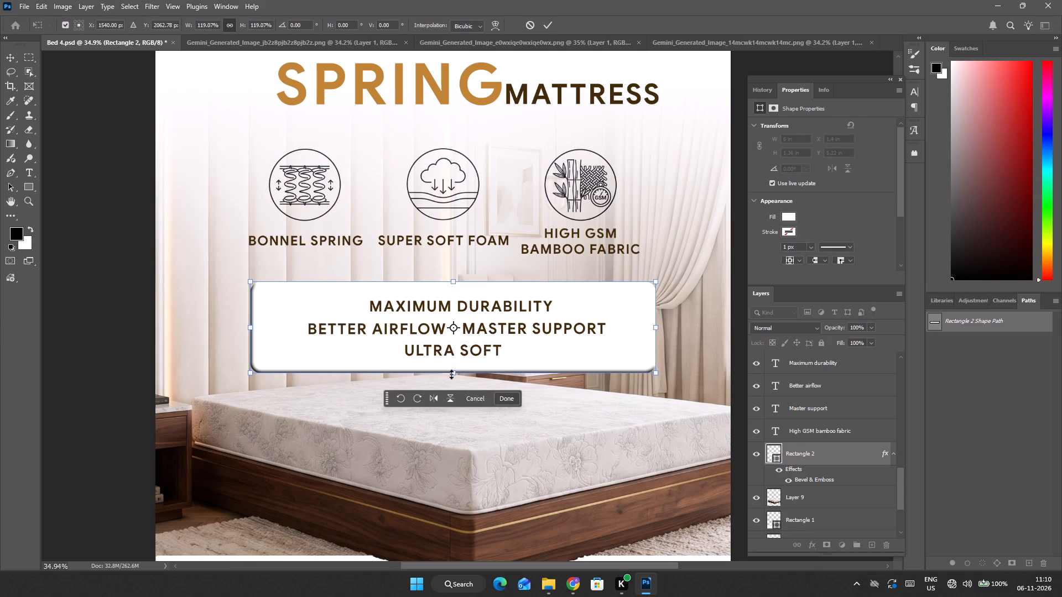
left_click(504, 401)
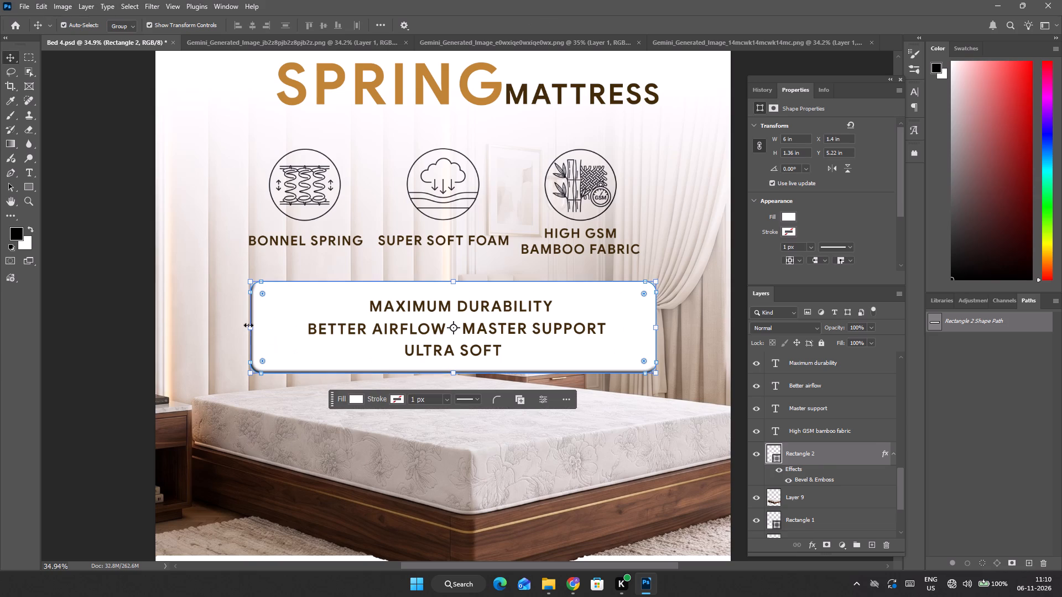
Narrow the white feature-text box from both sides to a width of about 5.18 in, keeping its height, and apply the transform.
left_click_drag(251, 327, 269, 327)
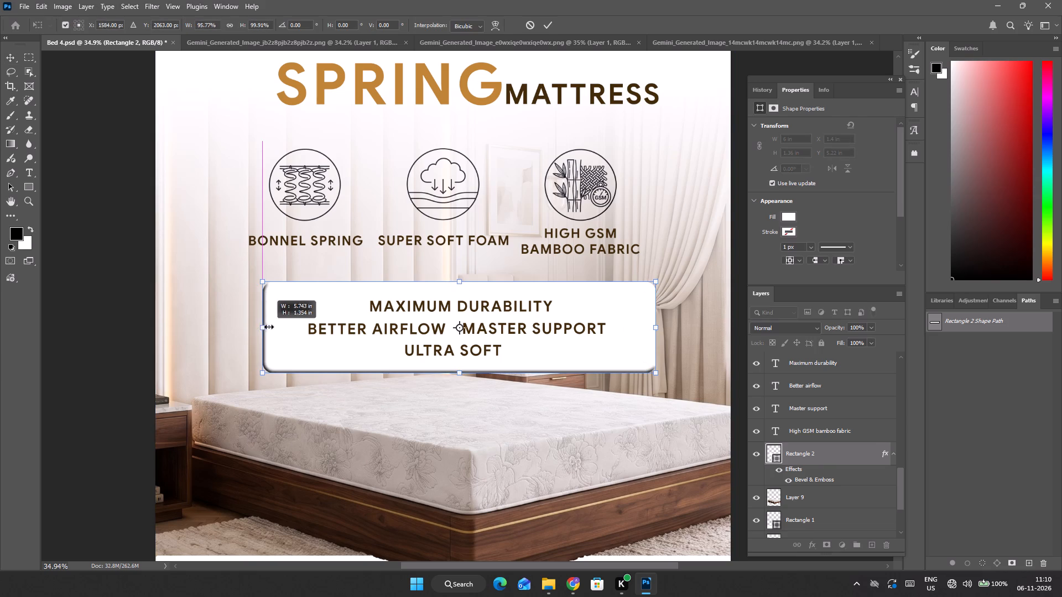
left_click_drag(269, 327, 283, 327)
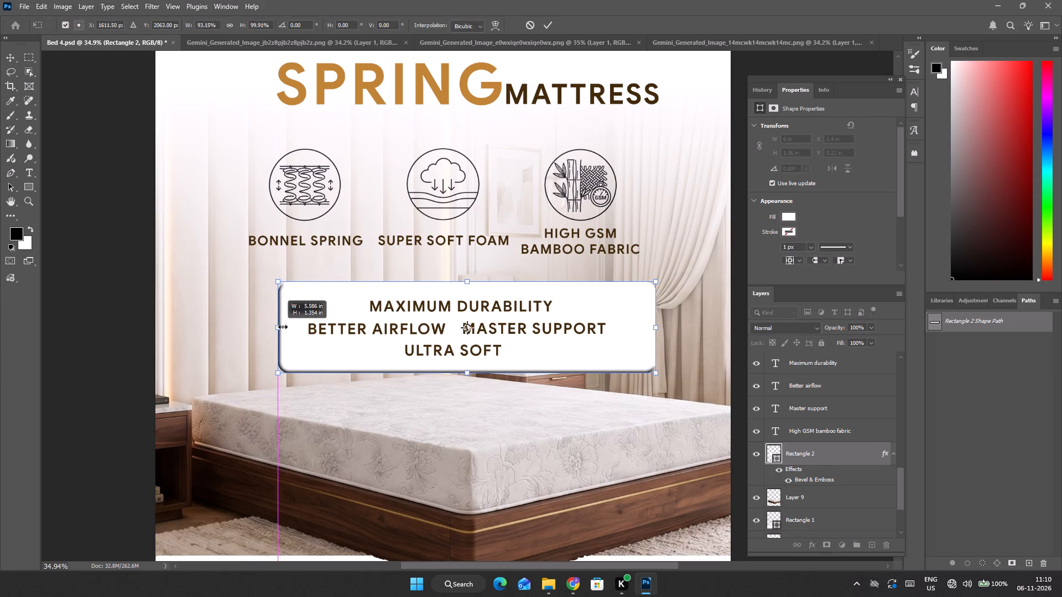
left_click_drag(283, 327, 285, 328)
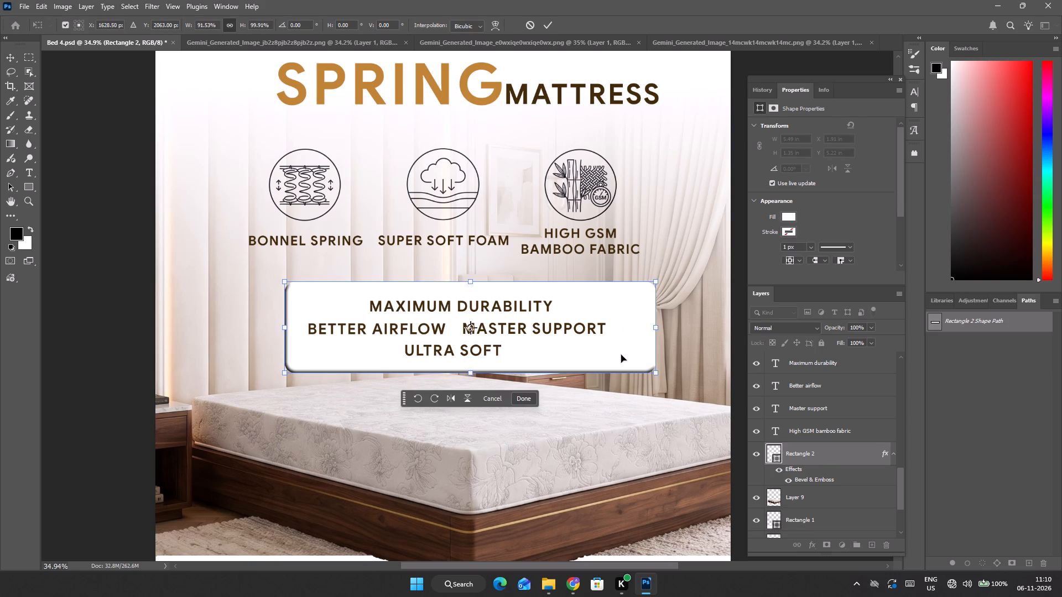
left_click_drag(658, 327, 633, 331)
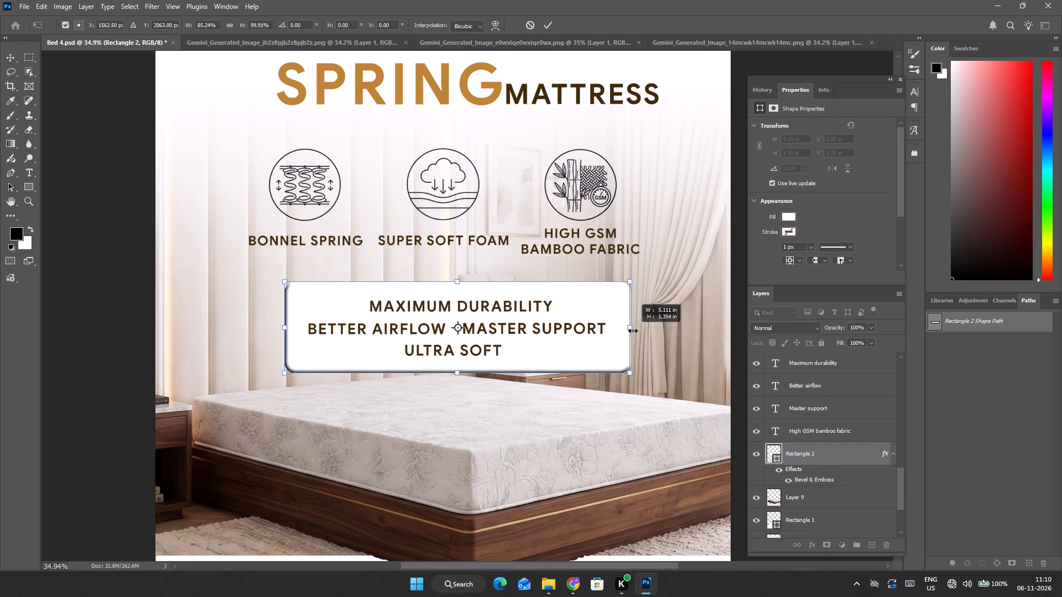
left_click_drag(633, 331, 633, 331)
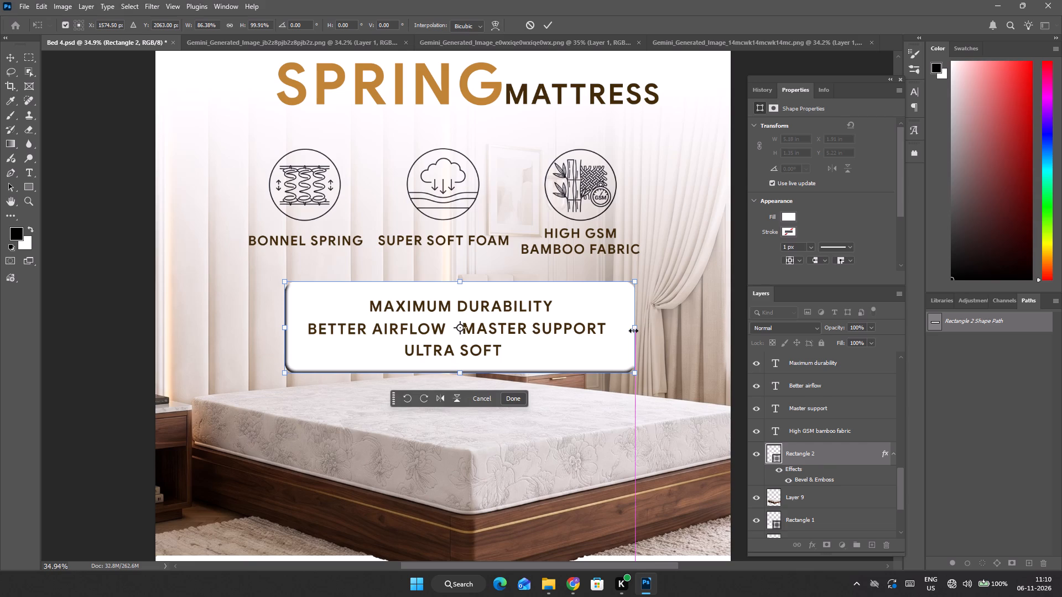
left_click(516, 399)
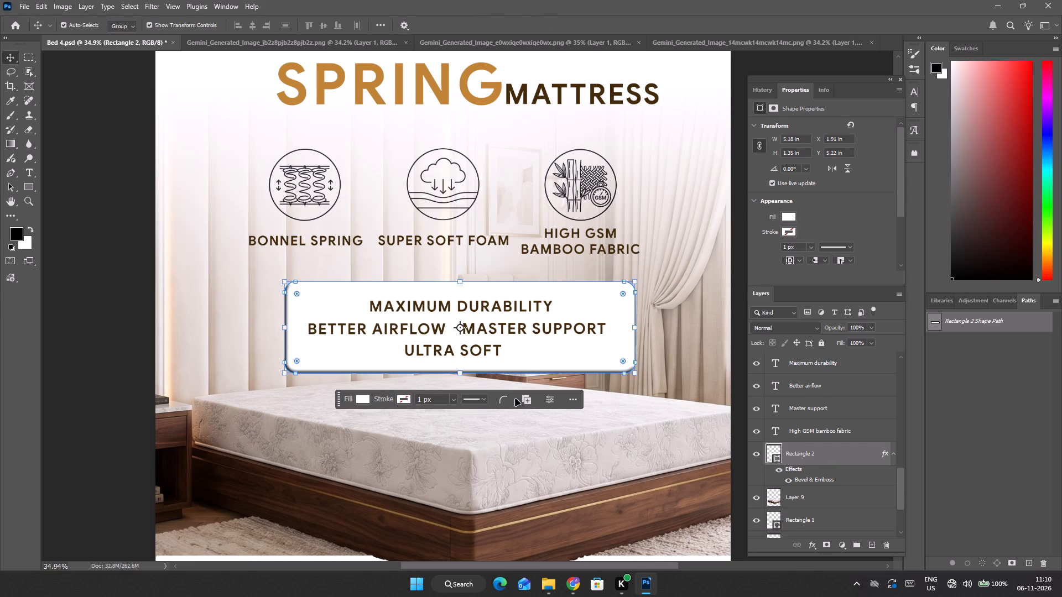
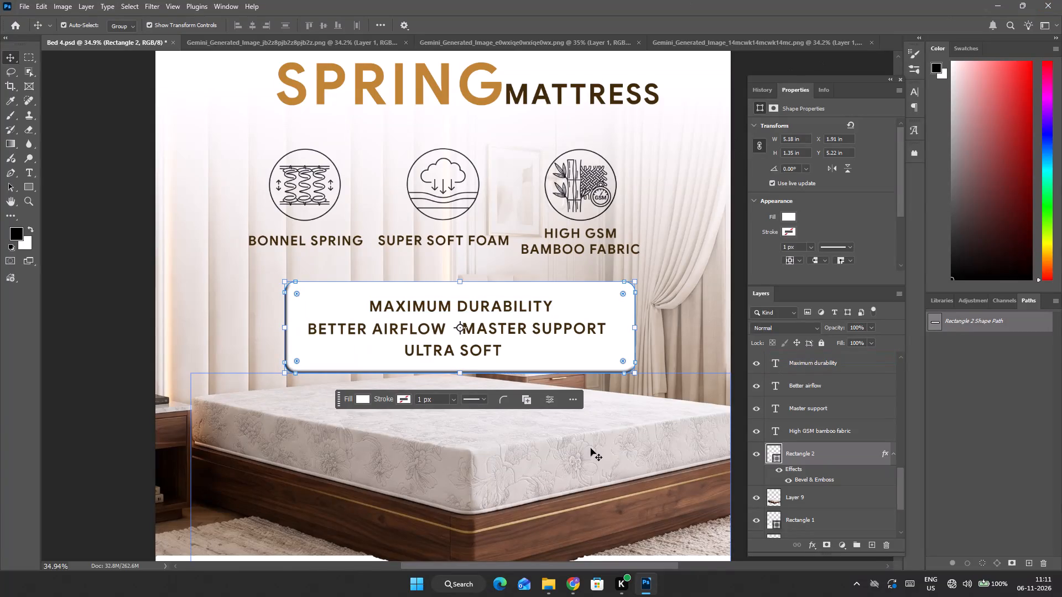
Widen the gap in the middle feature line, moving Master Support right about 0.17 in and Better Airflow left about 0.12 in.
scroll(473, 517, "up", 5, "alt")
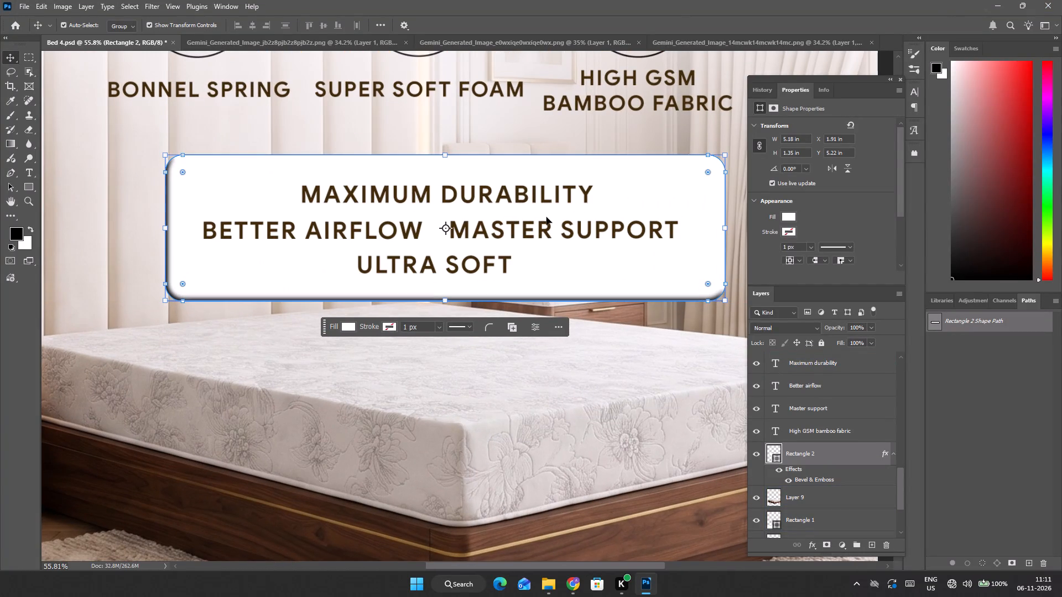
left_click(551, 235)
left_click_drag(635, 227, 644, 227, "shift")
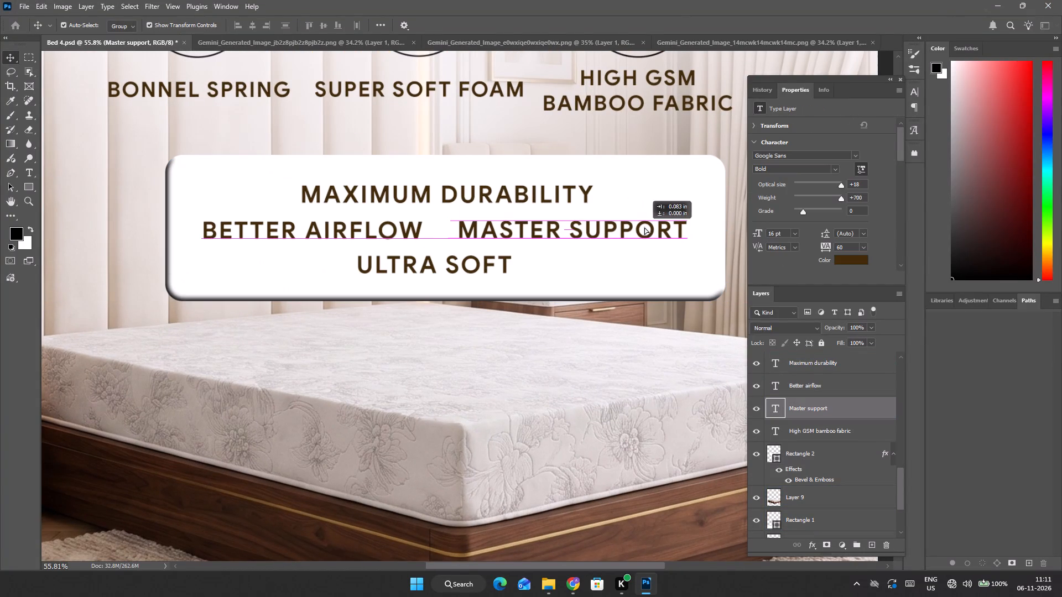
left_click_drag(644, 227, 655, 227, "shift")
left_click(343, 229)
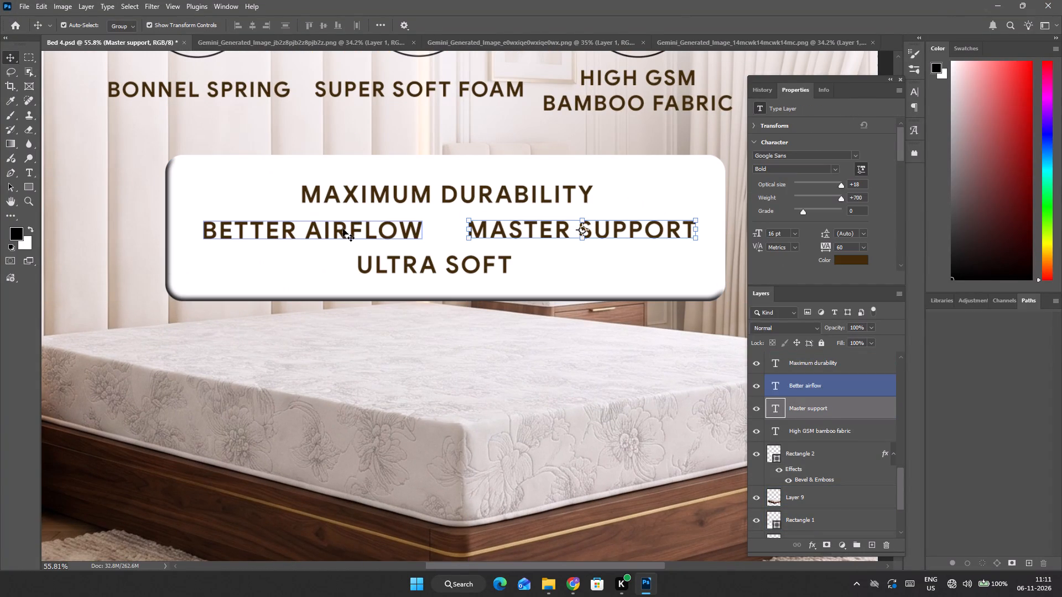
left_click_drag(376, 230, 362, 232, "shift")
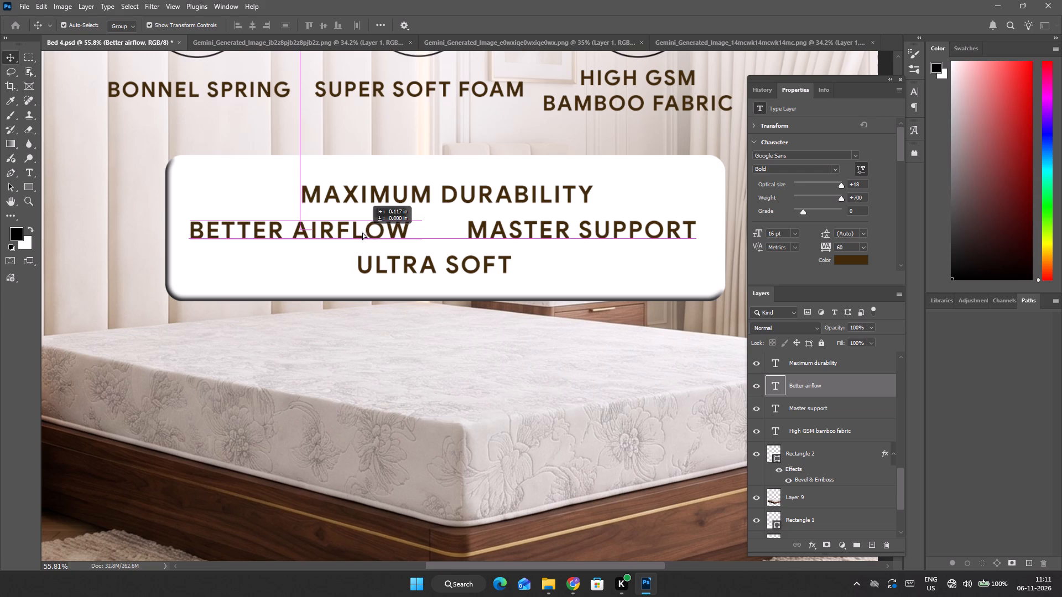
left_click_drag(362, 232, 362, 231, "shift")
left_click(501, 360)
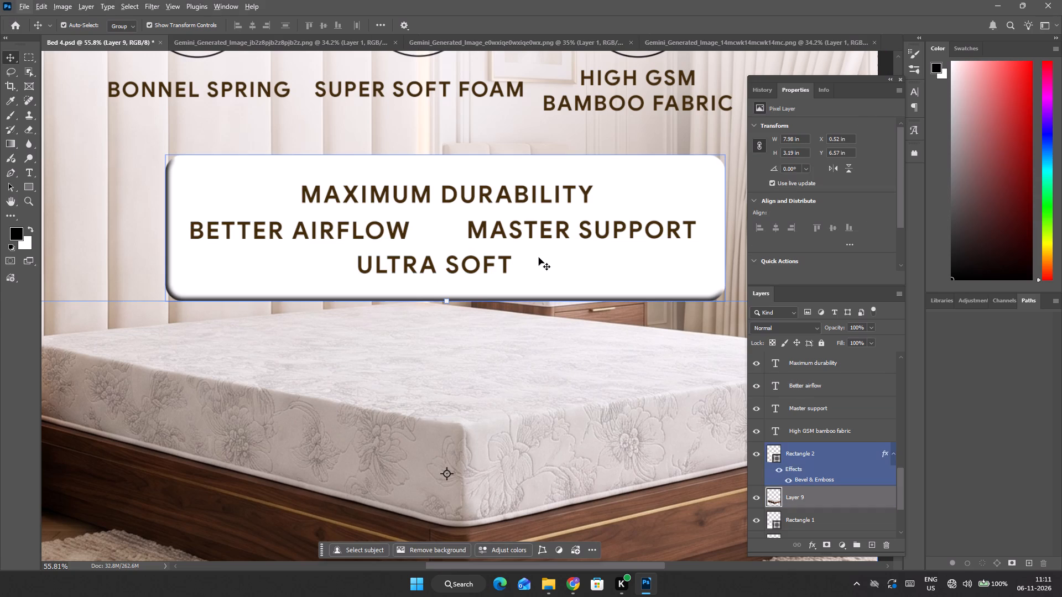
Examine the whole poster layout, checking the feature-text box against the bed and the bottom icon row.
scroll(544, 252, "down", 8, "alt")
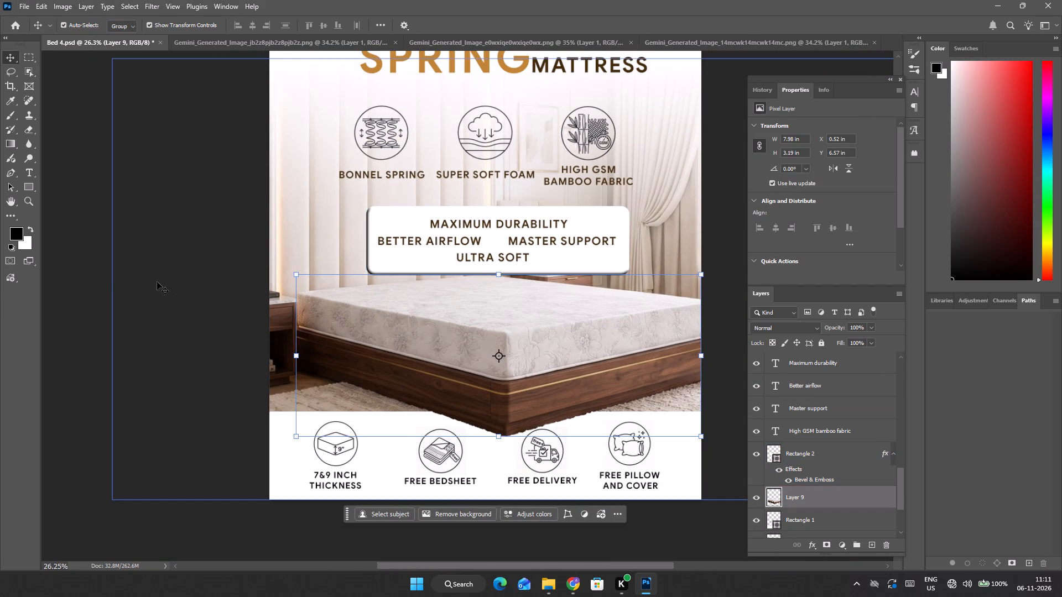
left_click(93, 282)
scroll(580, 346, "down", 3, "alt")
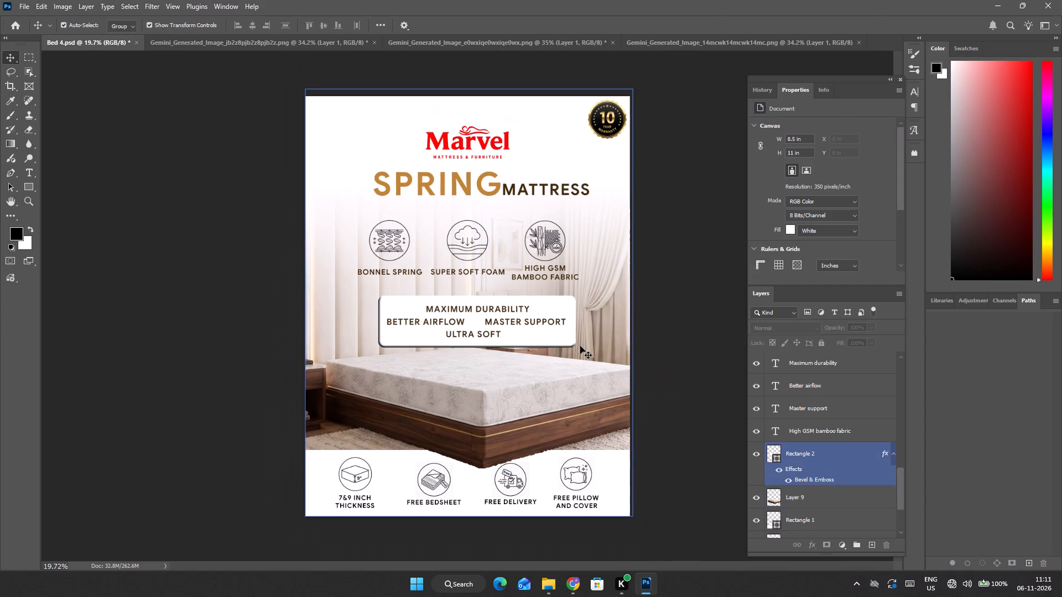
scroll(503, 334, "up", 5, "alt")
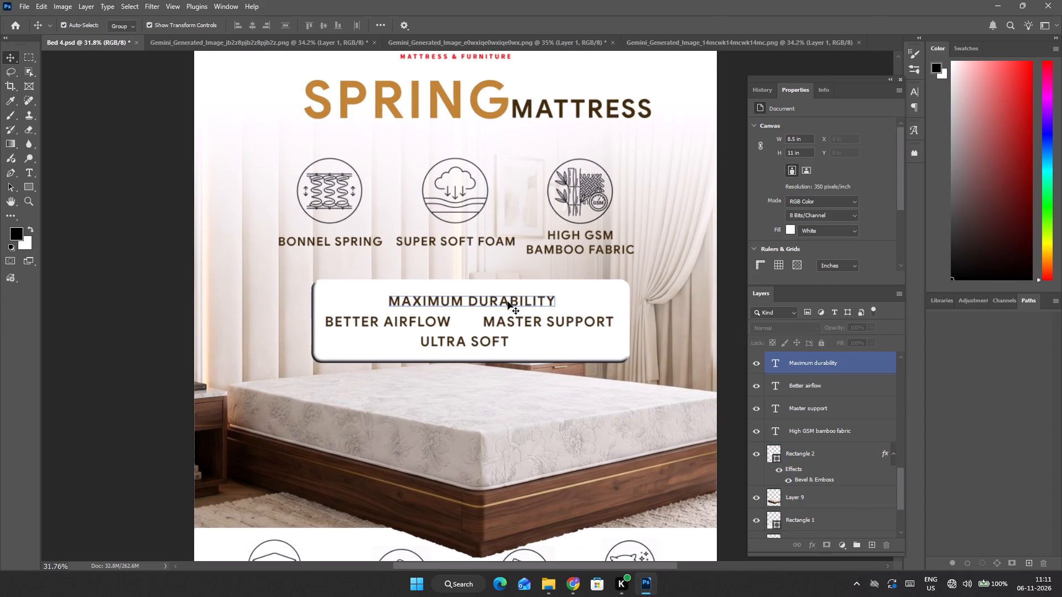
scroll(493, 333, "down", 4, "alt")
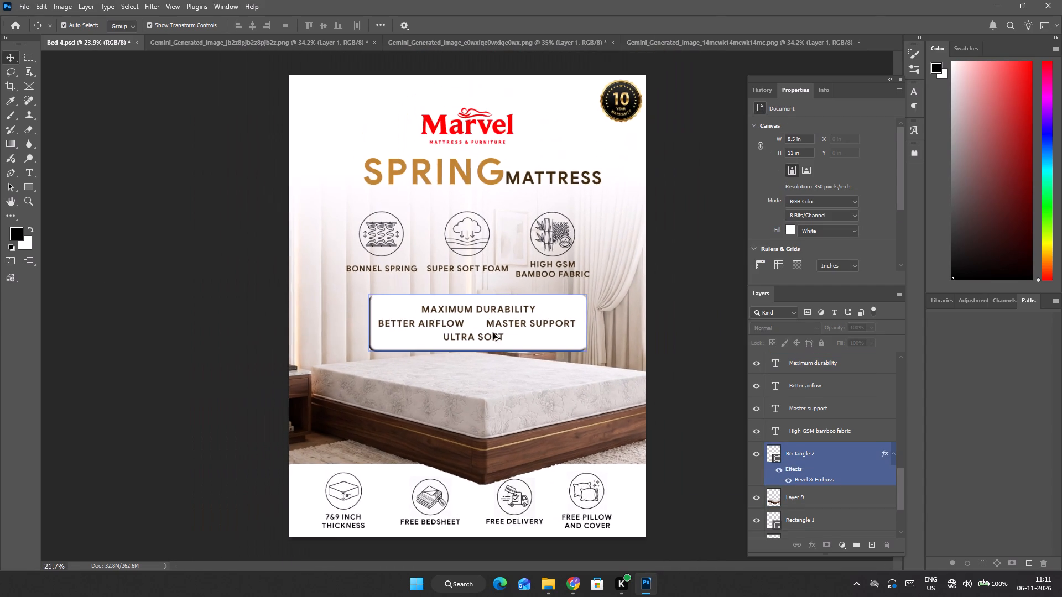
scroll(493, 333, "down", 1, "alt")
scroll(516, 442, "up", 3, "alt")
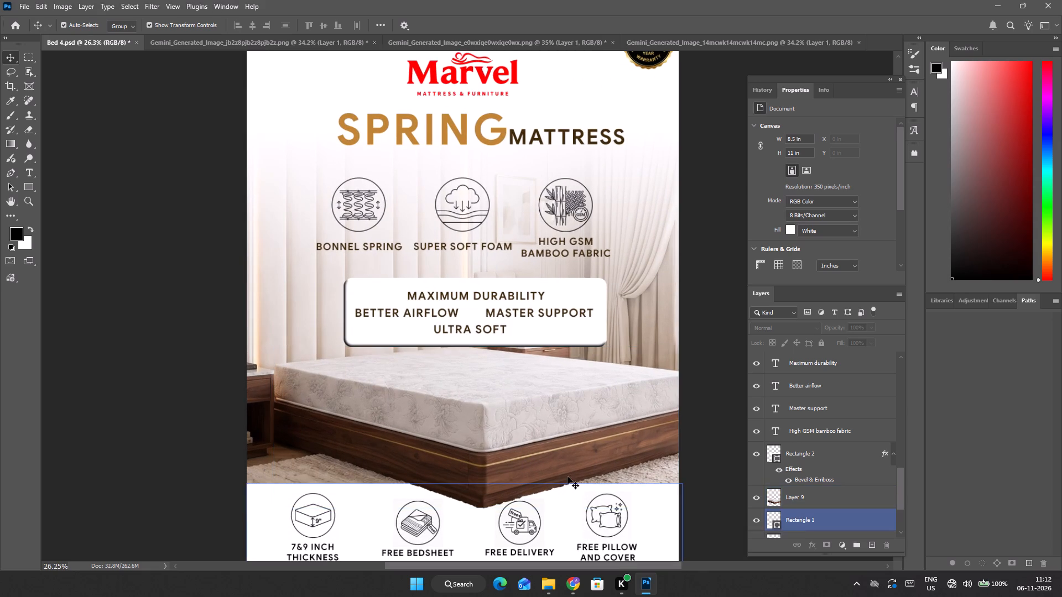
scroll(568, 475, "down", 3, "alt")
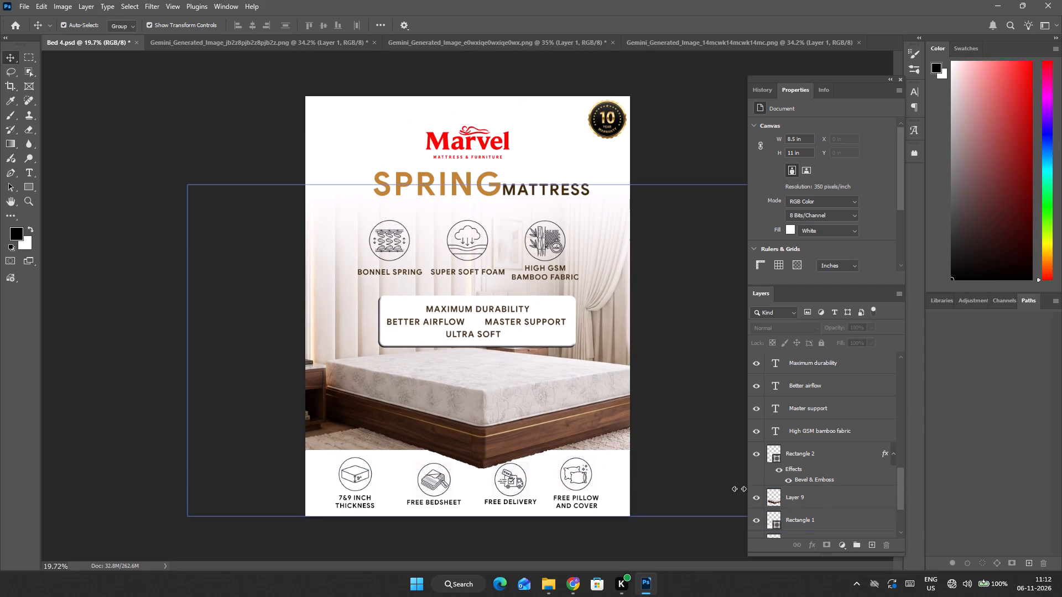
Delete Layer 9, the bed cutout that overlaps the white band behind the bottom icons.
left_click(815, 499)
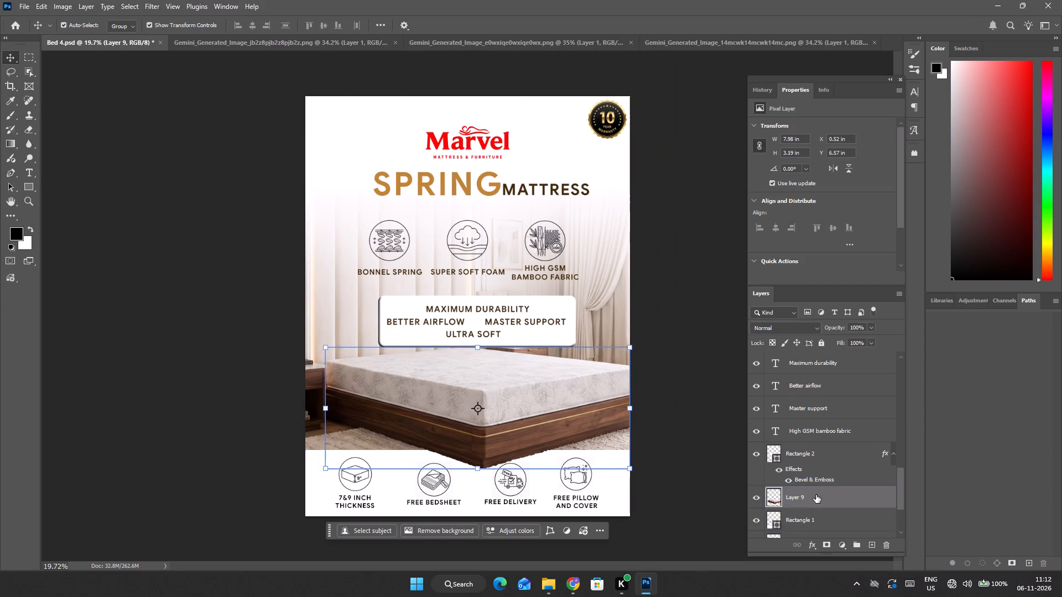
key("BackSpace")
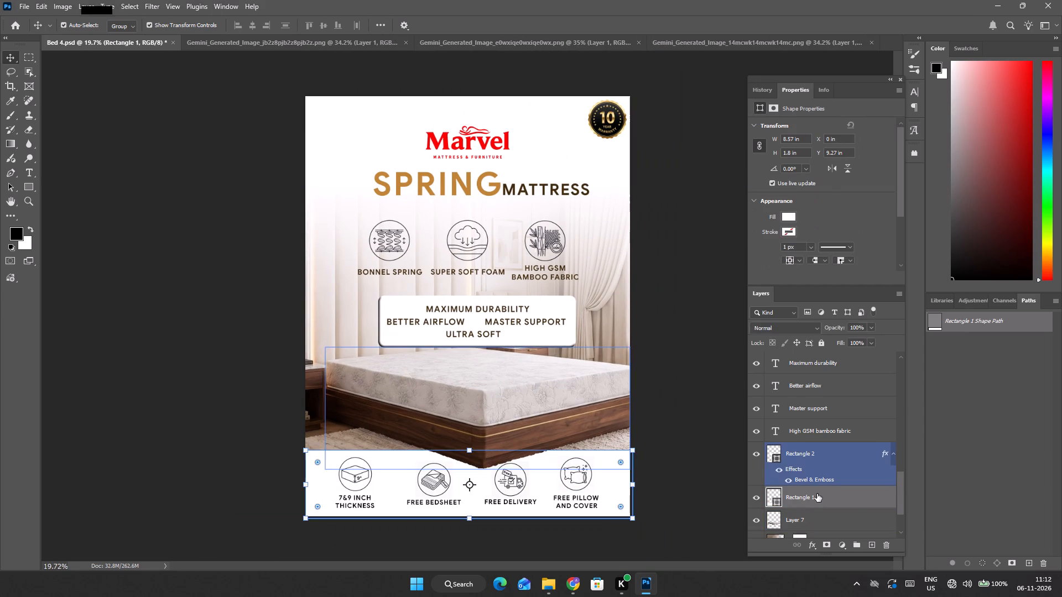
left_click(99, 412)
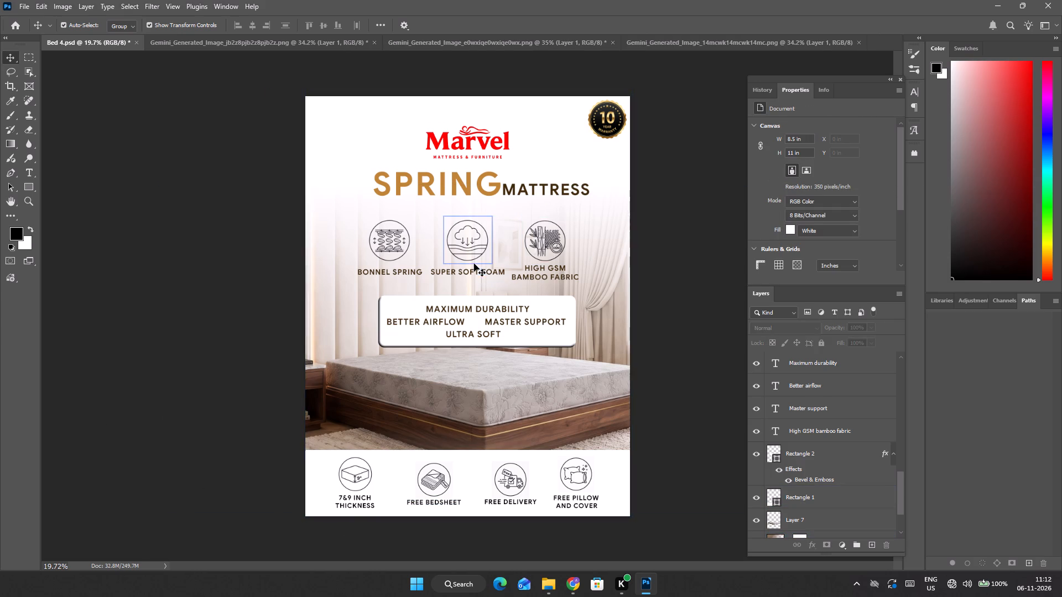
Nudge the Maximum Durability text up by two small increments inside the white feature-text box.
scroll(476, 352, "up", 9, "alt")
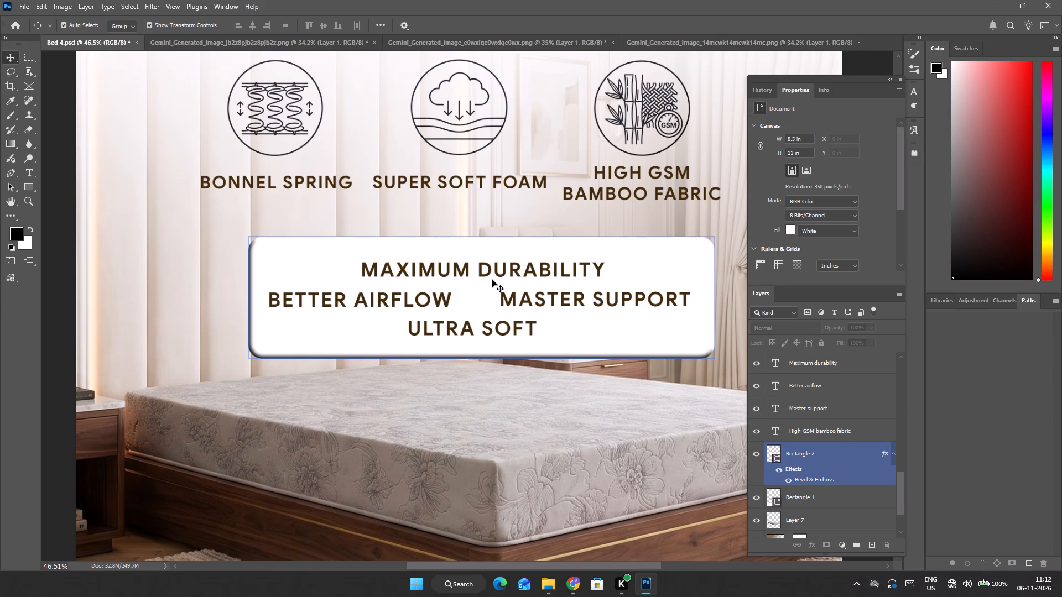
left_click(496, 271)
key("Up")
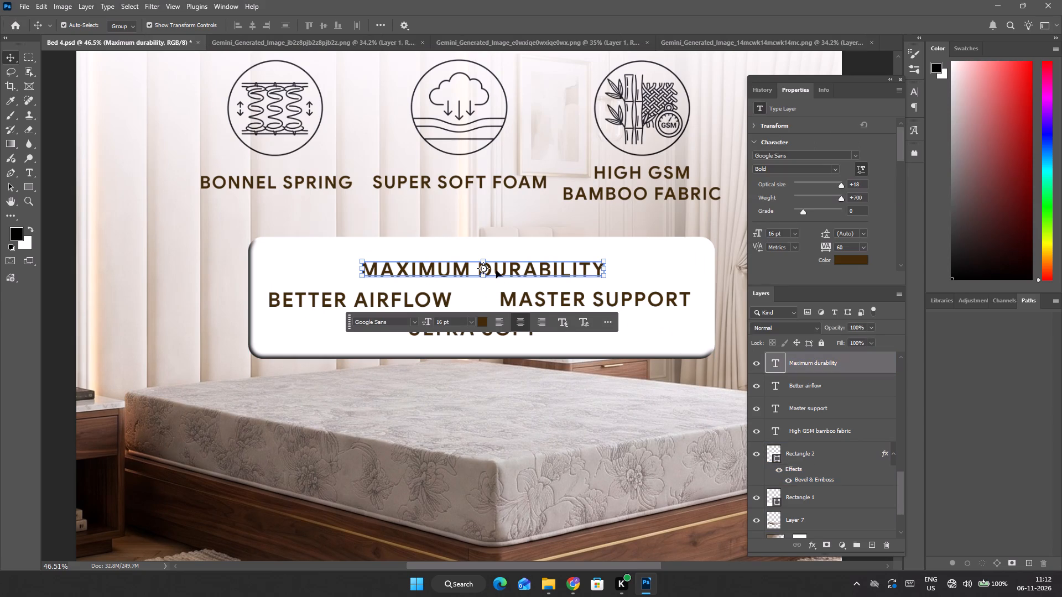
key("Up")
left_click(61, 320)
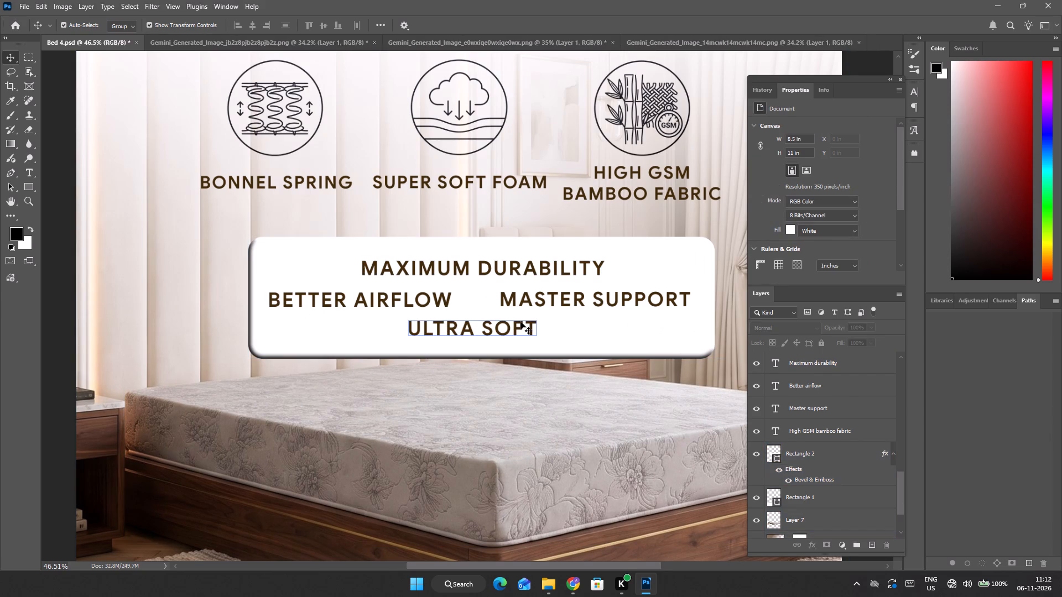
scroll(520, 322, "down", 7, "alt")
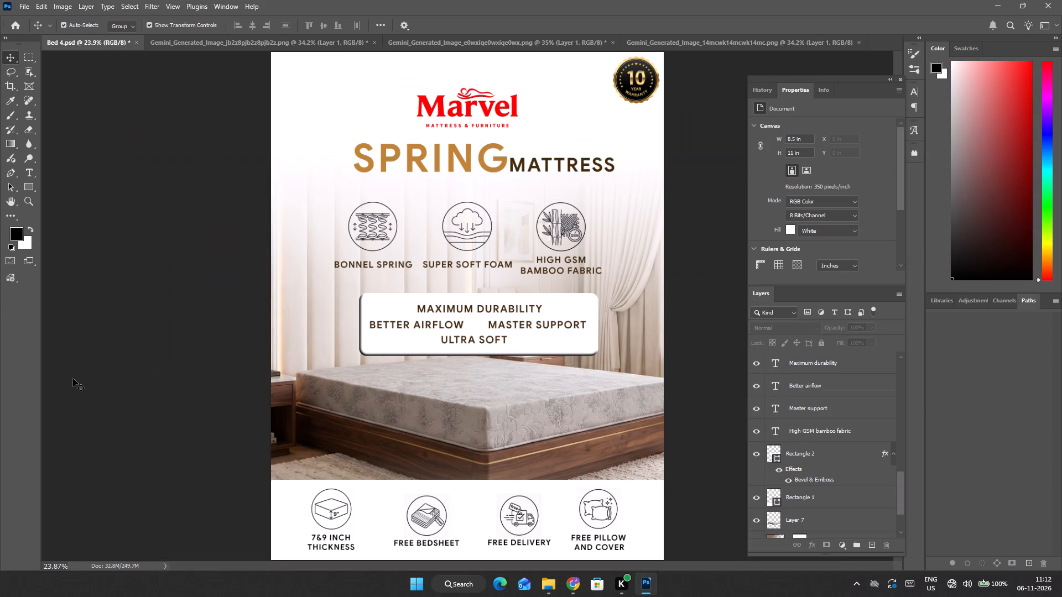
left_click(73, 379)
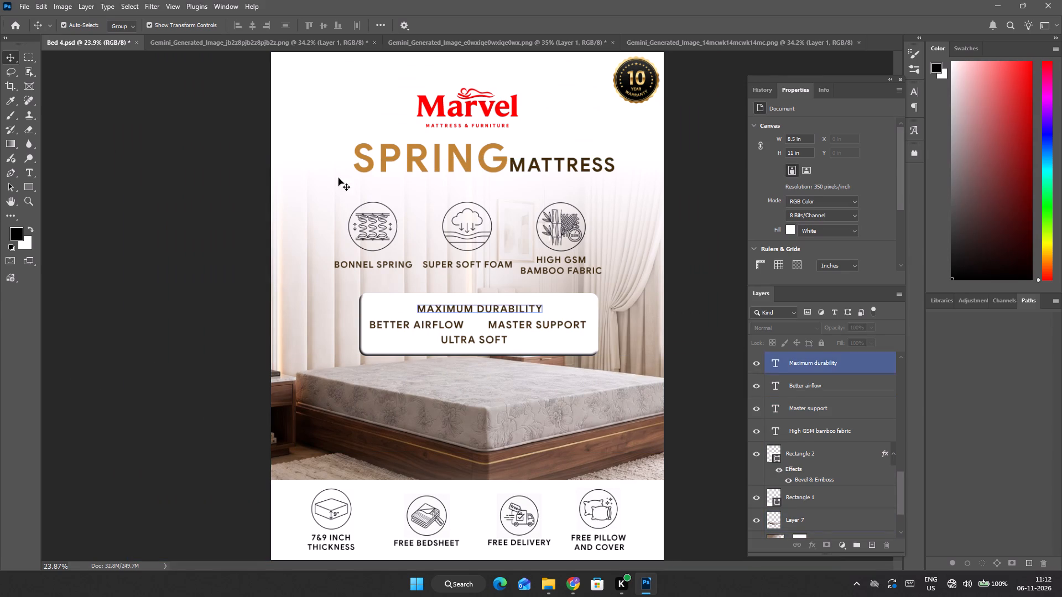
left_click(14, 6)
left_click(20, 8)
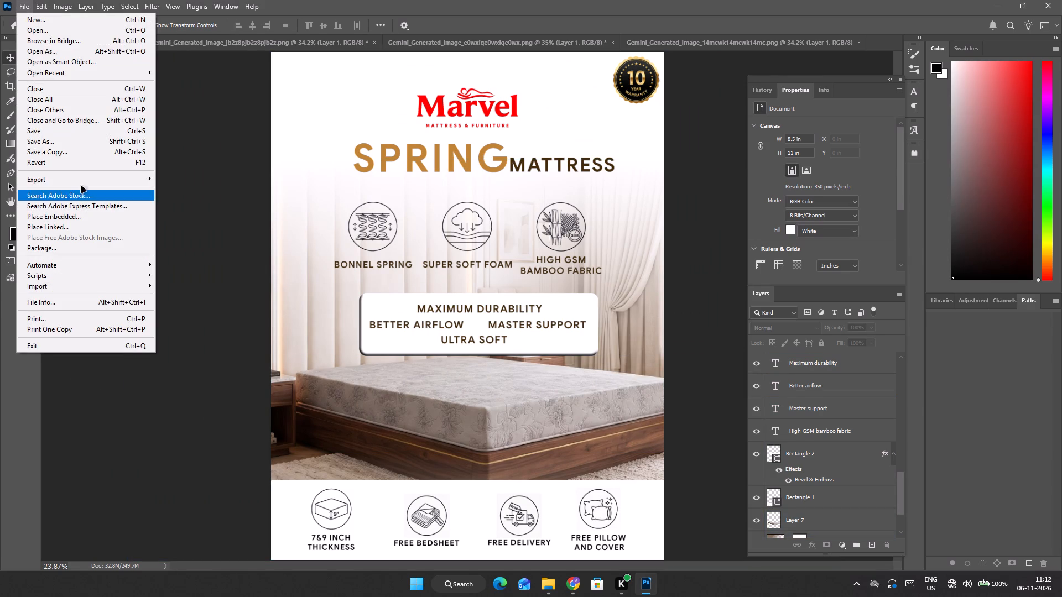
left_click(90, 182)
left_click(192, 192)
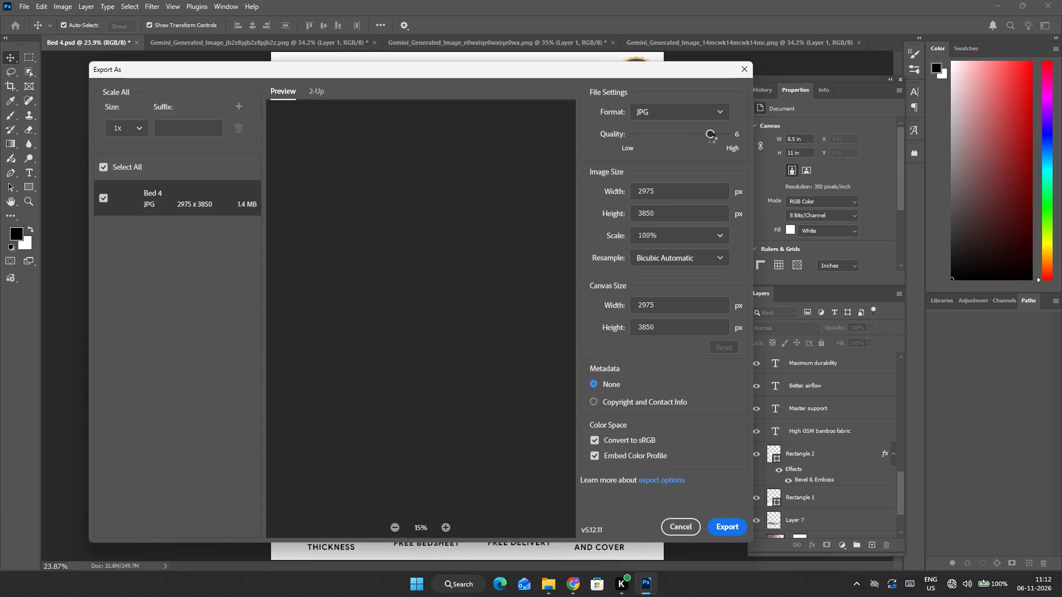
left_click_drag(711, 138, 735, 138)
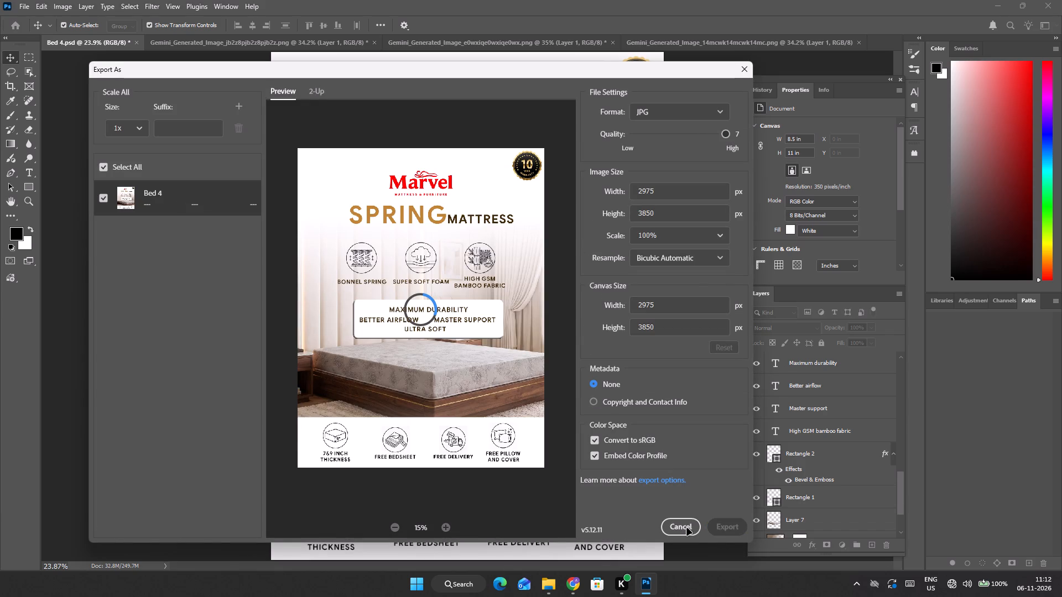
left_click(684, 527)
Add a separate text layer reading 7” beside the mattress icon above the 7&9 Inch Thickness label.
scroll(336, 493, "up", 2, "alt")
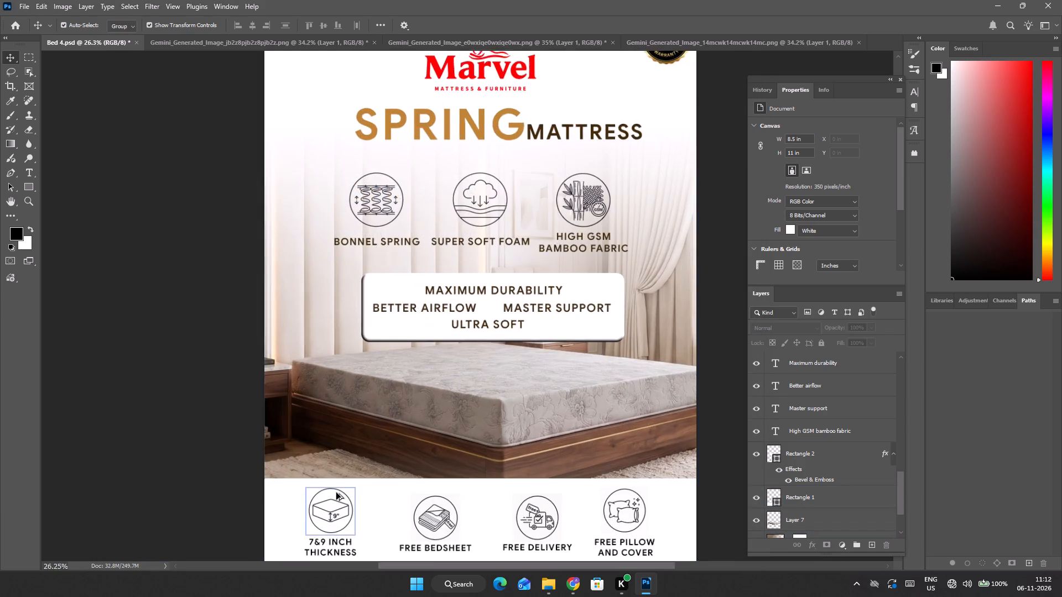
scroll(336, 493, "up", 7, "alt")
scroll(334, 476, "down", 7)
scroll(309, 522, "up", 6, "alt")
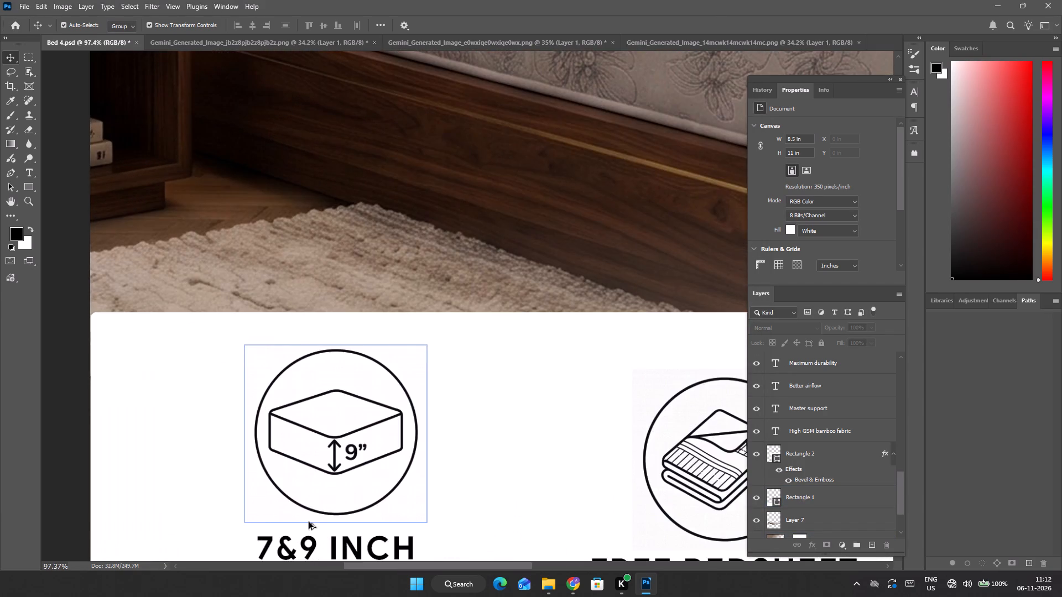
scroll(310, 510, "up", 6)
scroll(298, 474, "down", 5)
key("t")
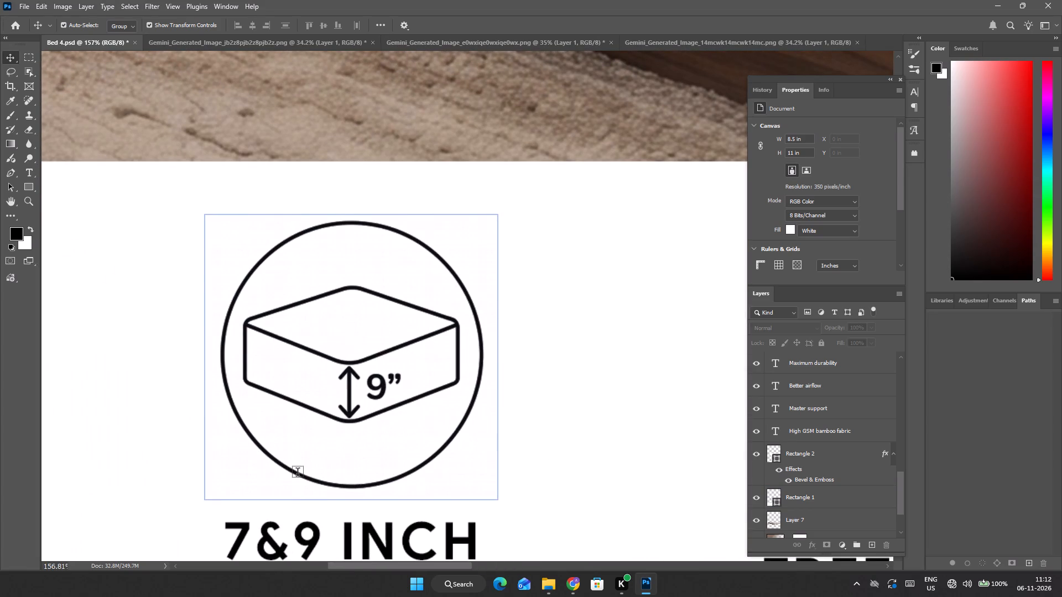
left_click(94, 364)
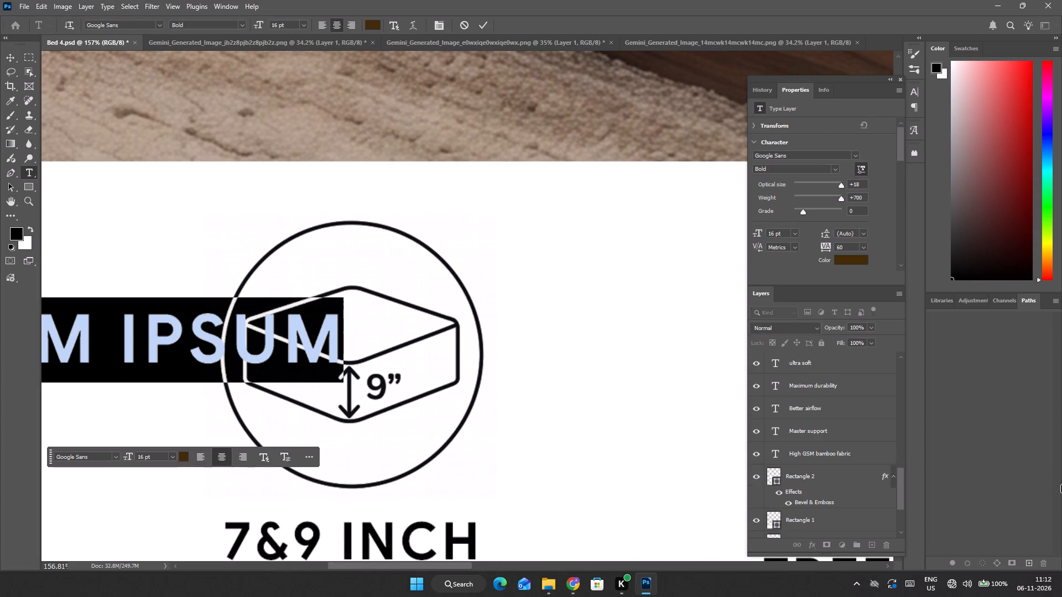
key("7")
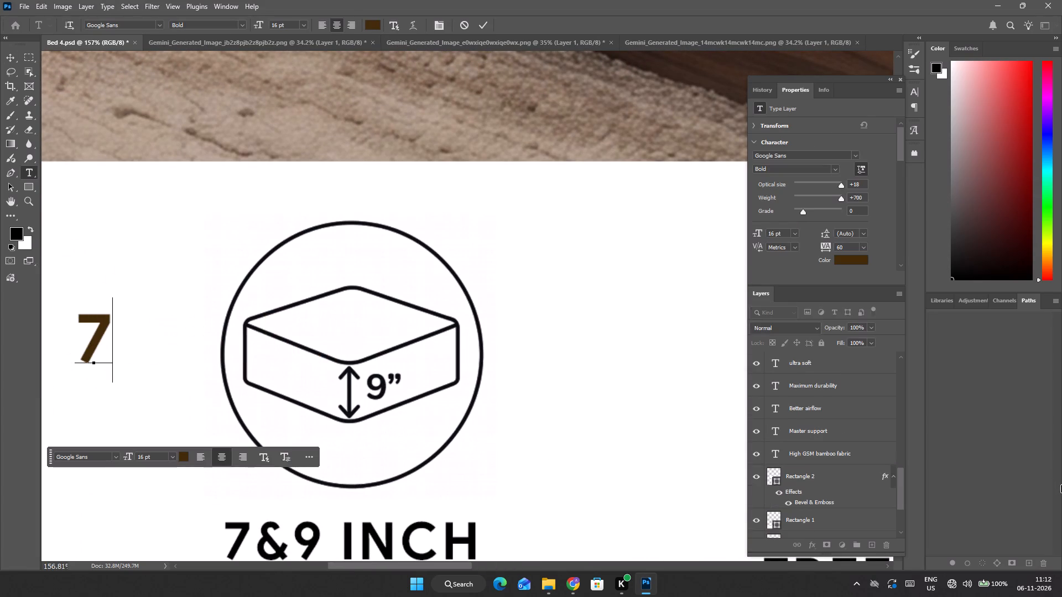
key("shift+quotedbl")
key("Return")
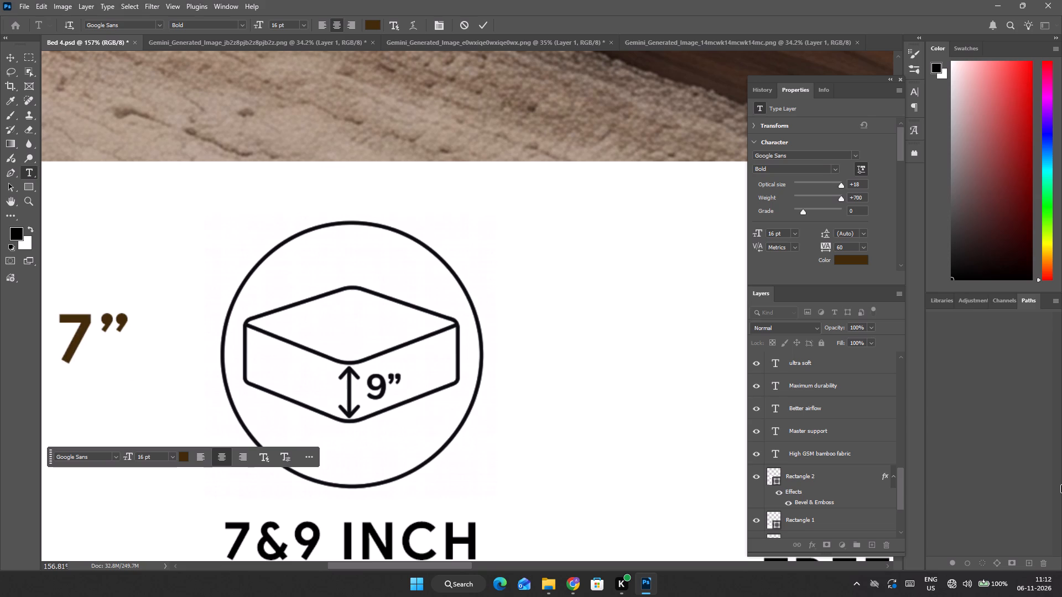
key("v")
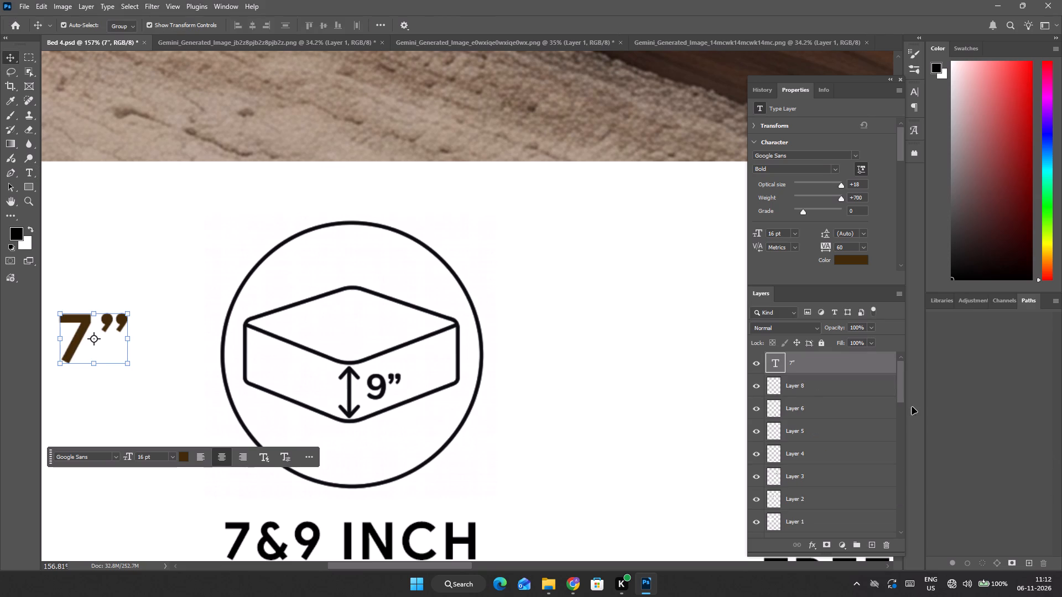
Move the 7” text into the mattress drawing of the thickness icon, beside the vertical arrow.
left_click_drag(82, 326, 324, 373)
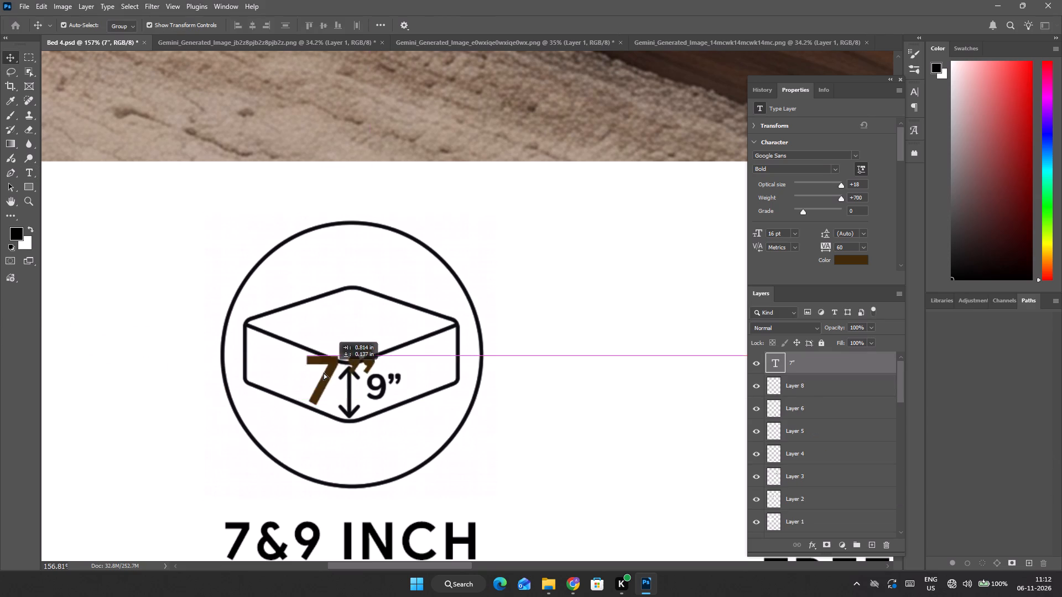
left_click_drag(324, 373, 315, 383)
Change the 7” text colour to black, 000000.
left_click(329, 516)
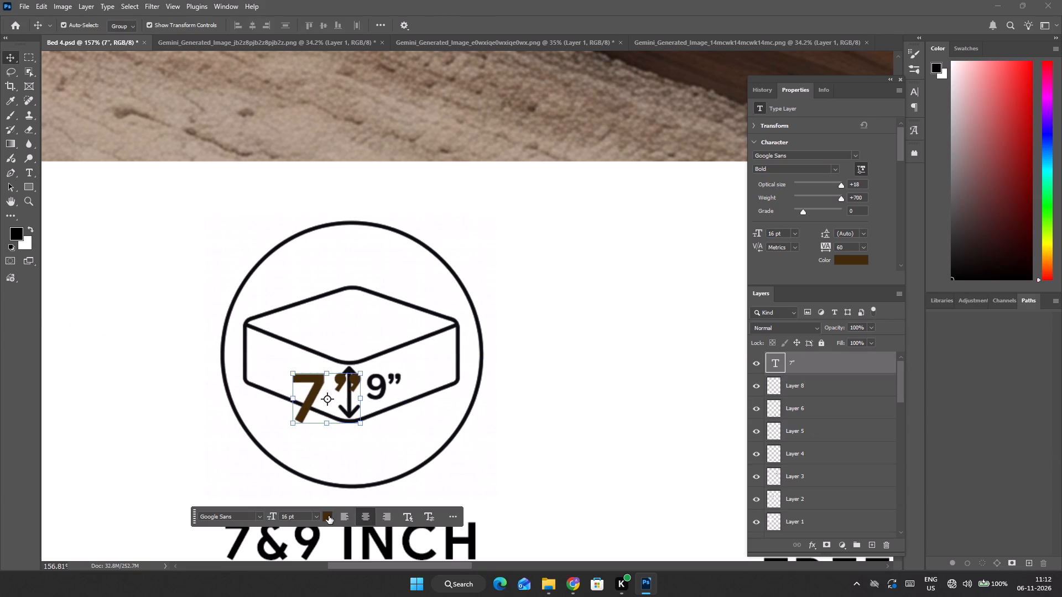
left_click_drag(655, 391, 531, 533)
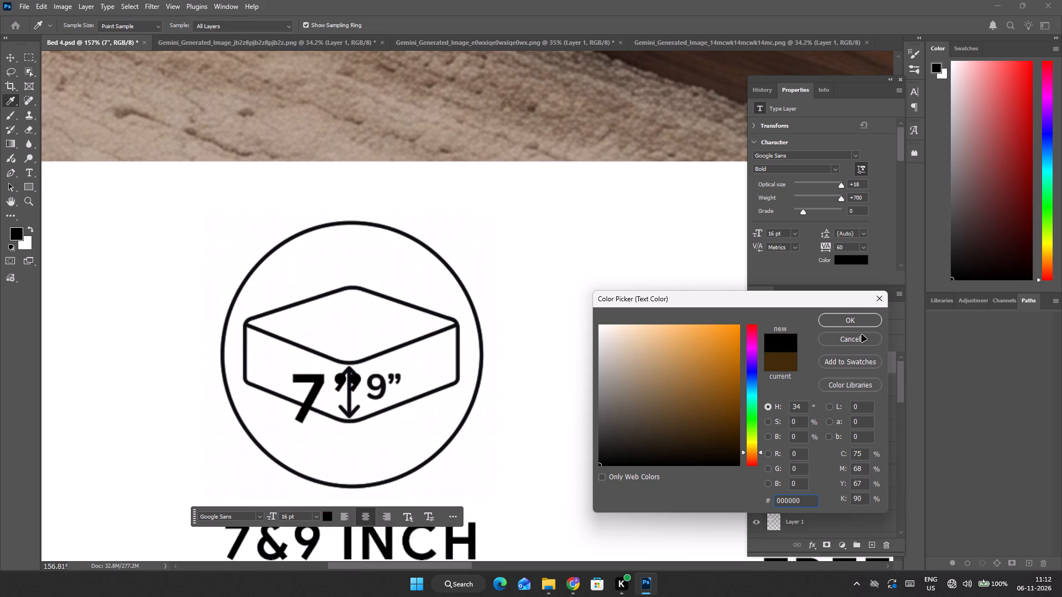
left_click(858, 324)
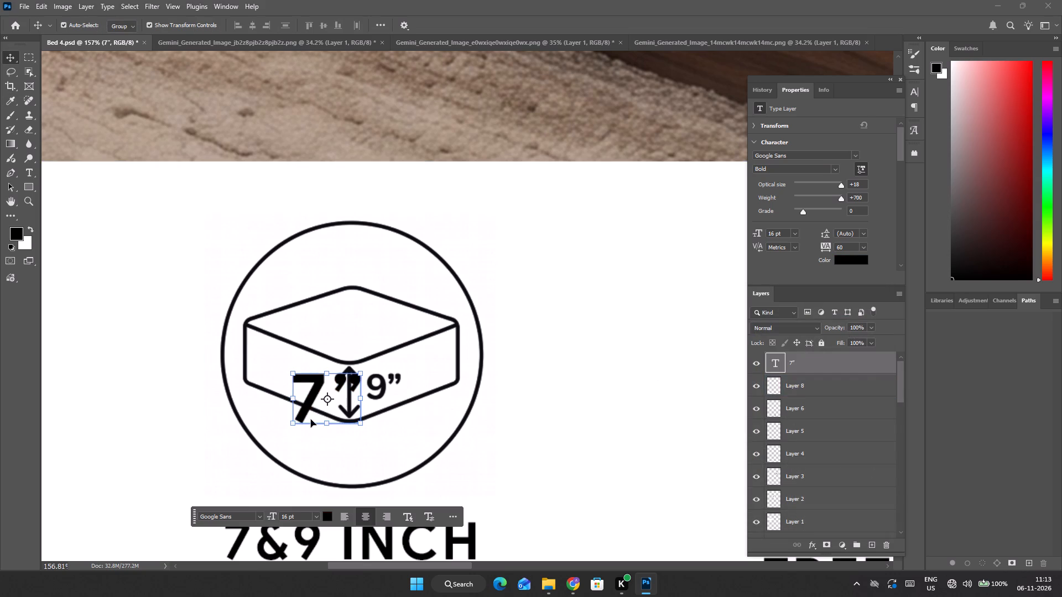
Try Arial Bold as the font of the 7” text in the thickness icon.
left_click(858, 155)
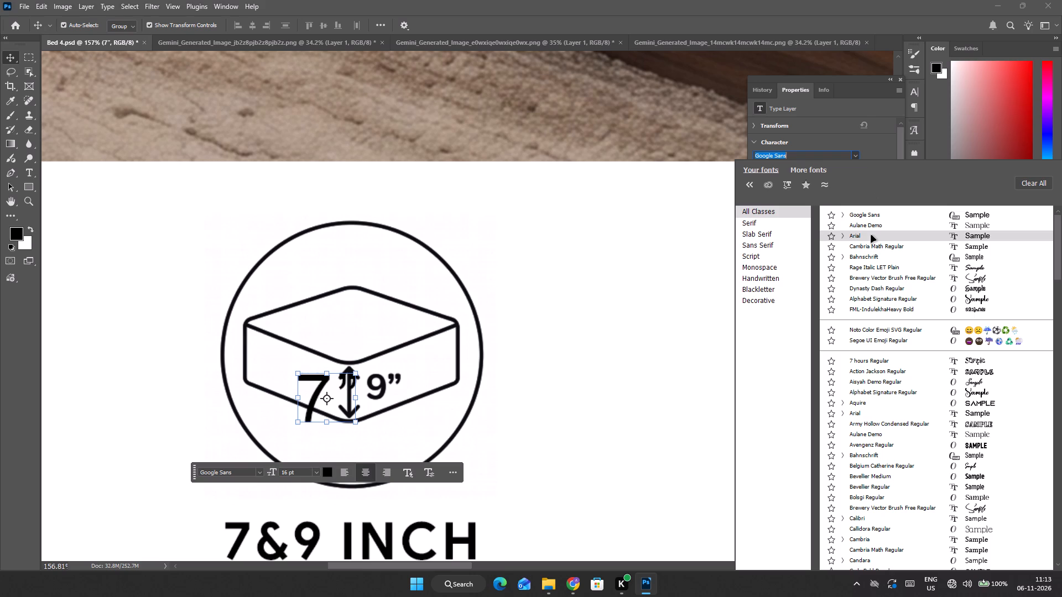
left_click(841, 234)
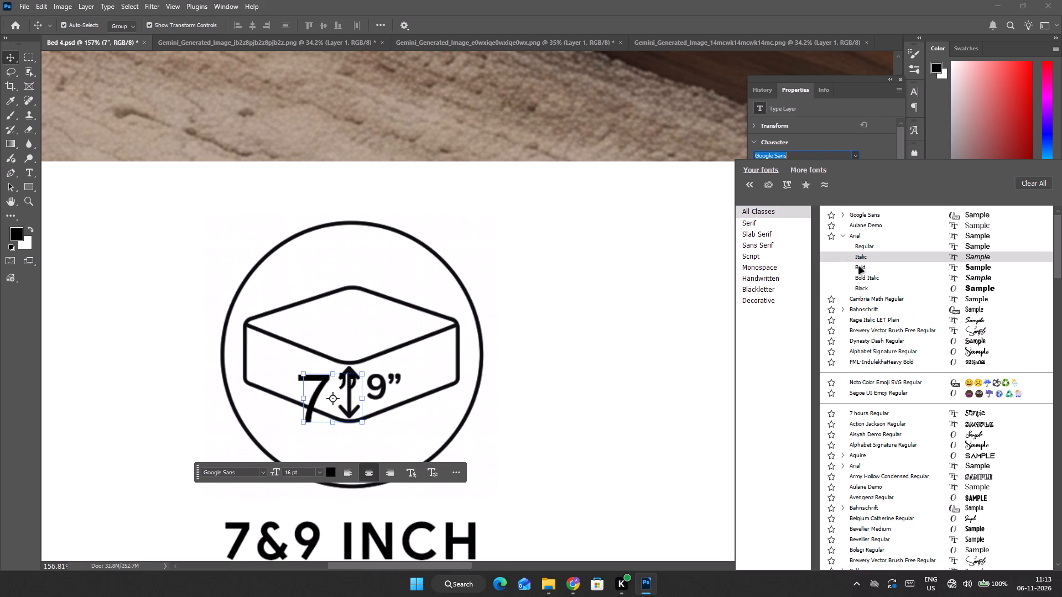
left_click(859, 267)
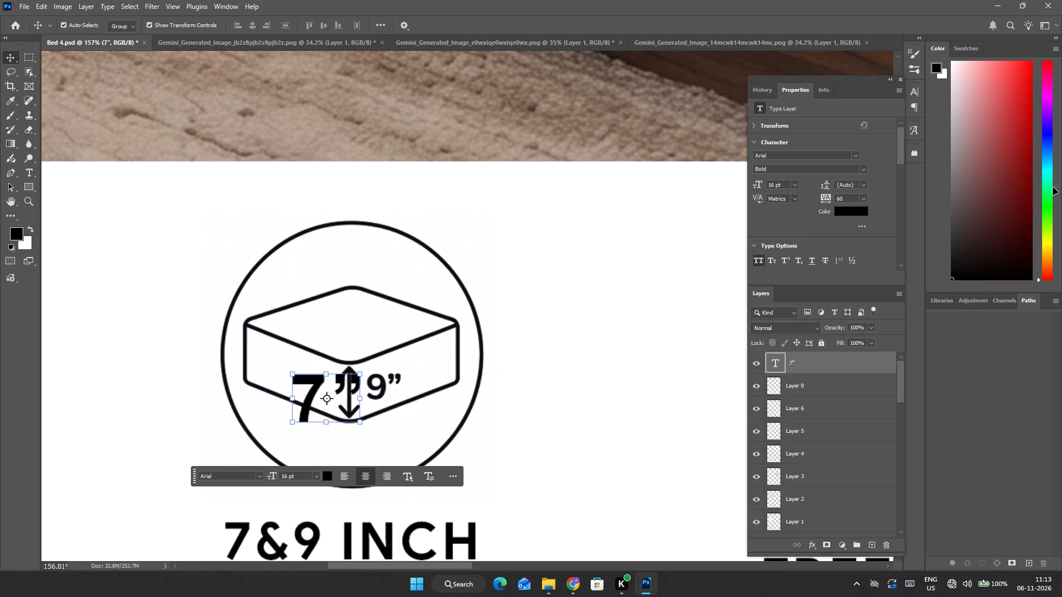
Set the 7” text's font to Google Sans Medium.
left_click(860, 159)
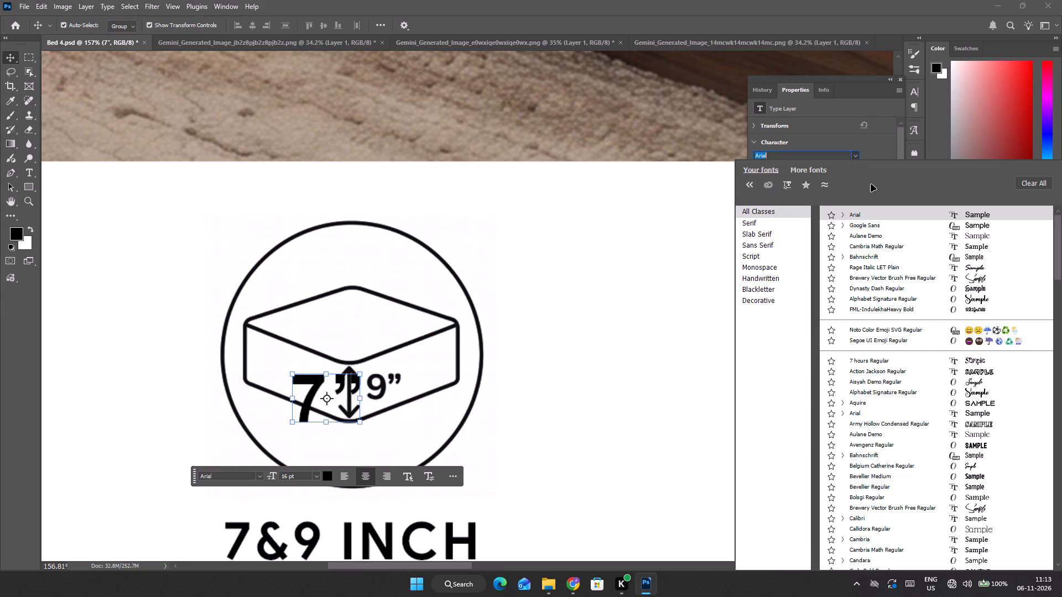
left_click(841, 225)
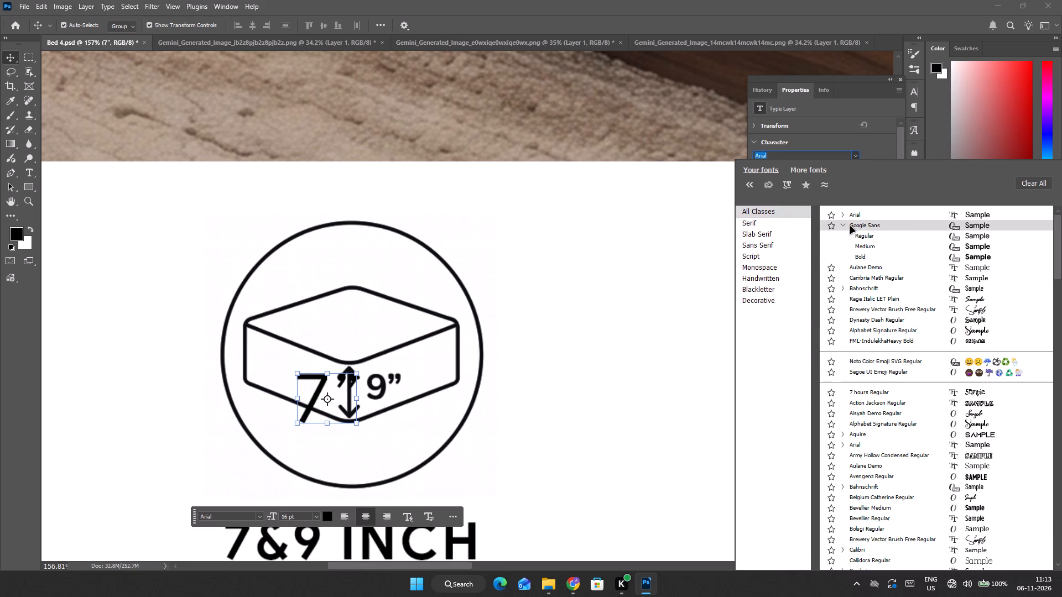
left_click(876, 244)
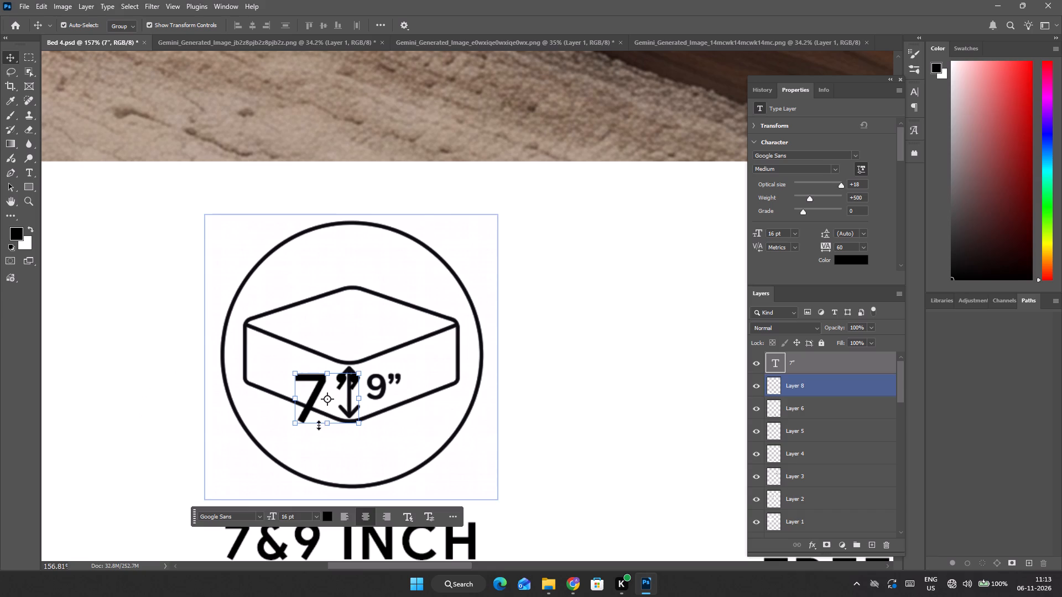
Reduce the 7” text to 8 pt and place it beside the vertical arrow, level with the 9” in the mattress drawing.
left_click(296, 513)
scroll(295, 515, "down", 1)
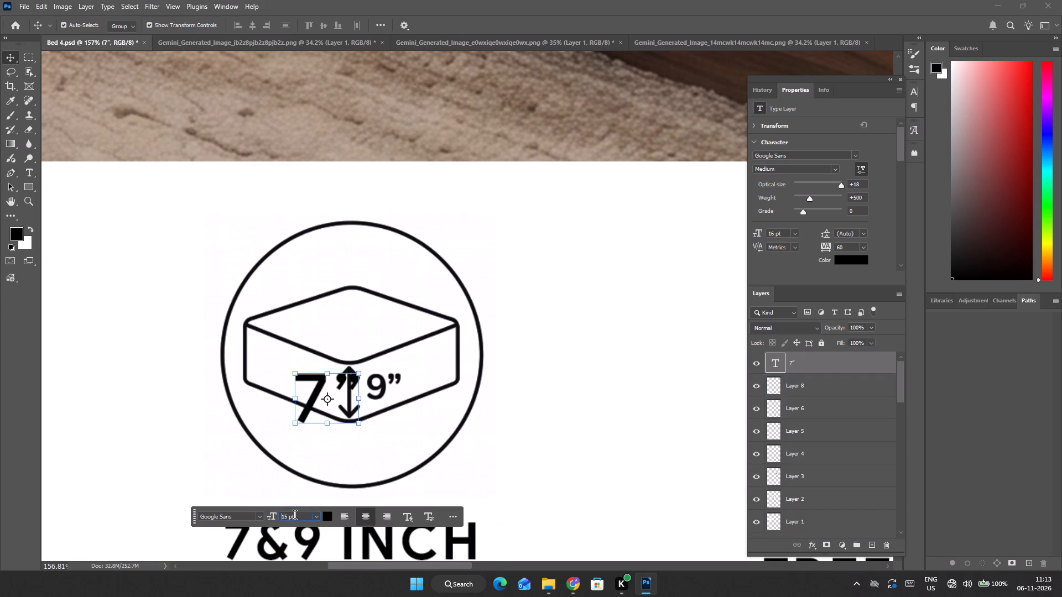
scroll(295, 515, "down", 3)
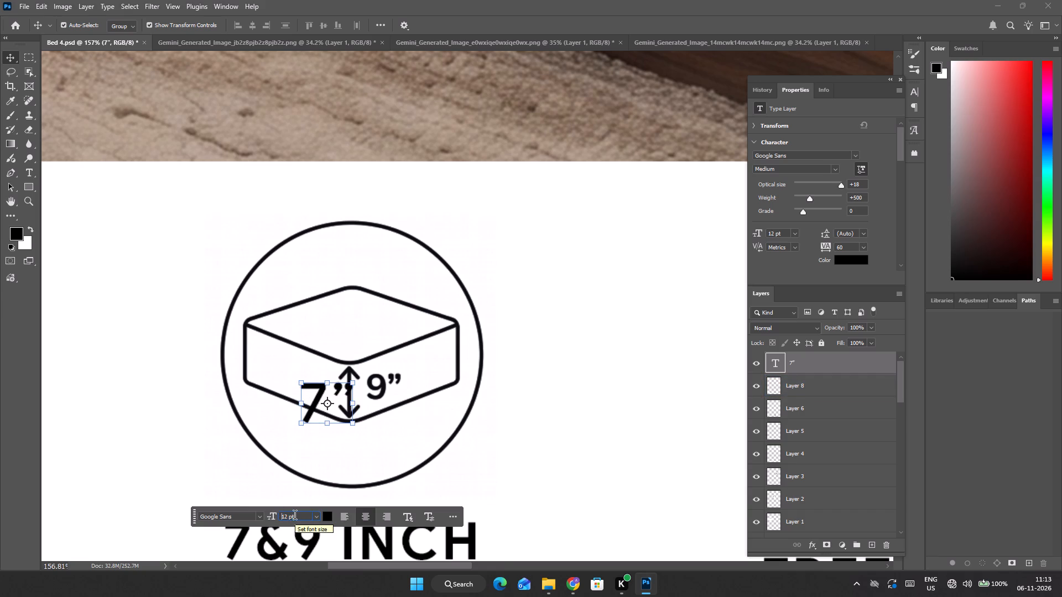
scroll(295, 515, "down", 2)
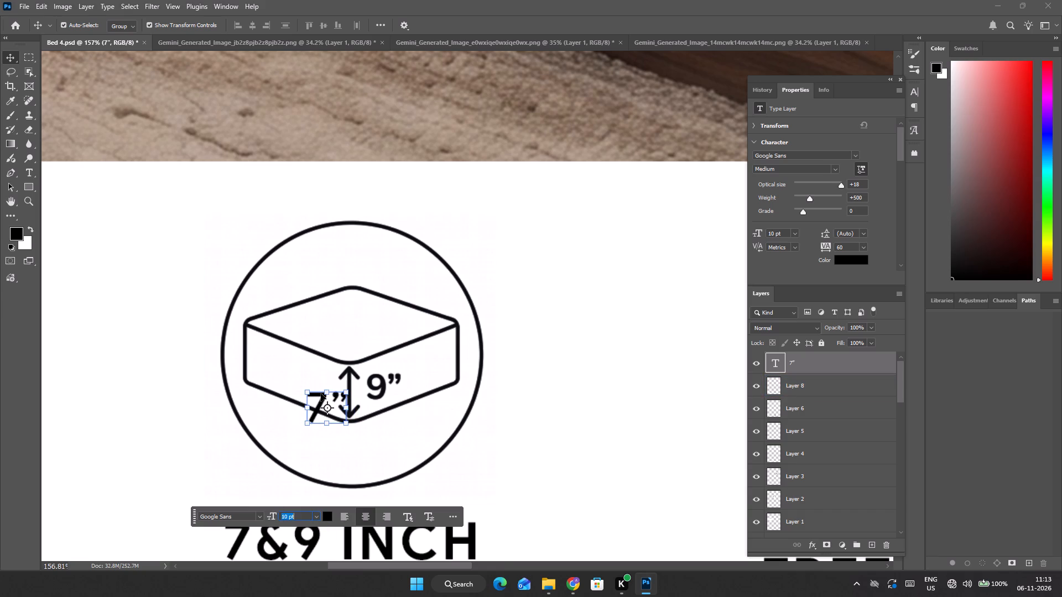
left_click_drag(321, 394, 309, 377)
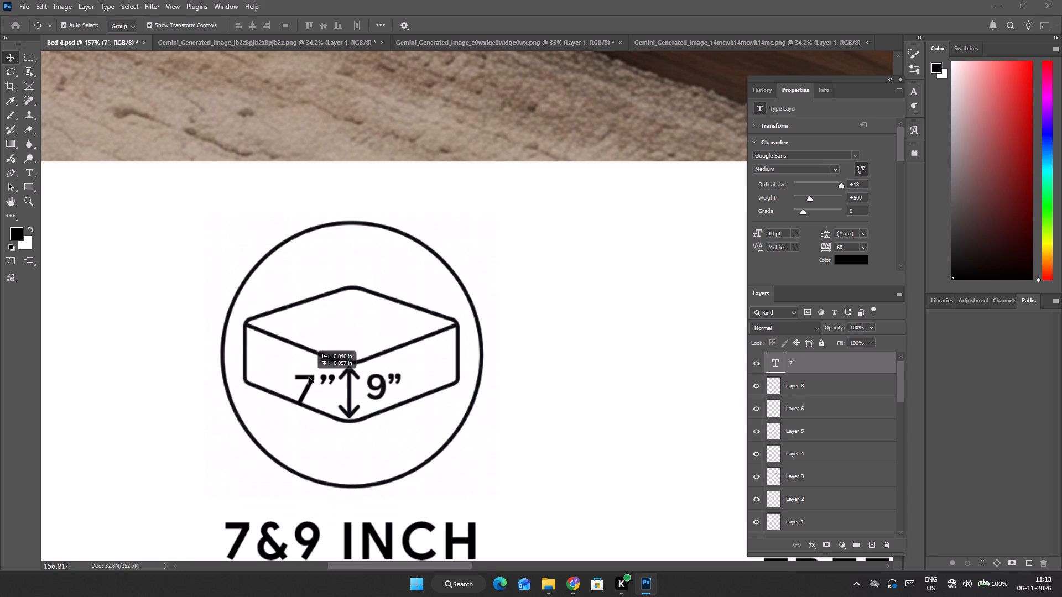
left_click_drag(309, 377, 309, 374)
left_click(296, 517)
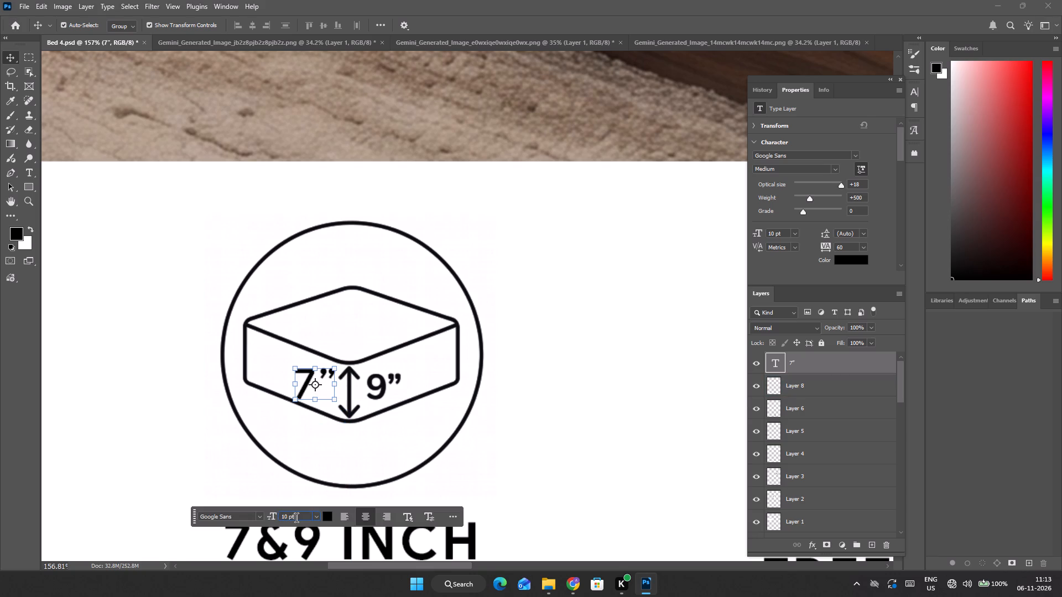
scroll(296, 517, "down", 2)
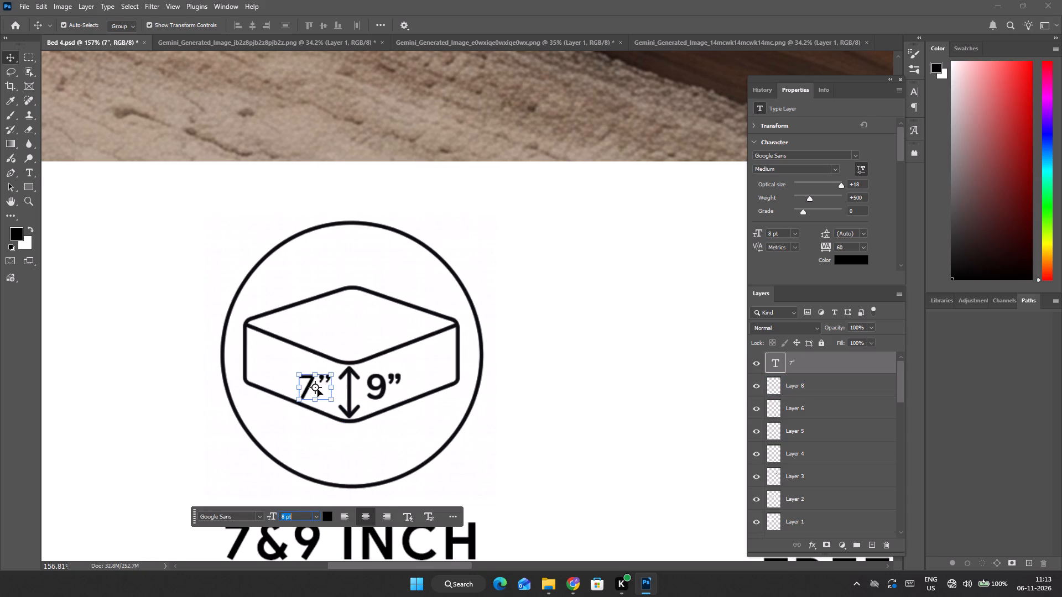
left_click_drag(306, 377, 313, 371)
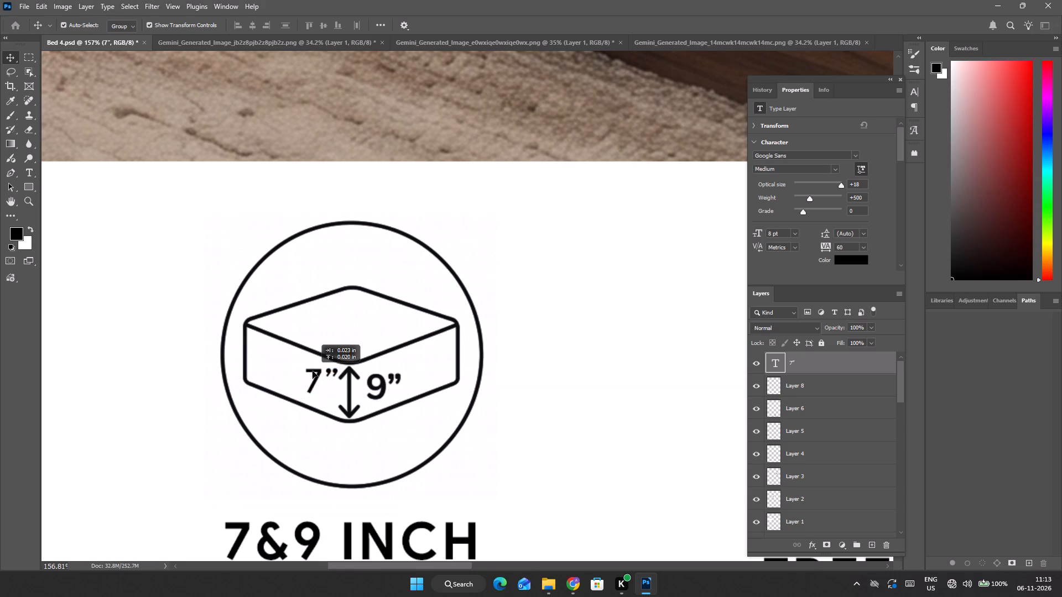
left_click_drag(313, 371, 313, 379)
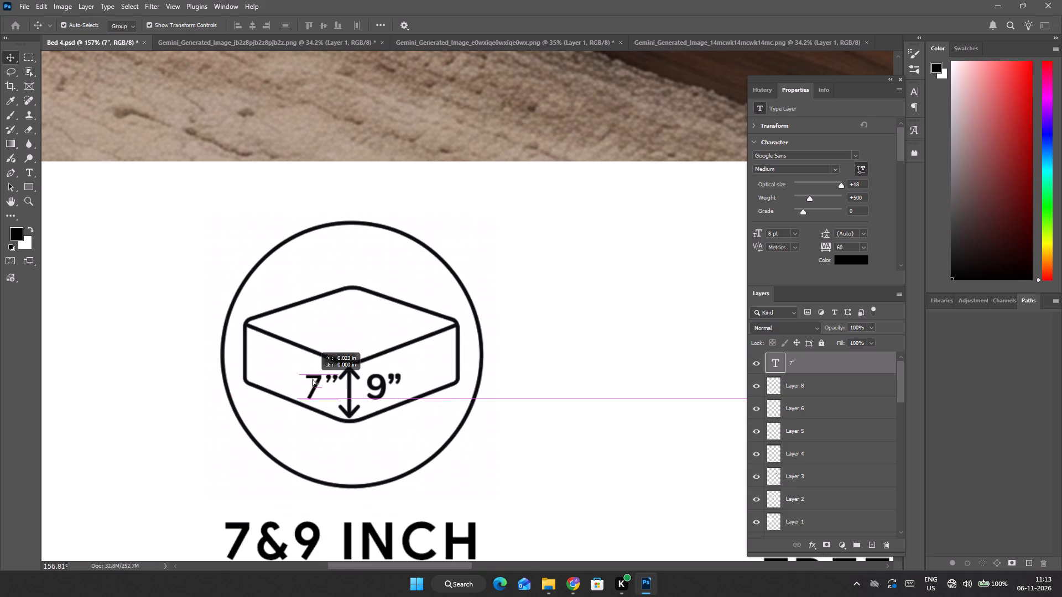
Set the 7” text's font style to Bold.
left_click(835, 171)
left_click(804, 199)
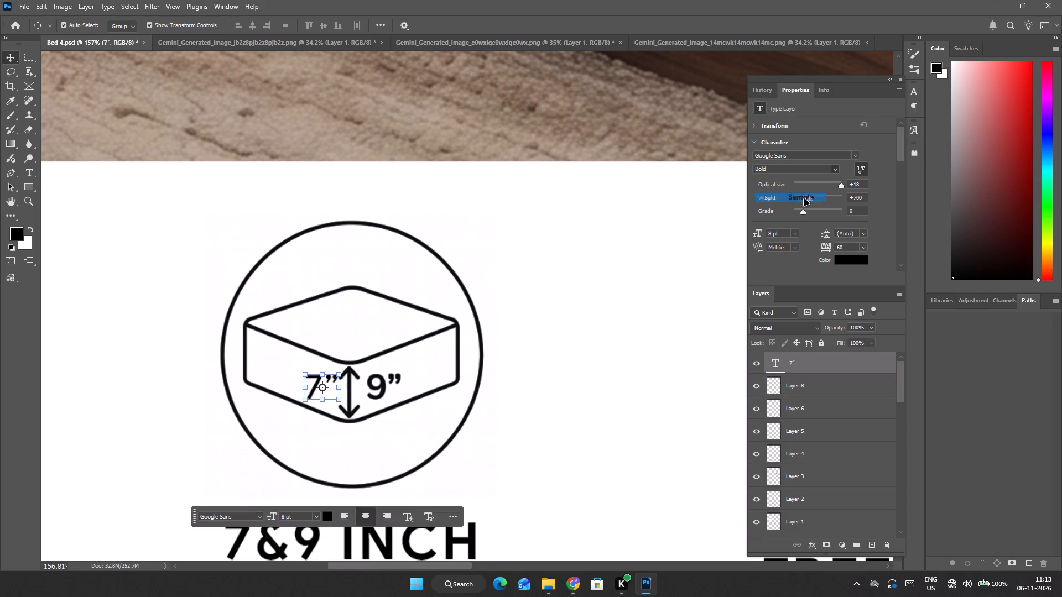
left_click(454, 108)
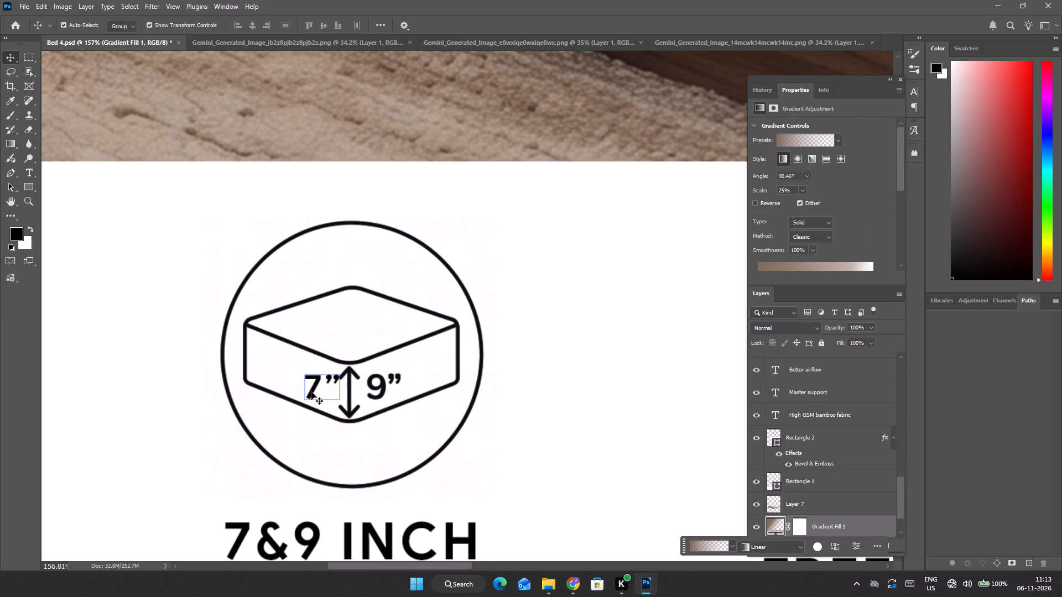
Move the 7” text slightly up and farther from the vertical arrow in the mattress drawing.
left_click_drag(311, 392, 321, 397)
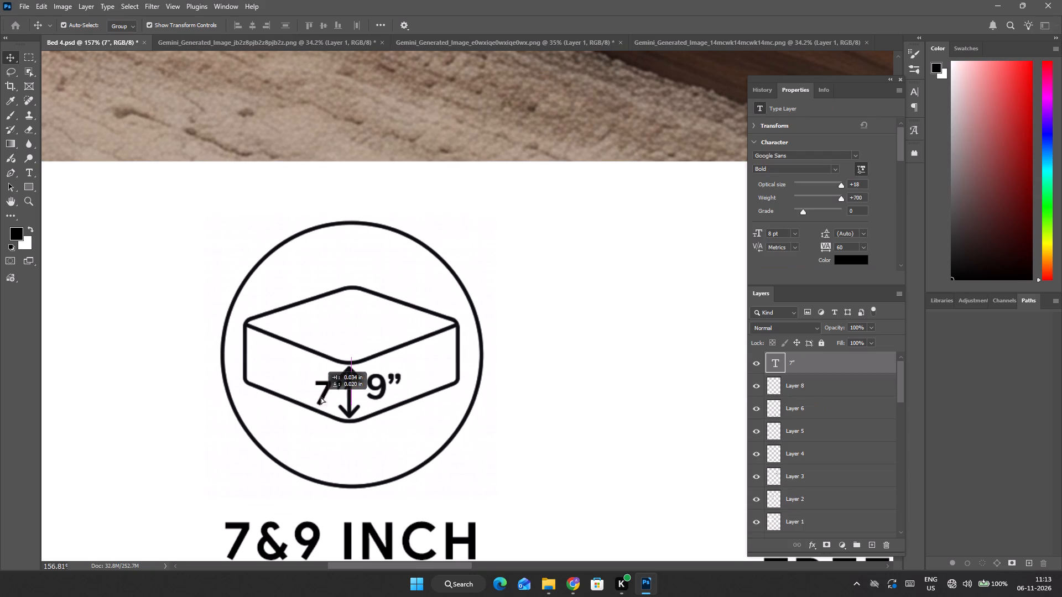
left_click_drag(321, 397, 303, 386)
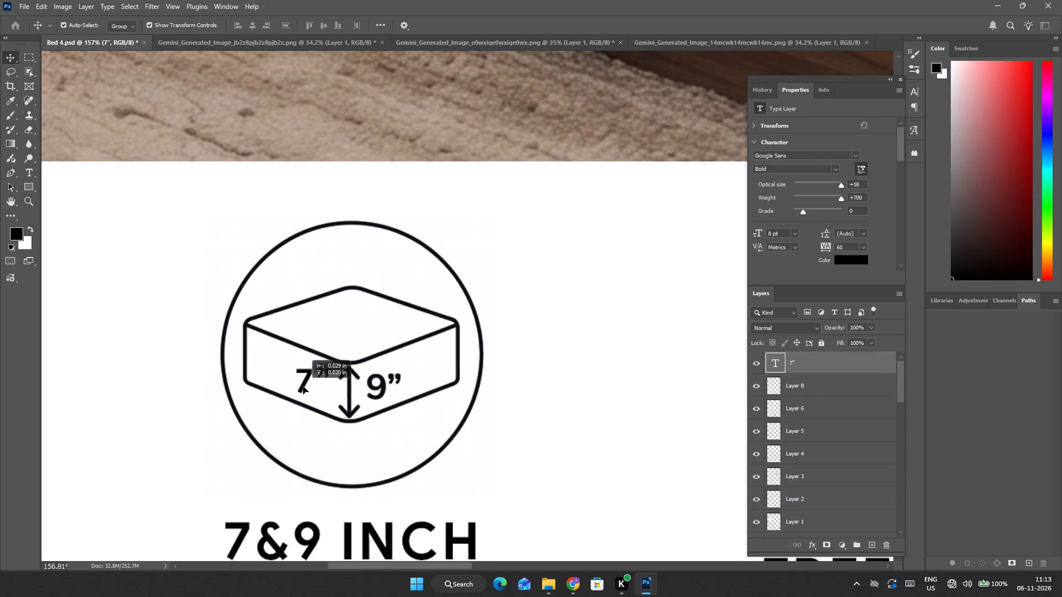
left_click_drag(303, 386, 304, 386)
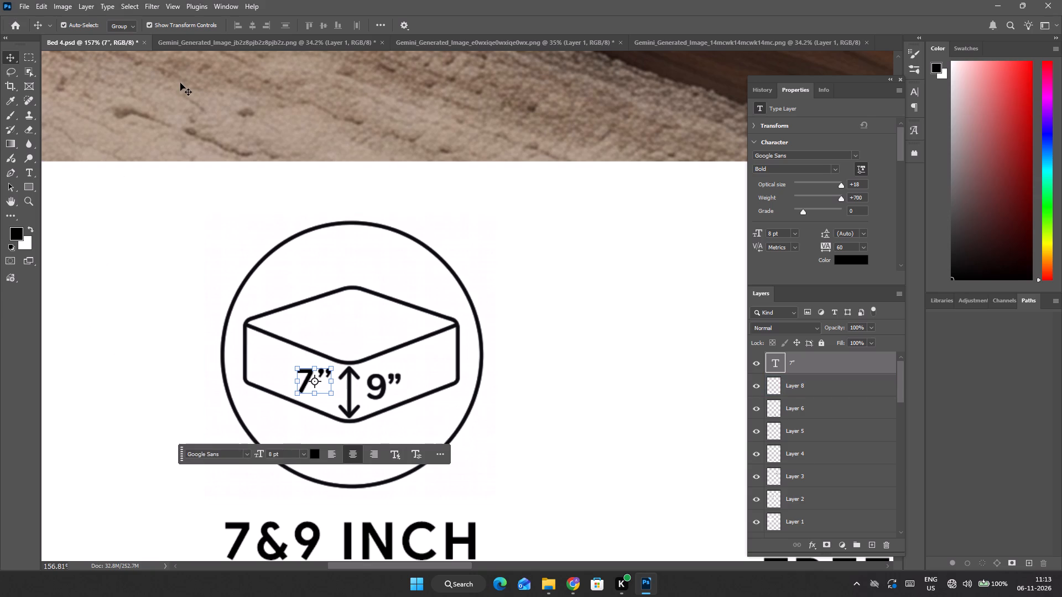
left_click(180, 82)
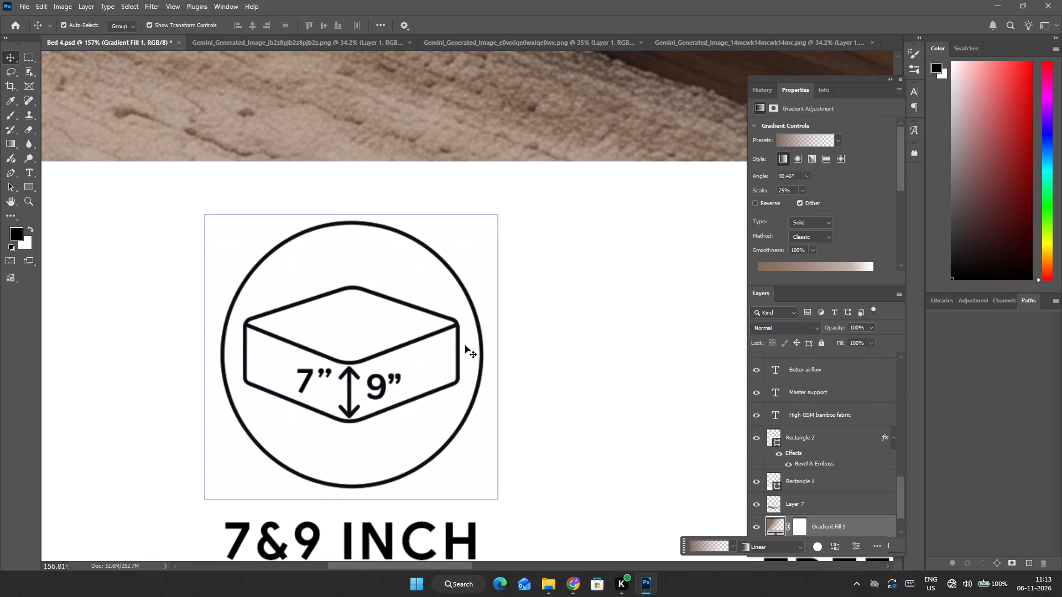
Shift the 7” text closer to the vertical arrow and slightly higher on the mattress's front face.
scroll(465, 345, "down", 8, "alt")
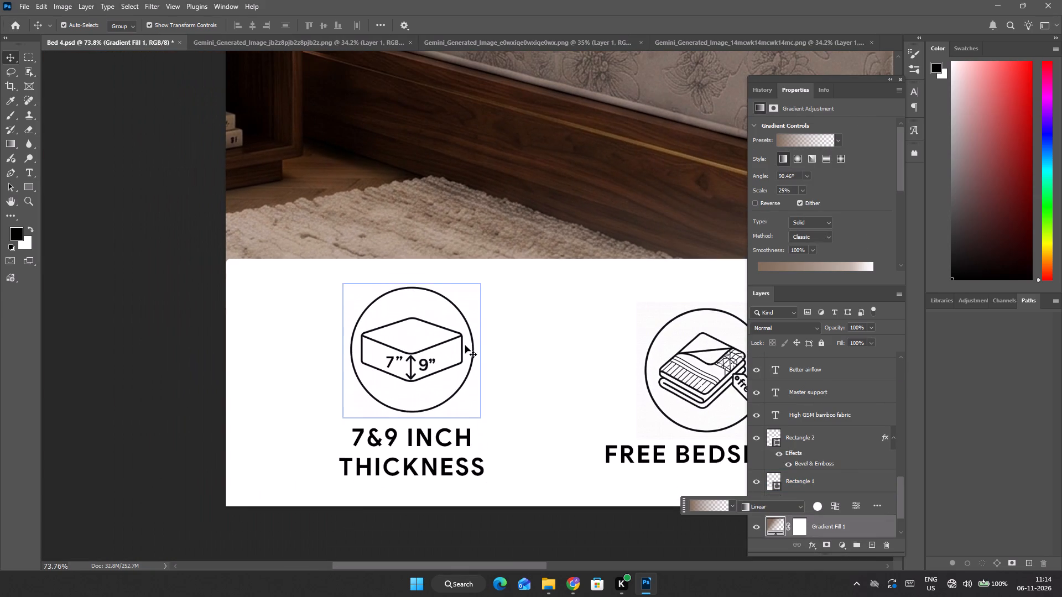
scroll(465, 345, "down", 4, "alt")
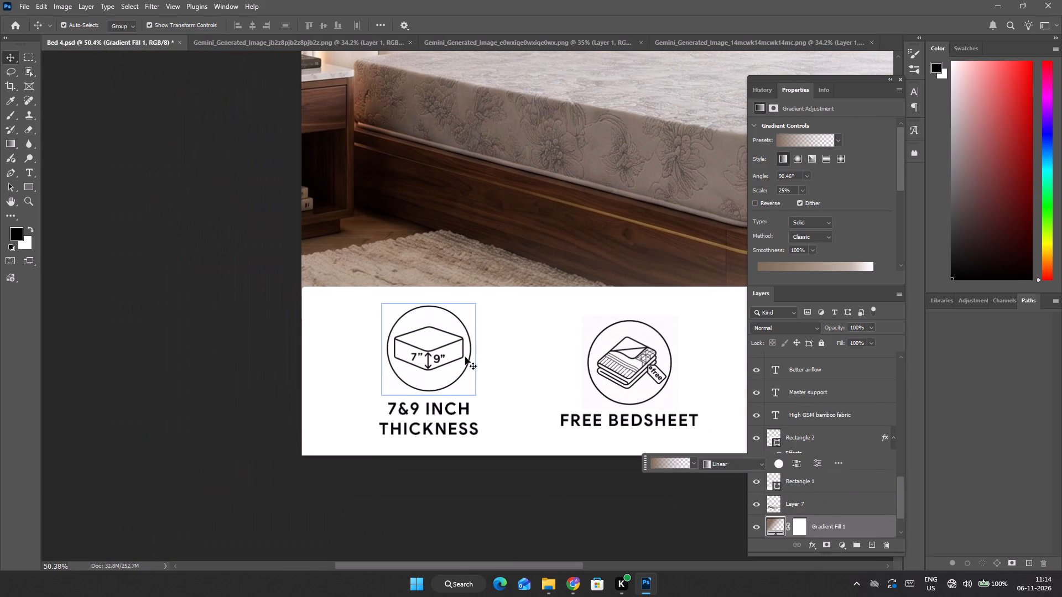
scroll(441, 388, "up", 6, "alt")
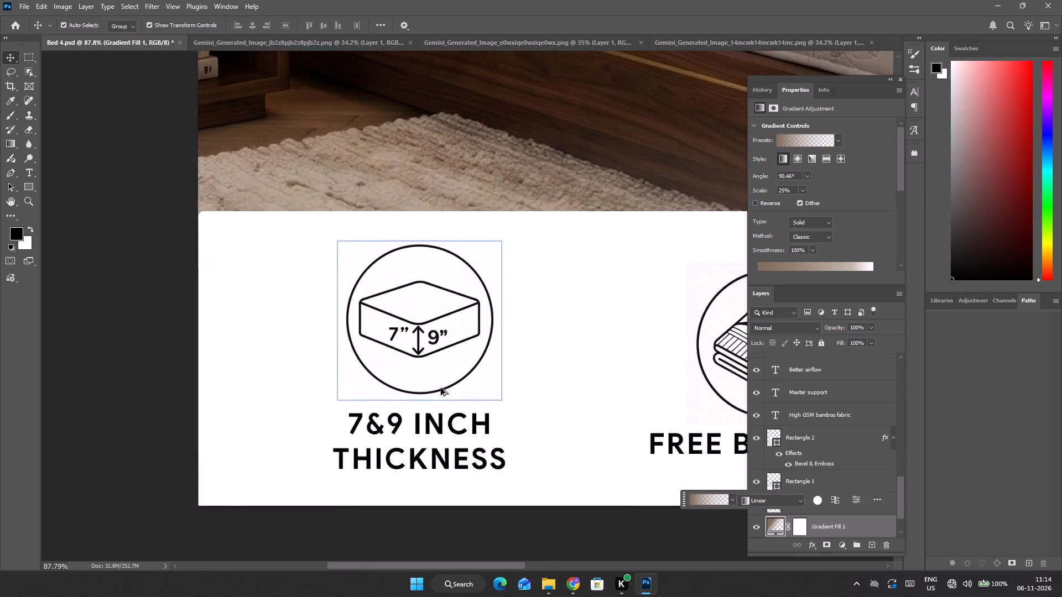
scroll(441, 388, "up", 9, "alt")
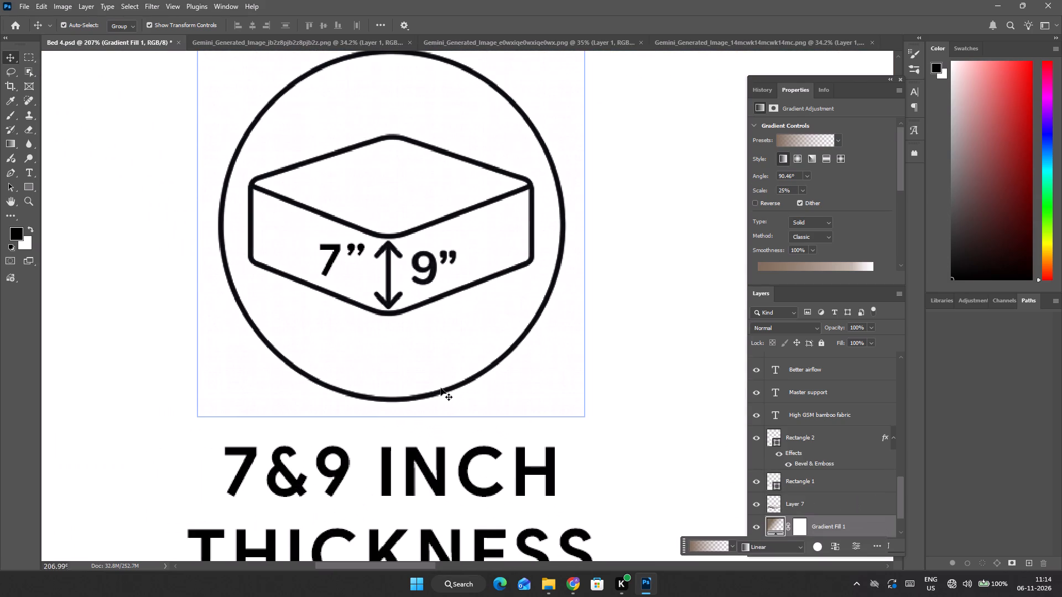
left_click_drag(335, 256, 342, 271)
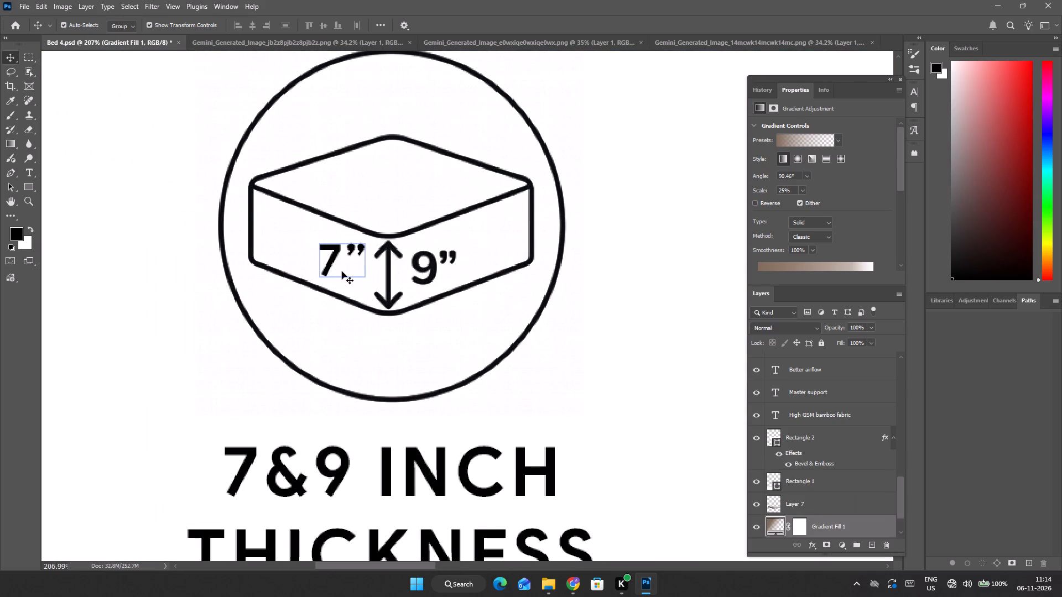
left_click_drag(342, 271, 352, 269)
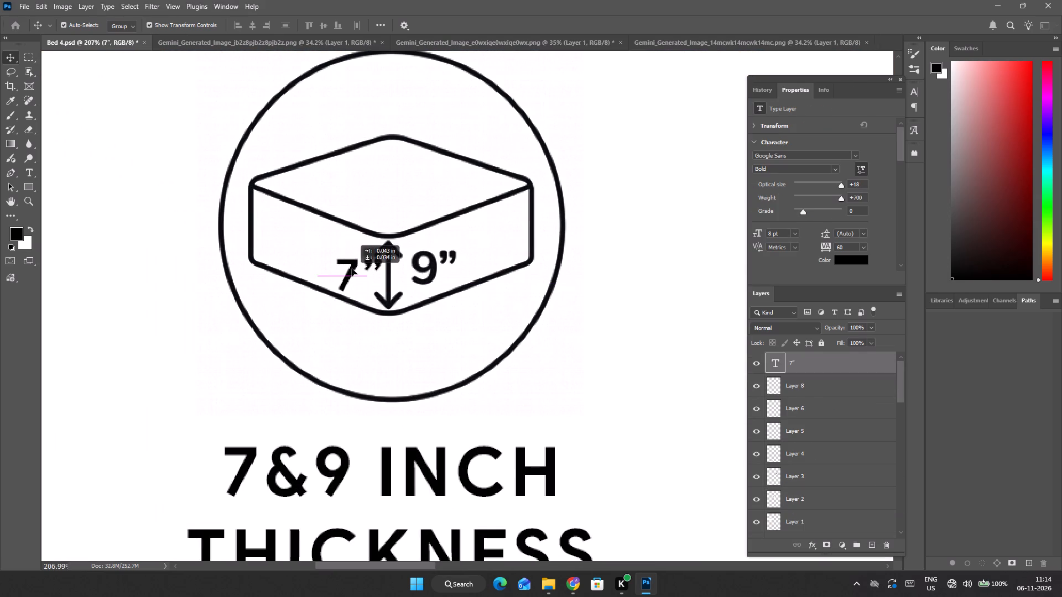
left_click_drag(352, 269, 345, 252)
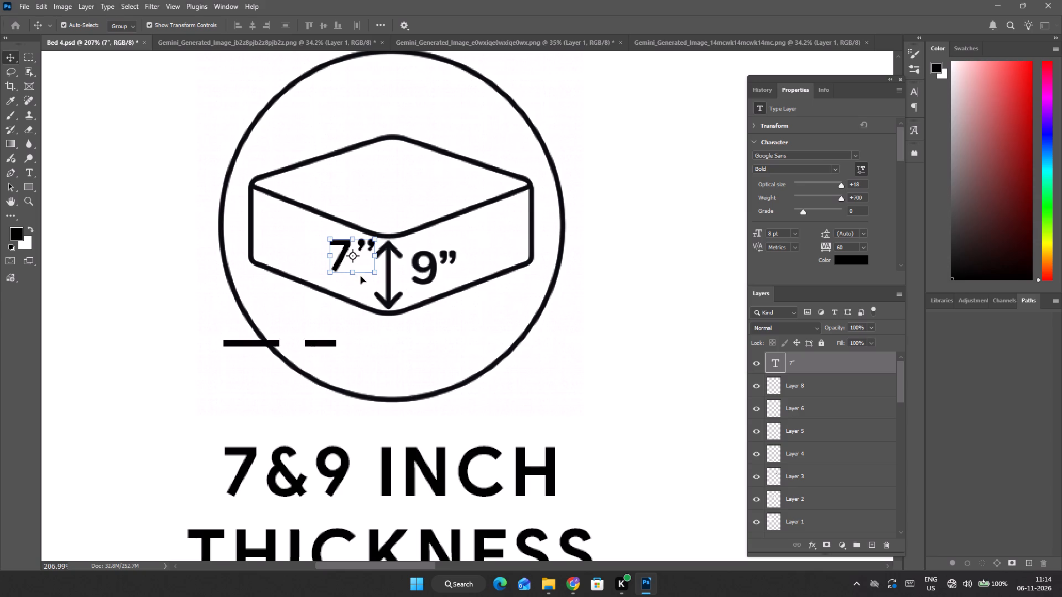
scroll(463, 327, "down", 10, "alt")
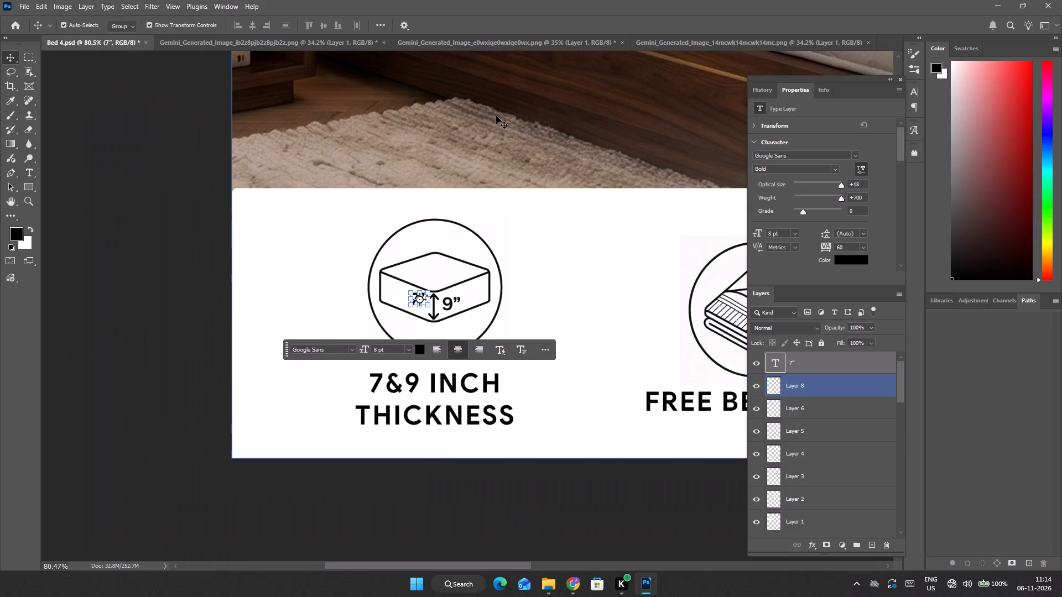
left_click(496, 116)
Lower the 7” text so it lines up horizontally with the 9” across the vertical arrow.
scroll(516, 352, "down", 4, "alt")
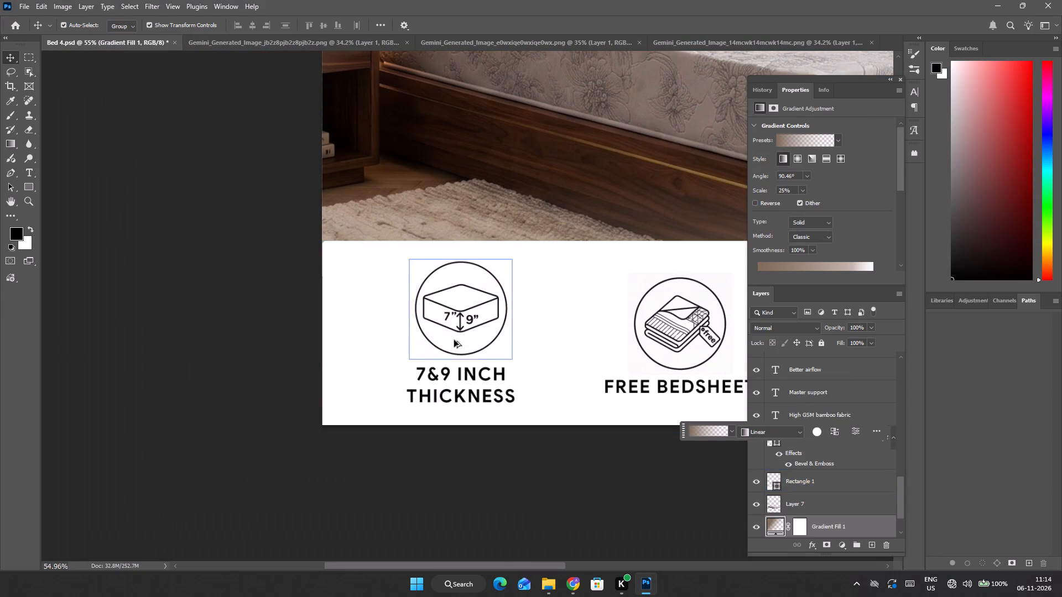
scroll(440, 339, "up", 10, "alt")
left_click_drag(462, 279, 462, 295)
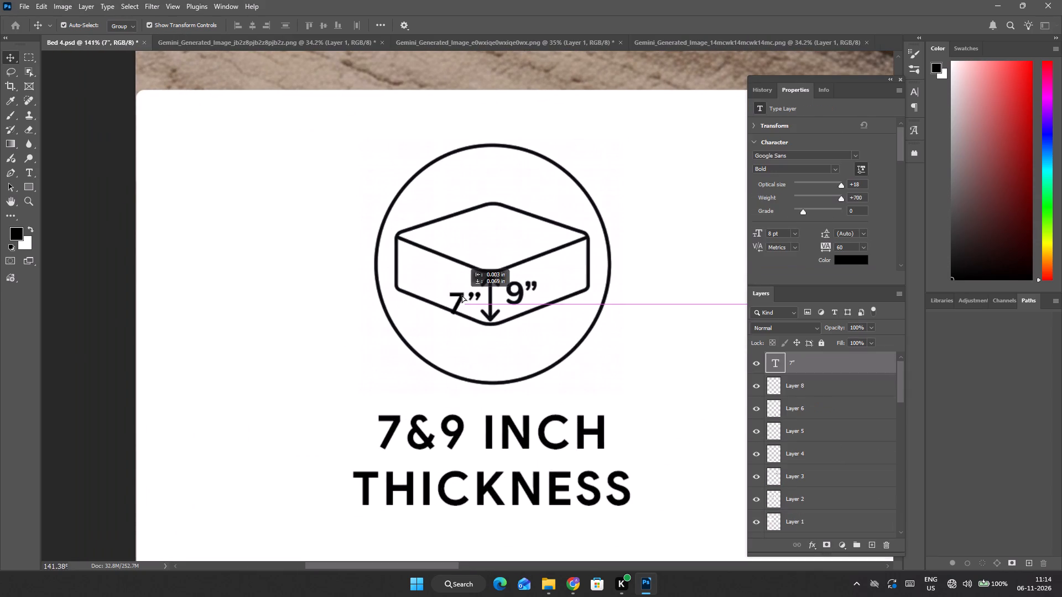
left_click_drag(462, 295, 456, 291)
left_click(576, 71)
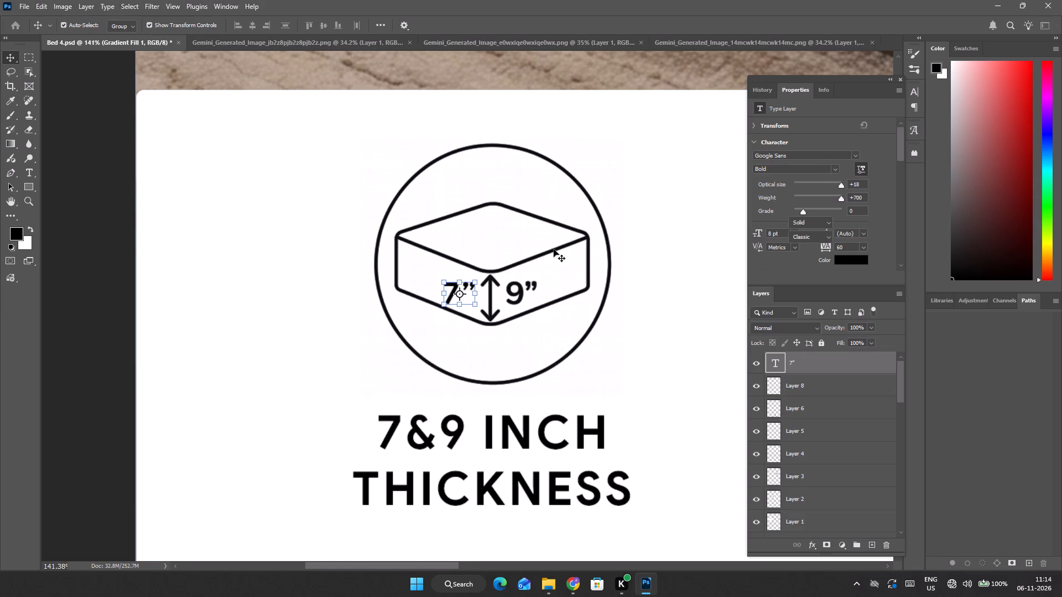
Nudge the 7” text four small increments toward the vertical arrow to even its spacing with the 9”.
scroll(541, 291, "down", 11, "alt")
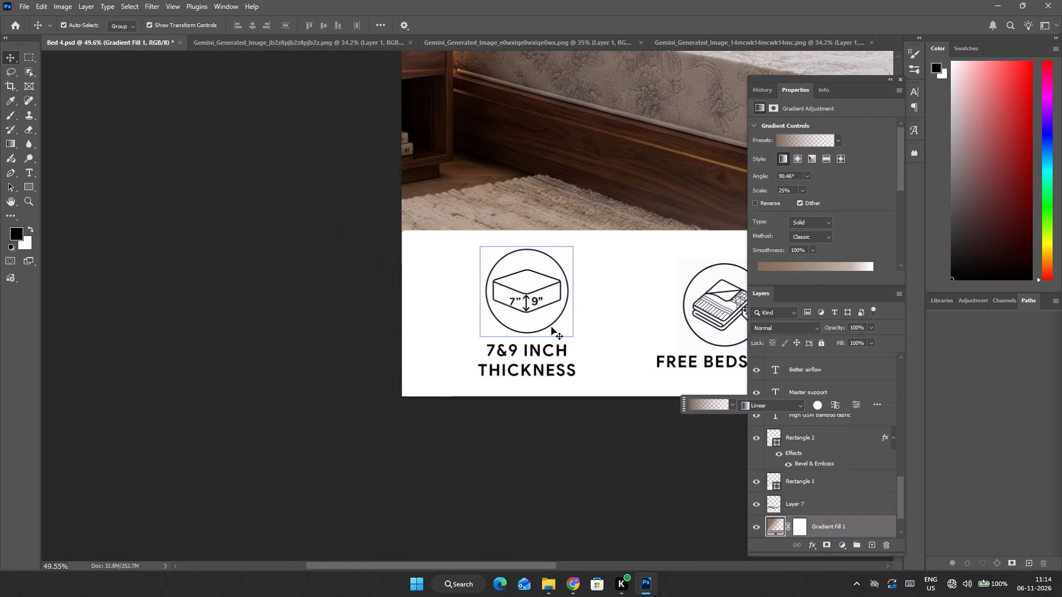
scroll(512, 291, "up", 19, "alt")
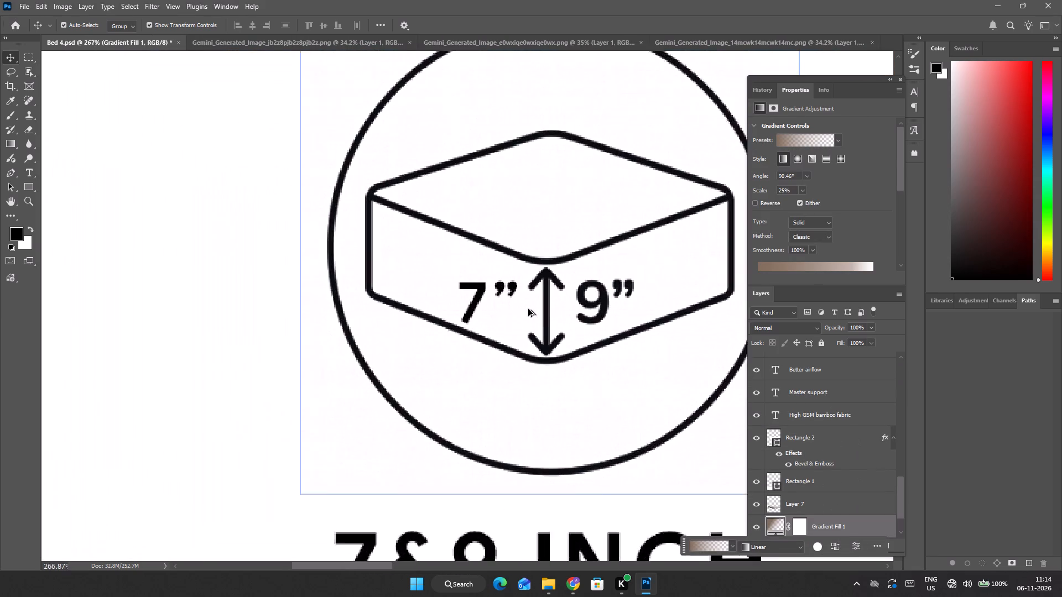
left_click(503, 284)
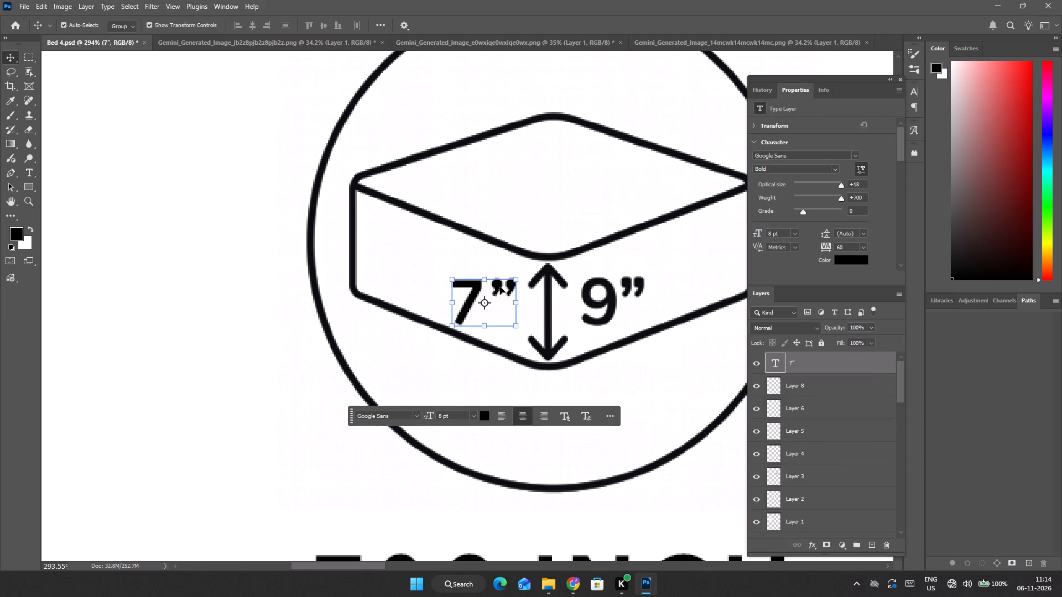
left_click(500, 287)
key("Right")
key("Right")
key("Right")
key("Right")
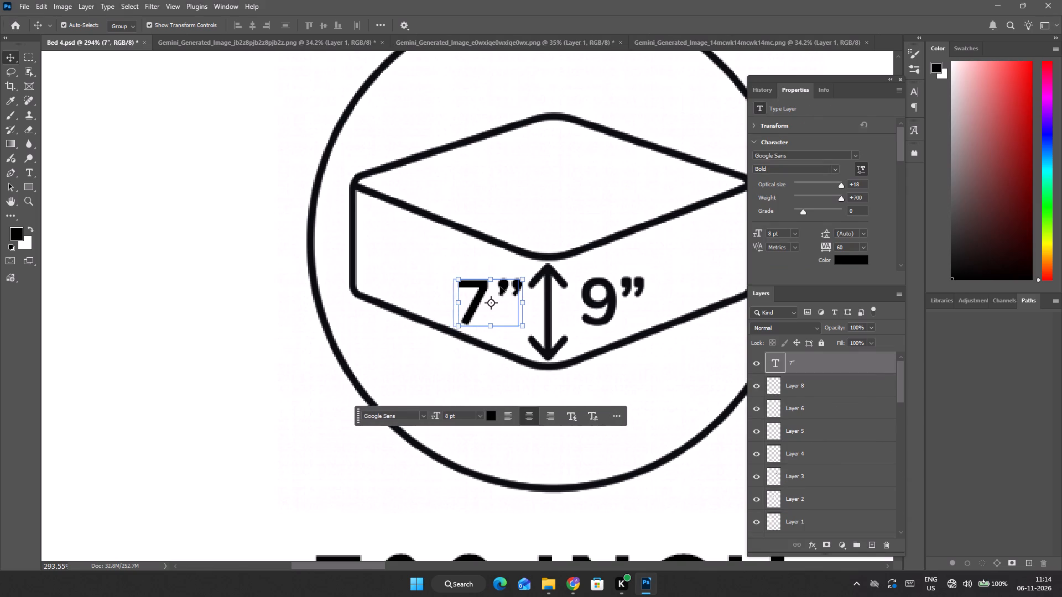
Examine the whole poster layout, from the bottom icon strip to the white feature box and the upper icons.
left_click(126, 186)
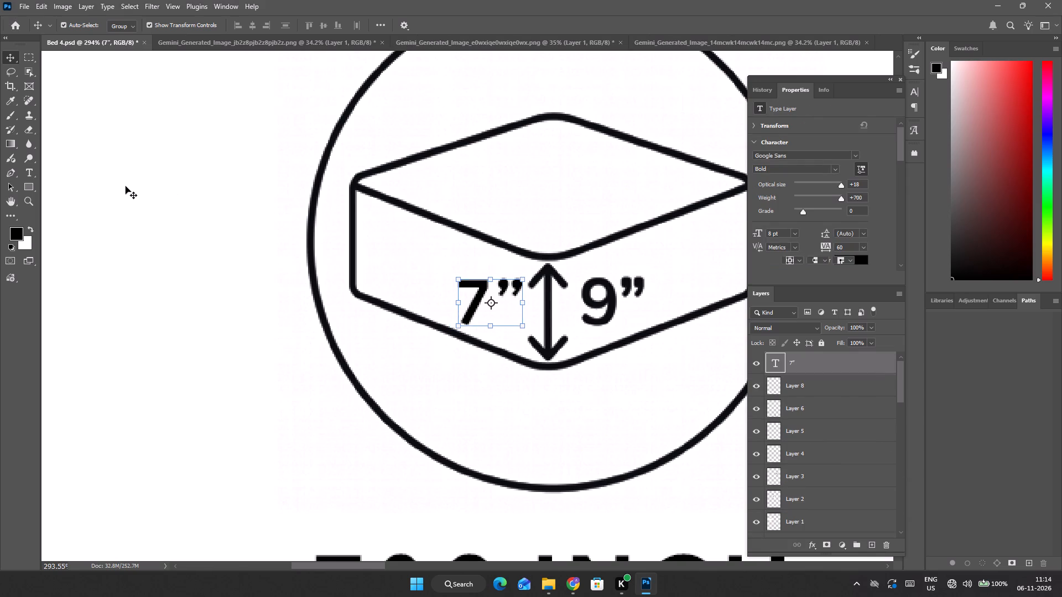
scroll(127, 186, "down", 4, "alt")
scroll(231, 238, "down", 9, "alt")
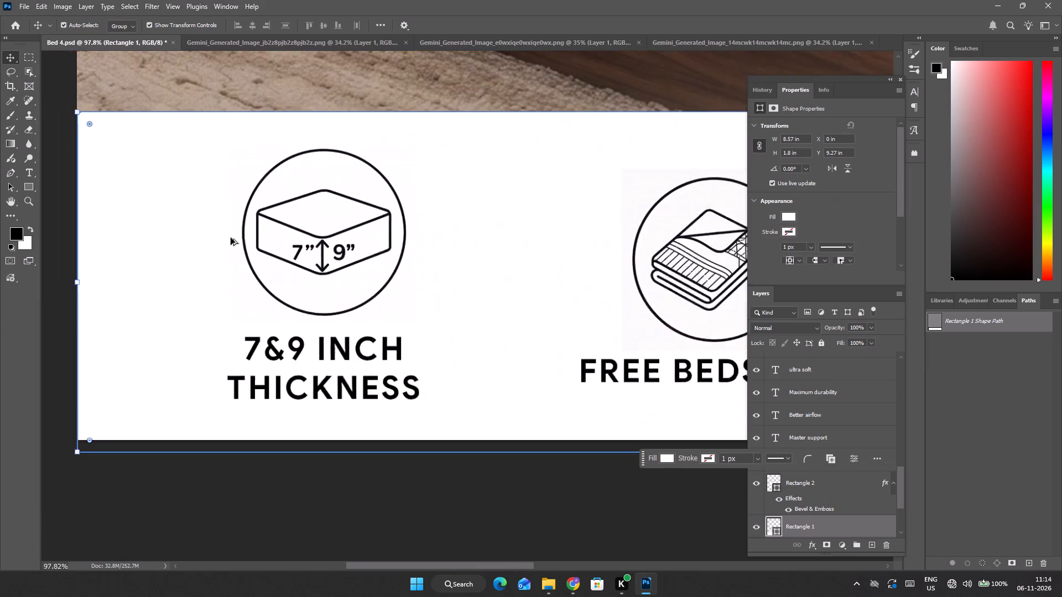
scroll(231, 238, "down", 5, "alt")
scroll(446, 224, "down", 3, "alt")
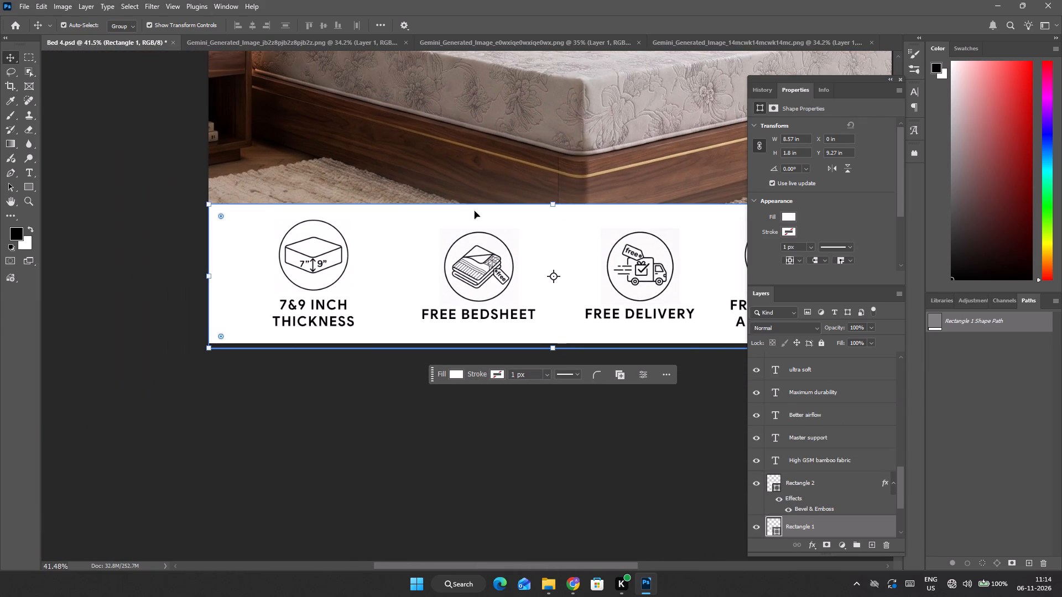
scroll(460, 228, "down", 3, "alt")
scroll(546, 198, "down", 1, "alt")
scroll(628, 174, "up", 18)
scroll(629, 174, "up", 2, "alt")
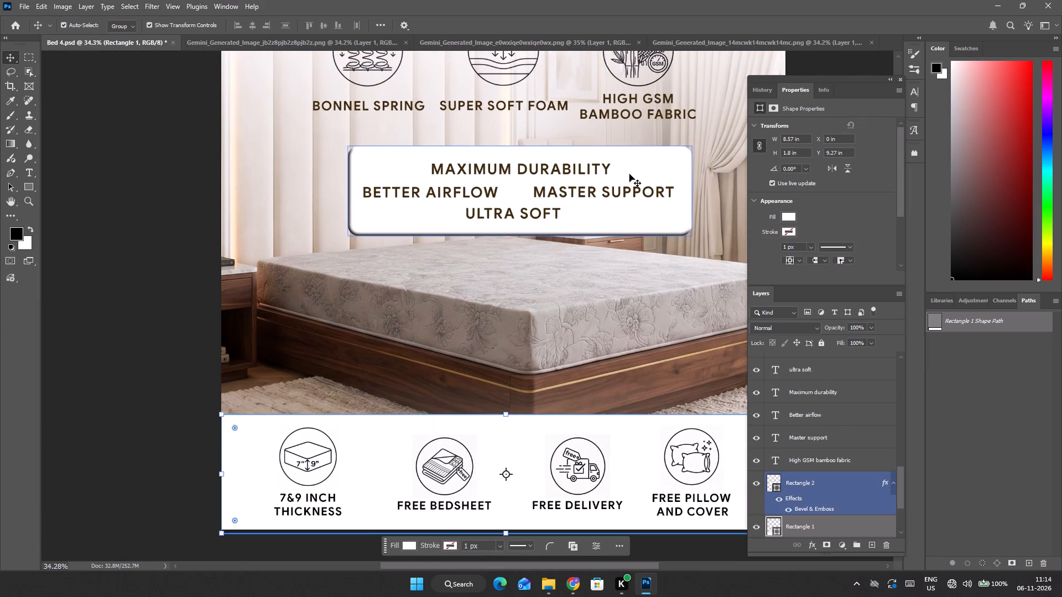
scroll(629, 174, "up", 2, "alt")
scroll(622, 204, "down", 5, "alt")
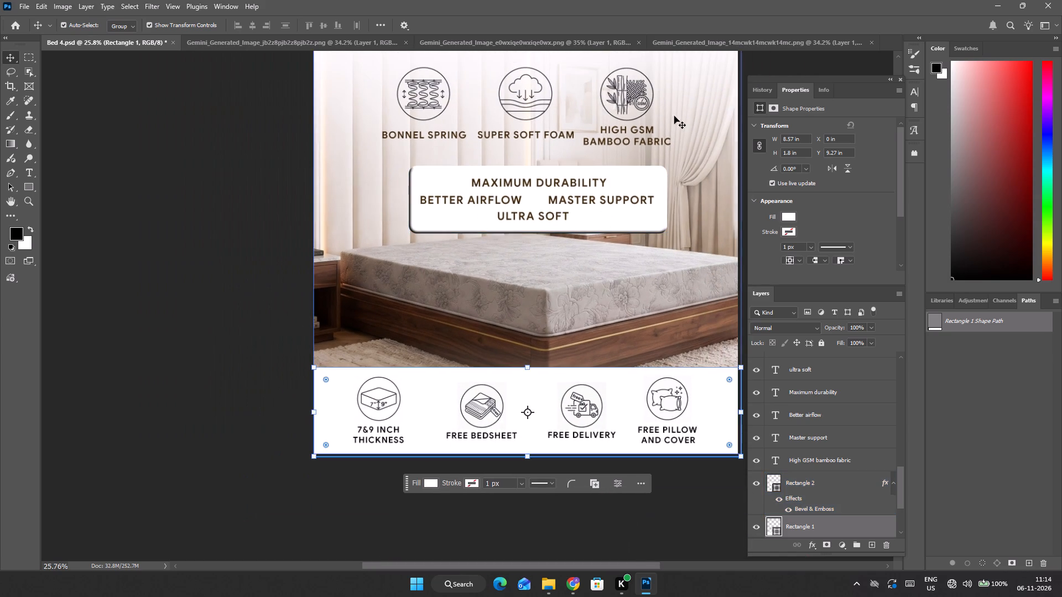
scroll(670, 90, "up", 4)
scroll(656, 223, "up", 2)
scroll(598, 214, "up", 8, "alt")
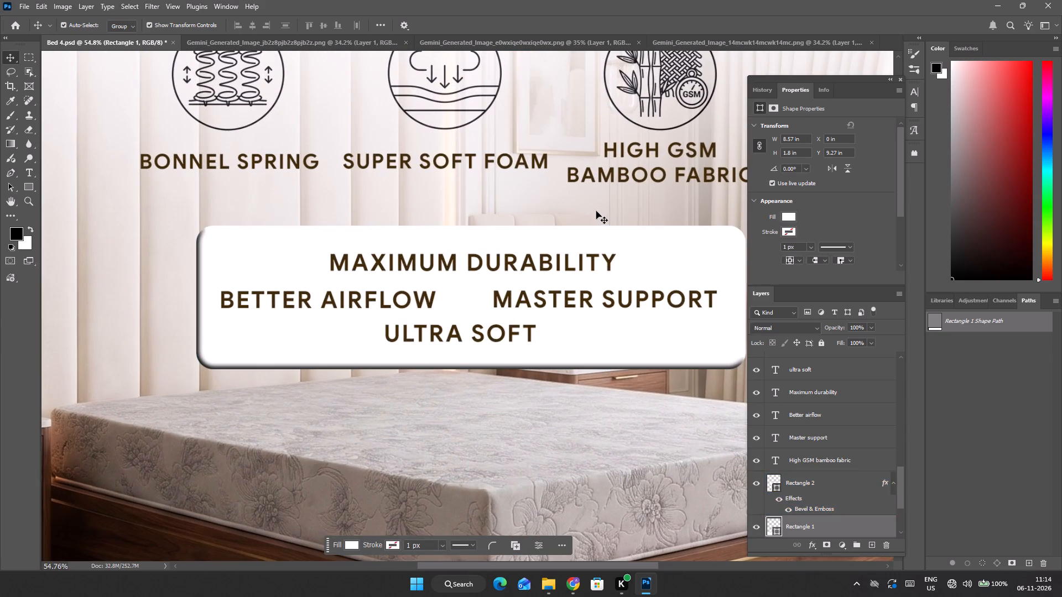
scroll(556, 213, "down", 1, "alt")
left_click(525, 258)
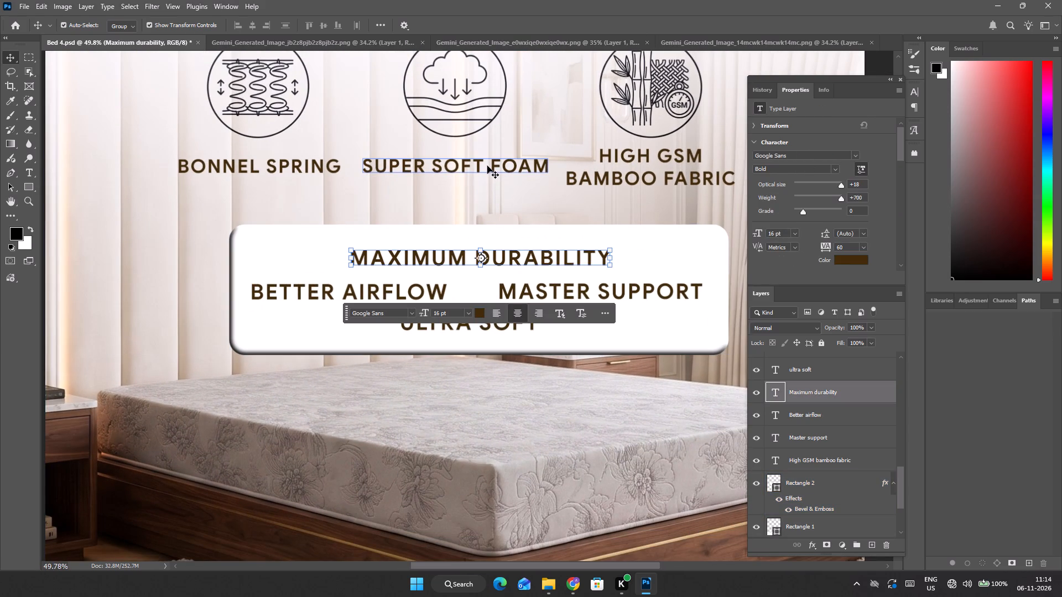
scroll(488, 208, "down", 10, "alt")
left_click(105, 163)
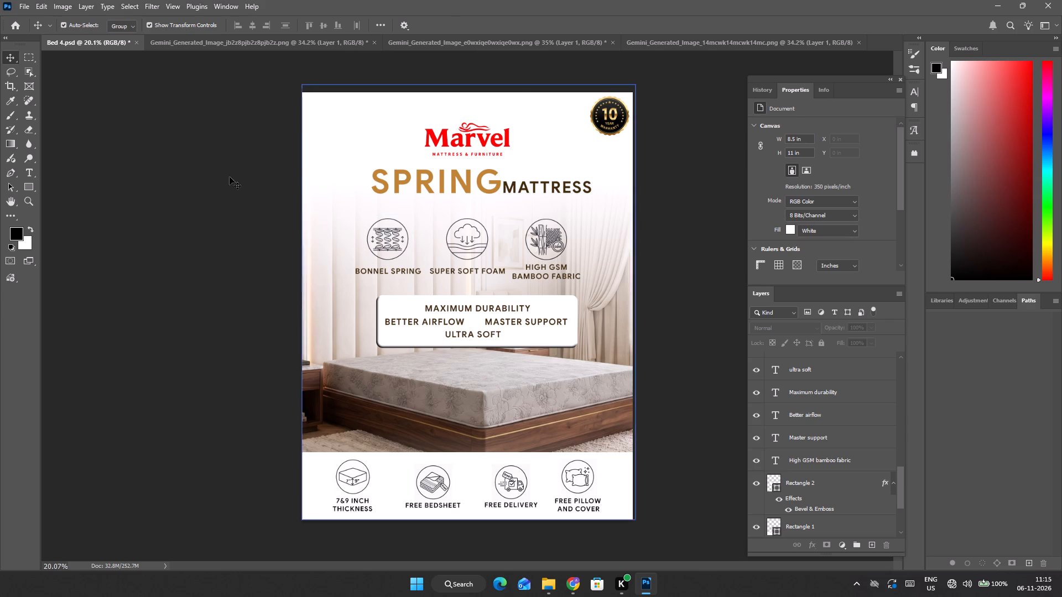
Raise the white rounded feature box and its four text lines together to Y 4.99 in, closer to the icon captions.
scroll(497, 357, "up", 5, "alt")
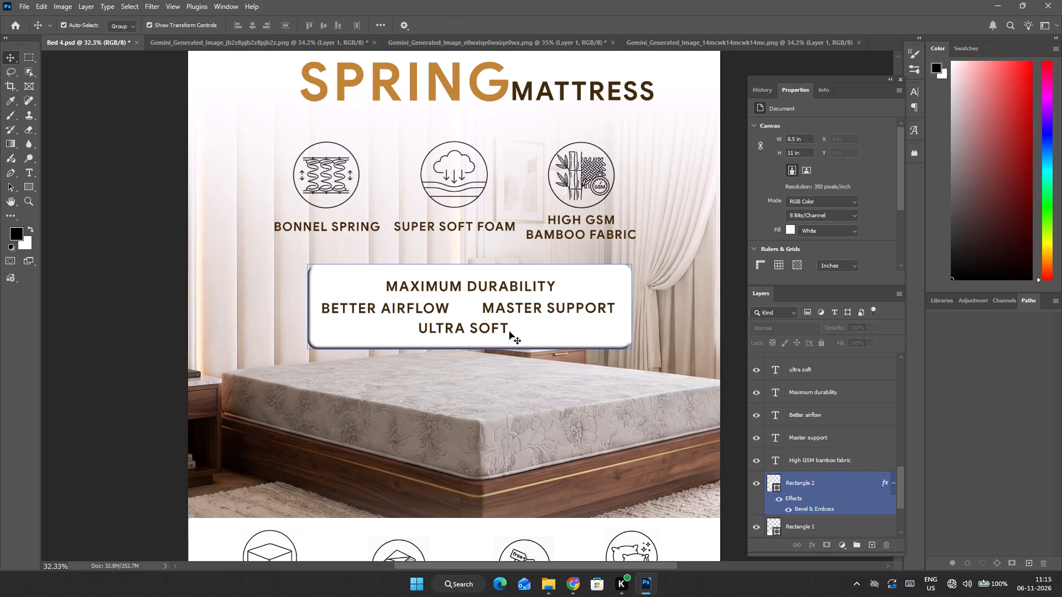
left_click(546, 343)
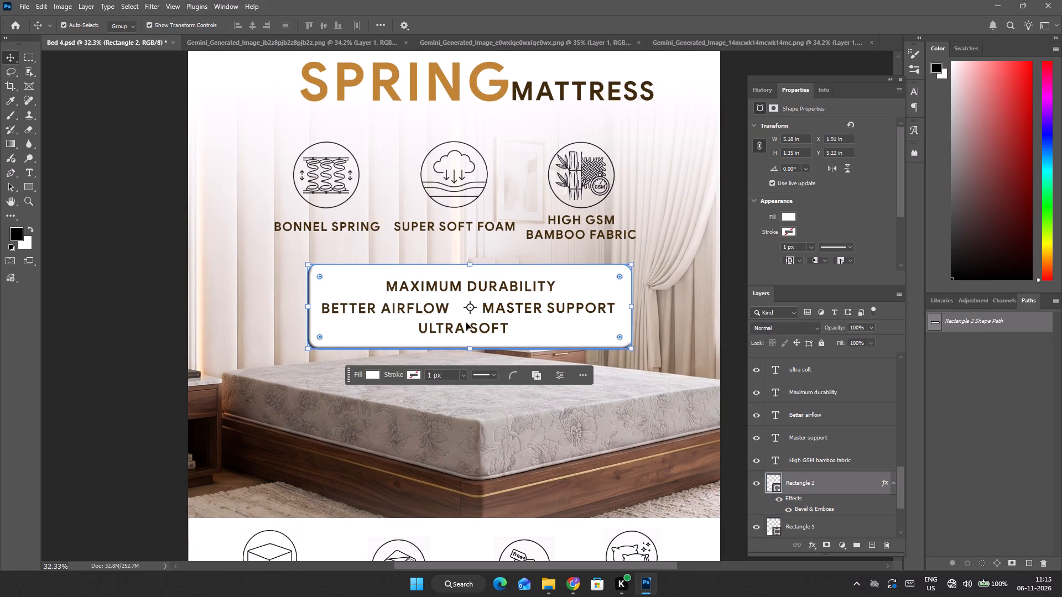
left_click(452, 289, "shift")
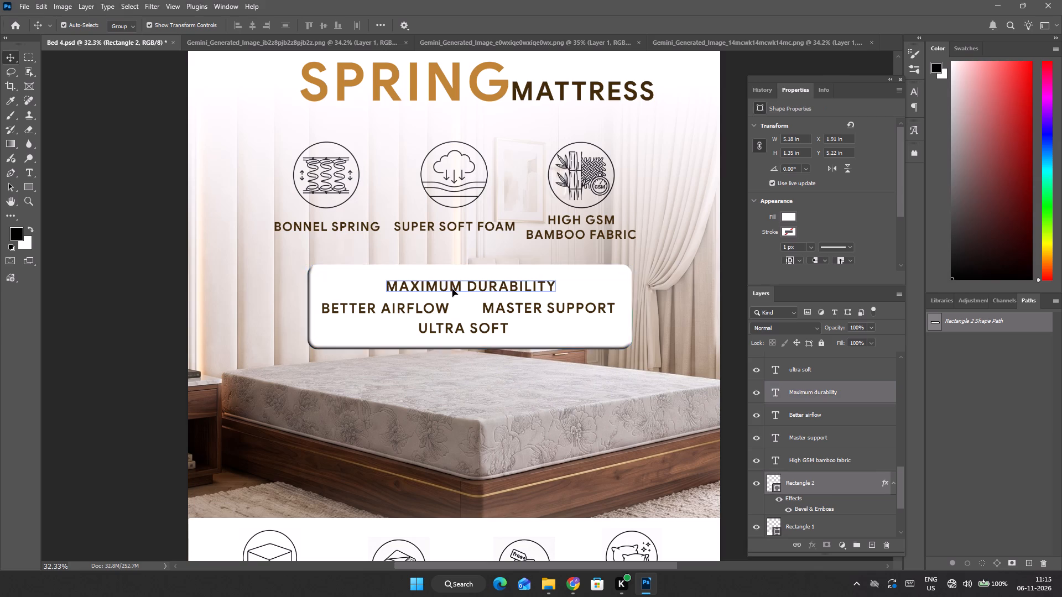
left_click(398, 307, "shift")
left_click(516, 306, "shift")
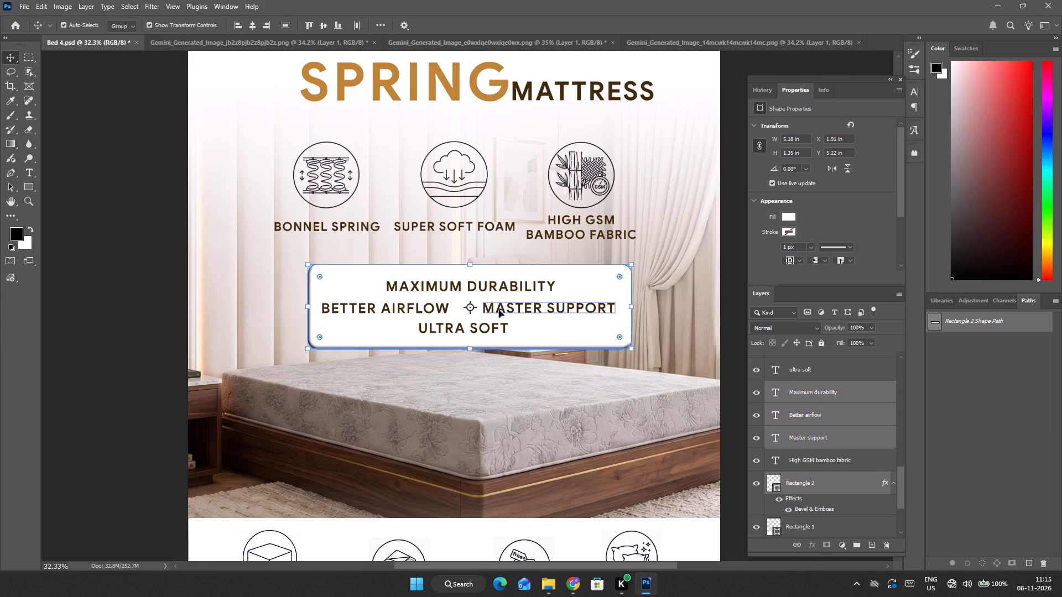
left_click(468, 328, "shift")
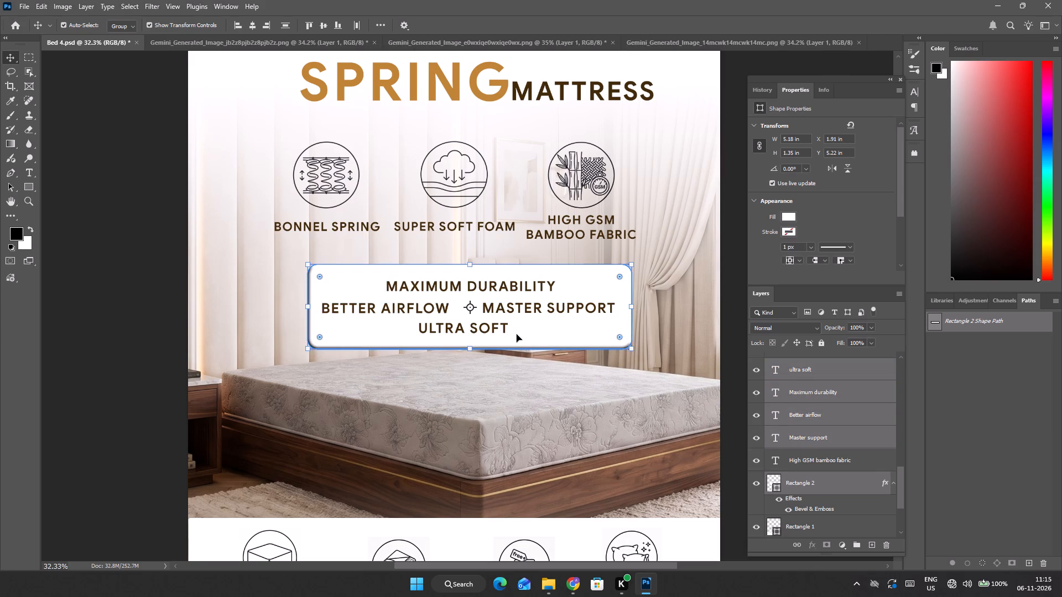
key("shift+Up")
key("shift+Up")
key("shift+Up")
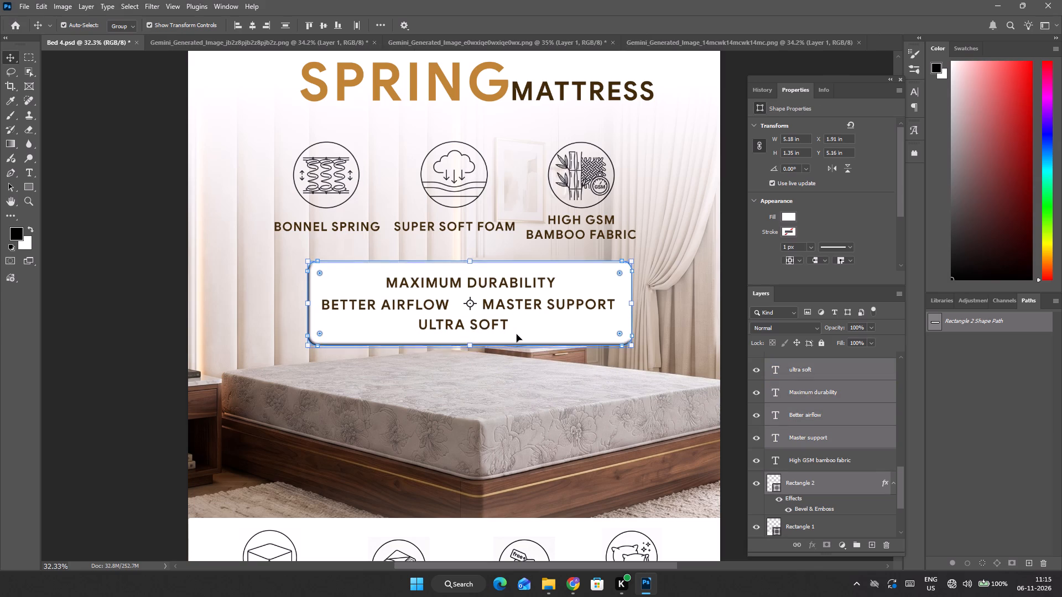
key("shift+Up")
key("shift+Up")
key("shift+Up")
key("shift+Up")
key("shift+Up")
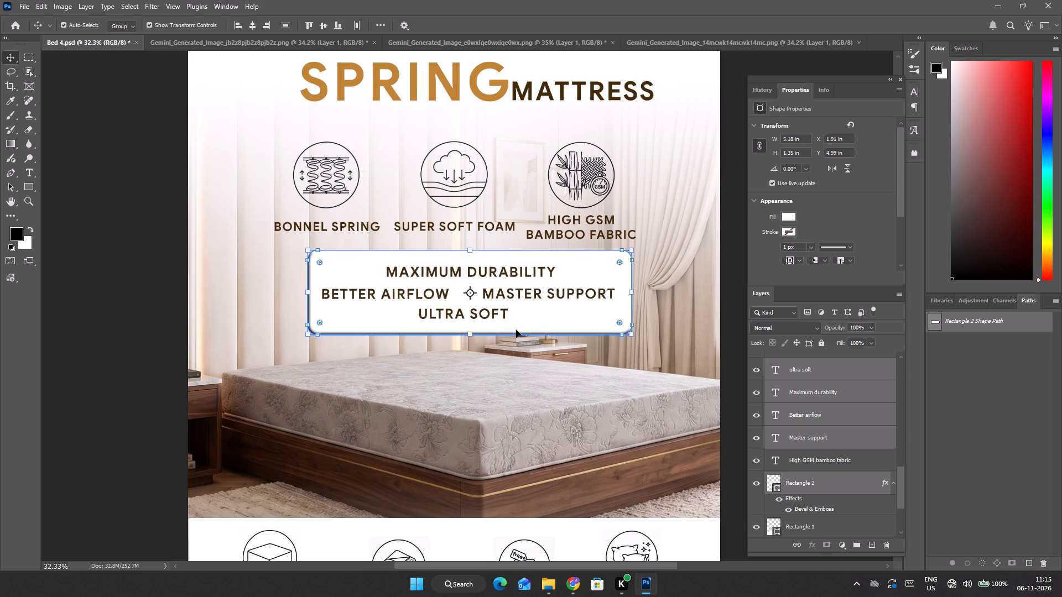
Scale the feature box and its four text lines down proportionally to about 75%, making the box about 3.91 in wide.
left_click_drag(631, 334, 625, 336)
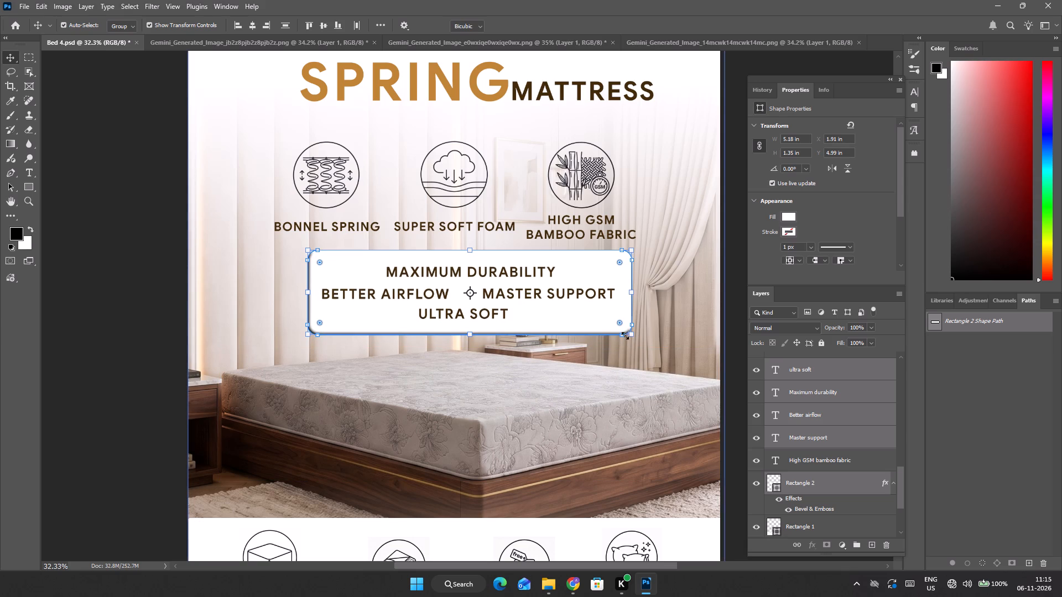
left_click_drag(625, 336, 553, 315)
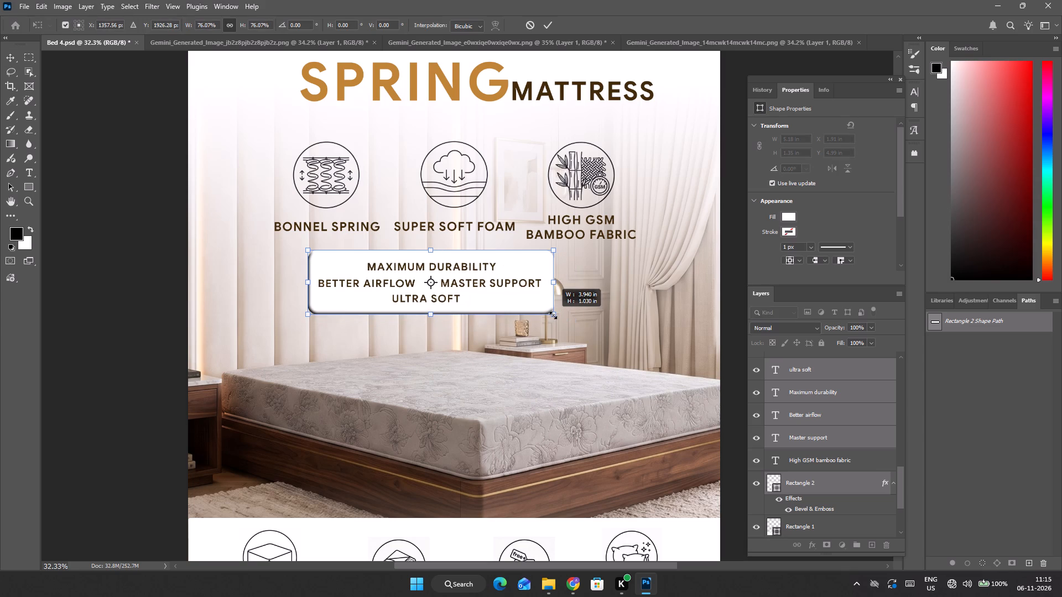
left_click_drag(553, 315, 551, 315)
left_click(546, 31)
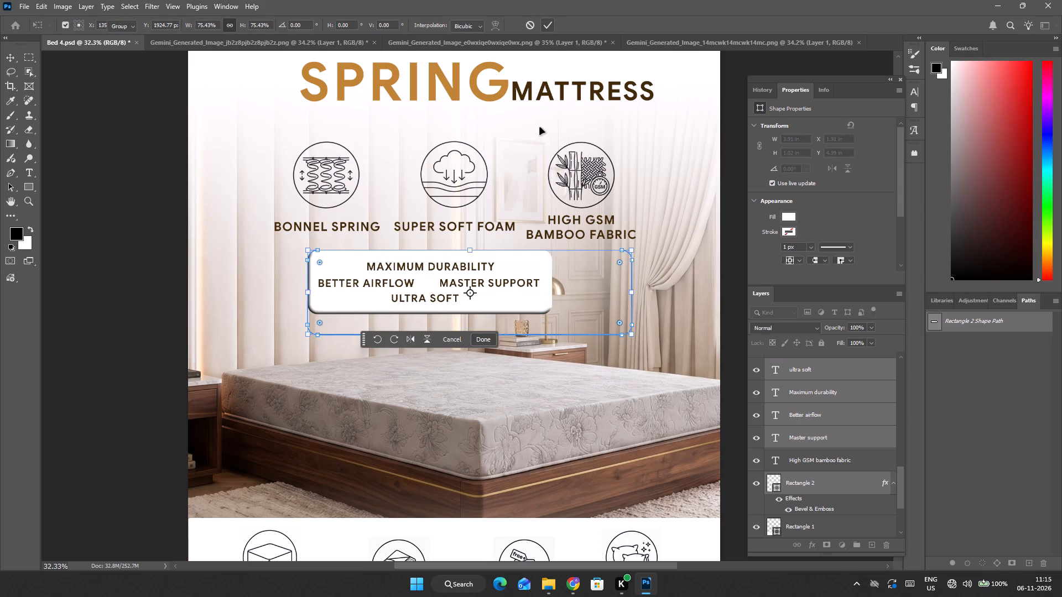
Shift the reduced feature box and its text horizontally to X 2.3 in, centring it beneath the three icons.
left_click_drag(509, 300, 537, 299)
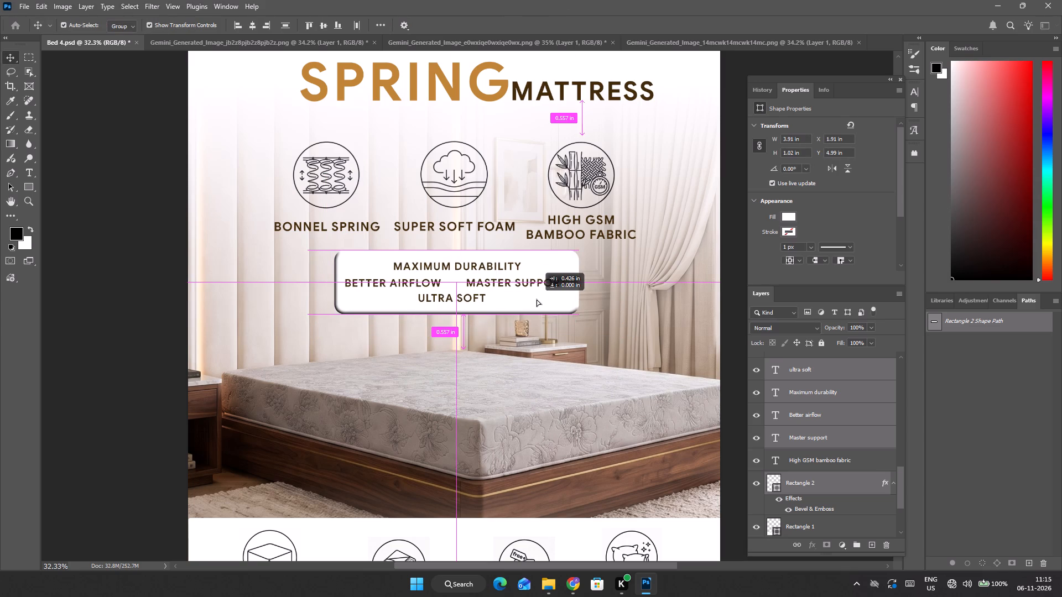
left_click_drag(537, 299, 532, 299)
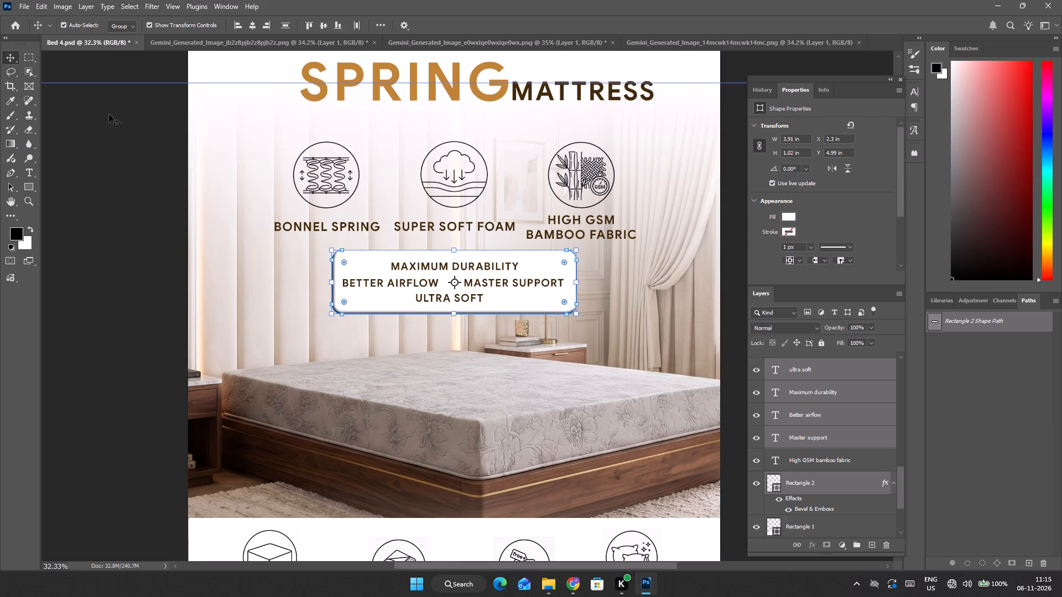
left_click(119, 74)
scroll(459, 420, "down", 5, "alt")
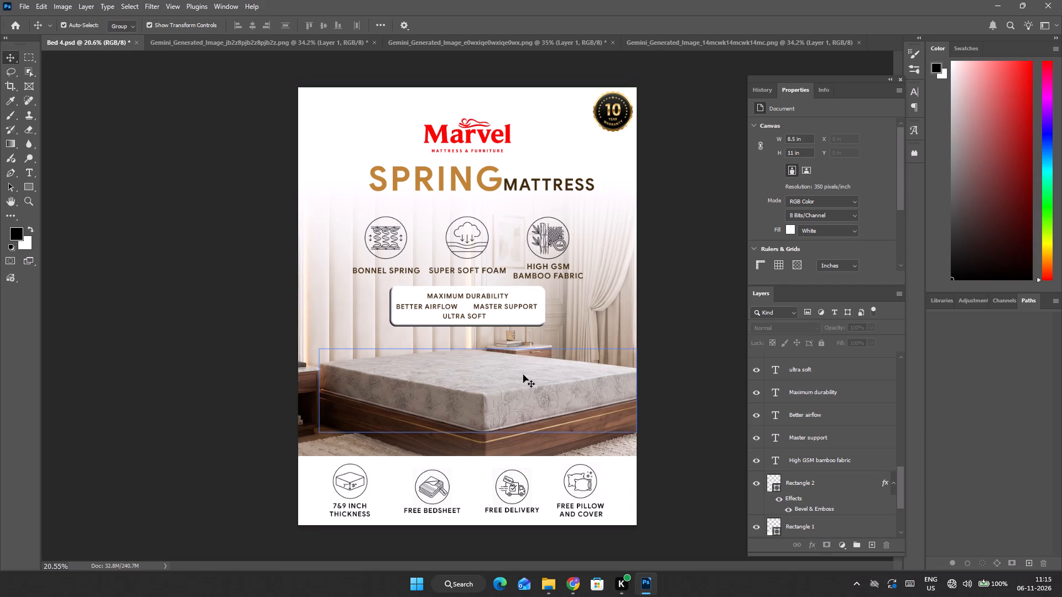
Export the poster as a JPG at quality 7, keeping 100% scale and 2975 x 3850 px.
left_click(19, 9)
left_click(106, 180)
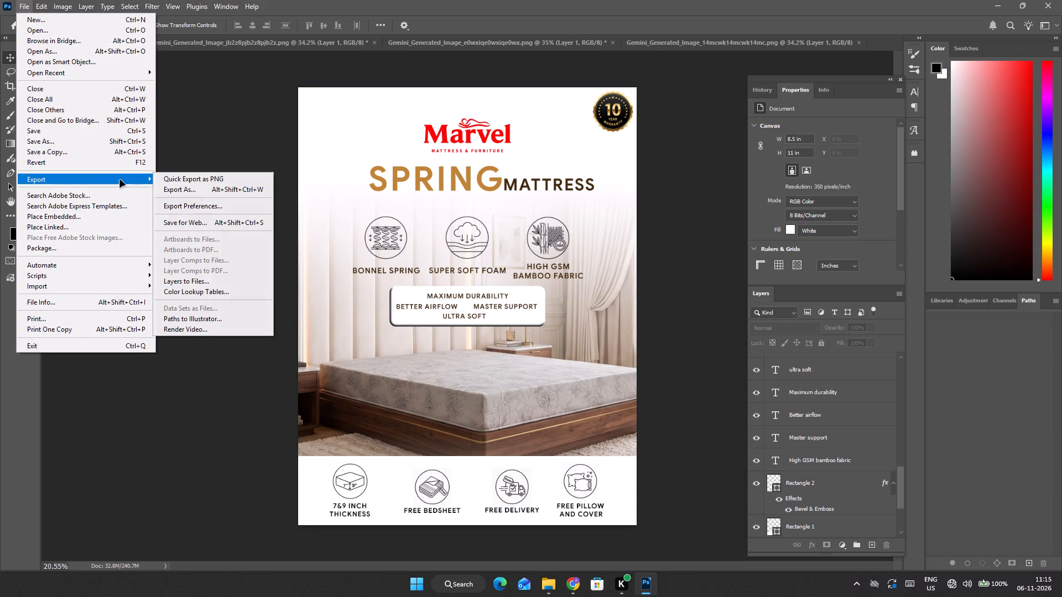
left_click(181, 189)
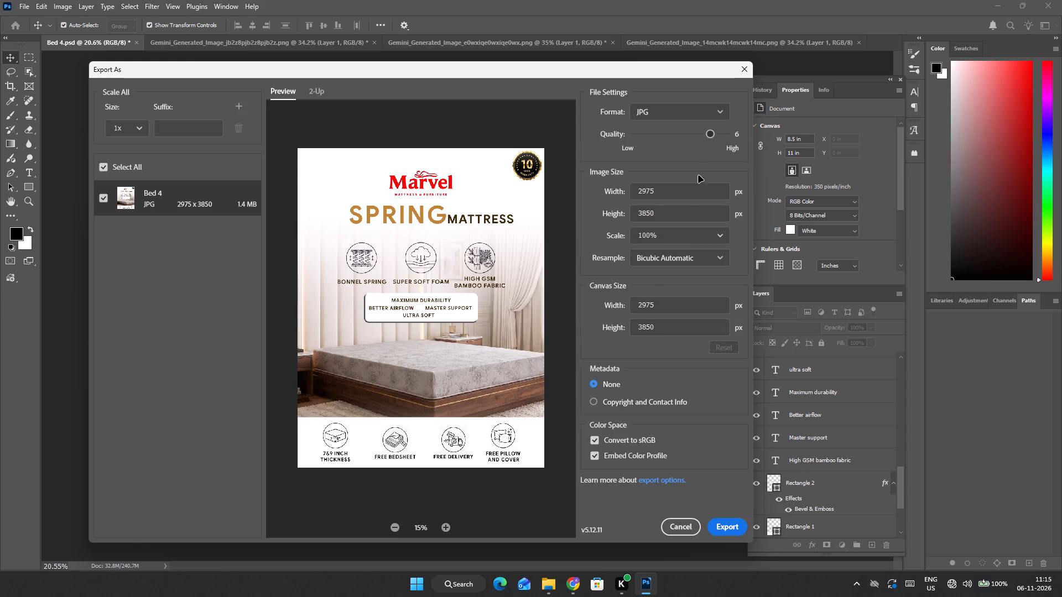
left_click_drag(711, 139, 740, 140)
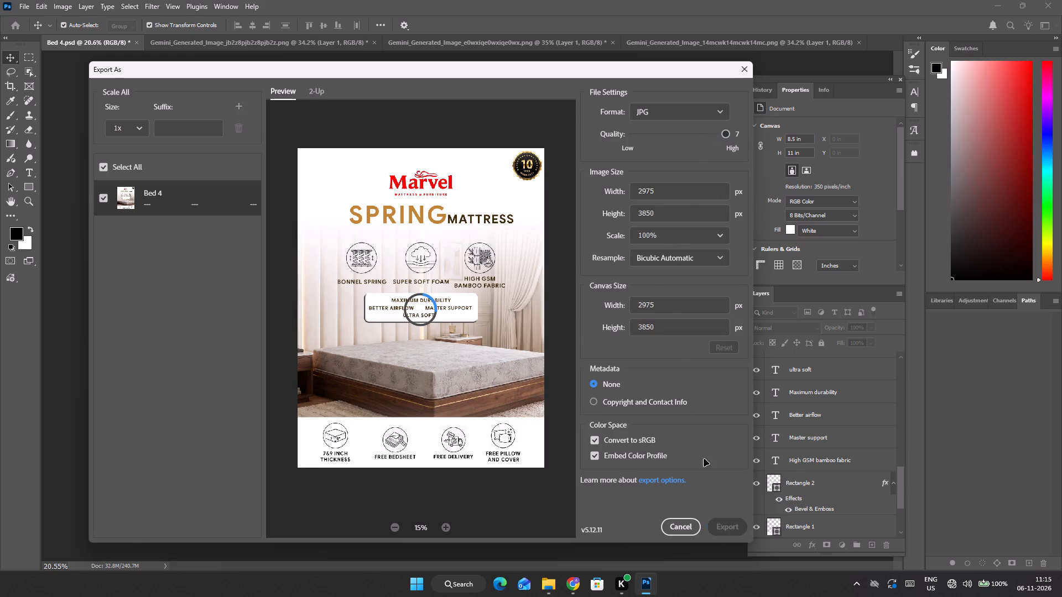
left_click(727, 525)
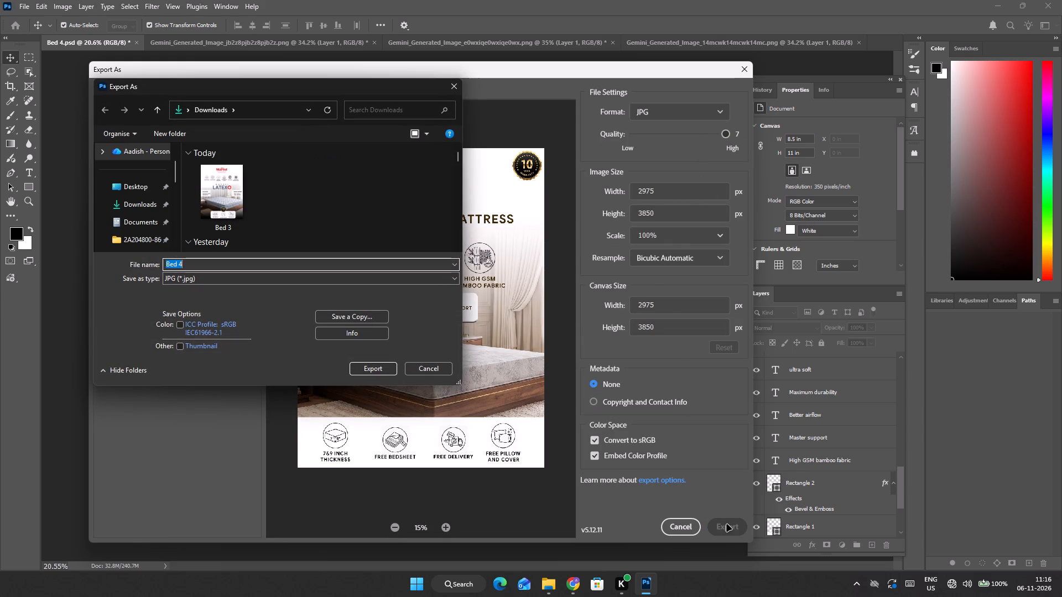
Save the exported poster JPG in the Downloads folder under the name Bed 4.
left_click(373, 369)
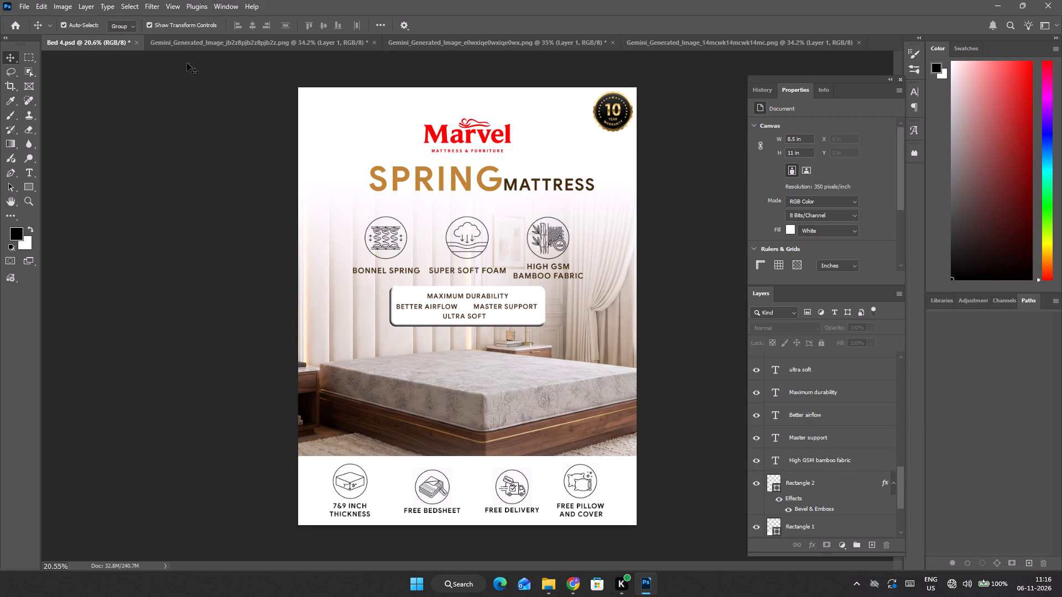
Save the changes to the Bed 4 poster's PSD document.
left_click(21, 3)
left_click(45, 131)
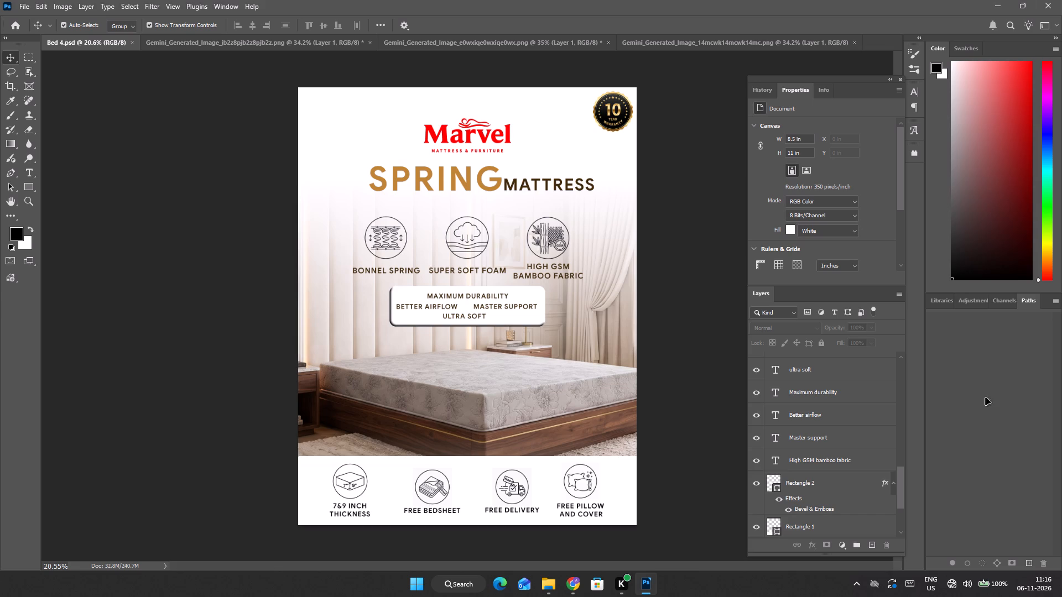
Turn on the computer's Wi-Fi in the system quick settings.
left_click(950, 596)
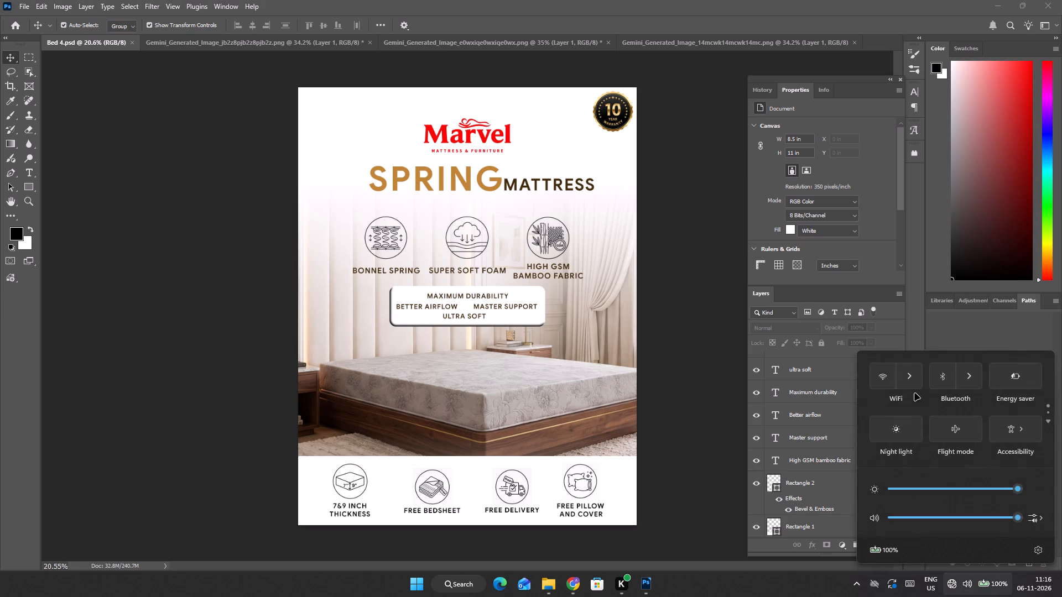
left_click(881, 381)
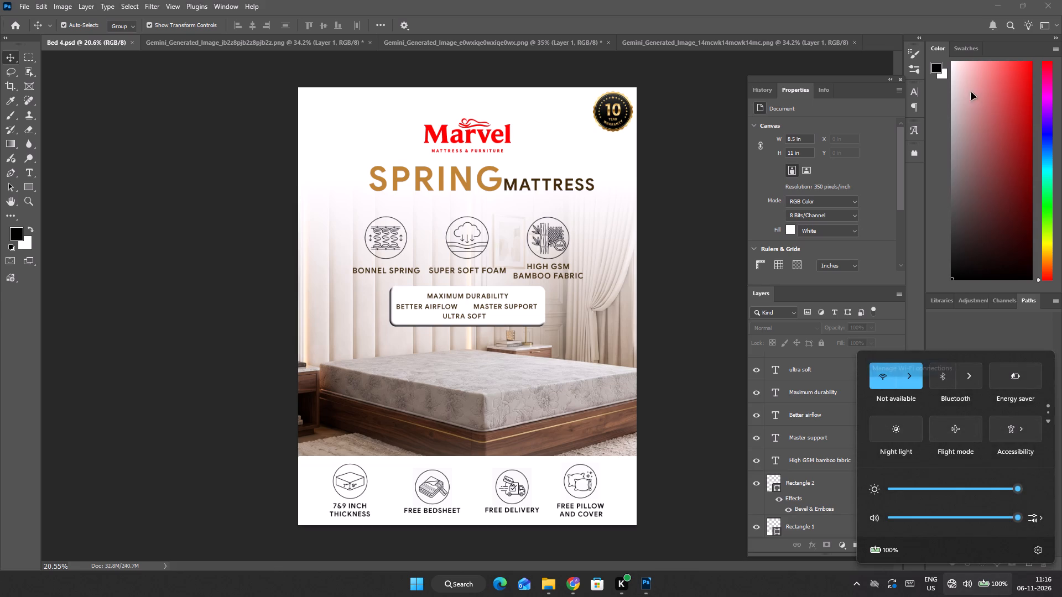
Minimise Photoshop to switch to the Downloads folder in File Explorer.
left_click(1001, 1)
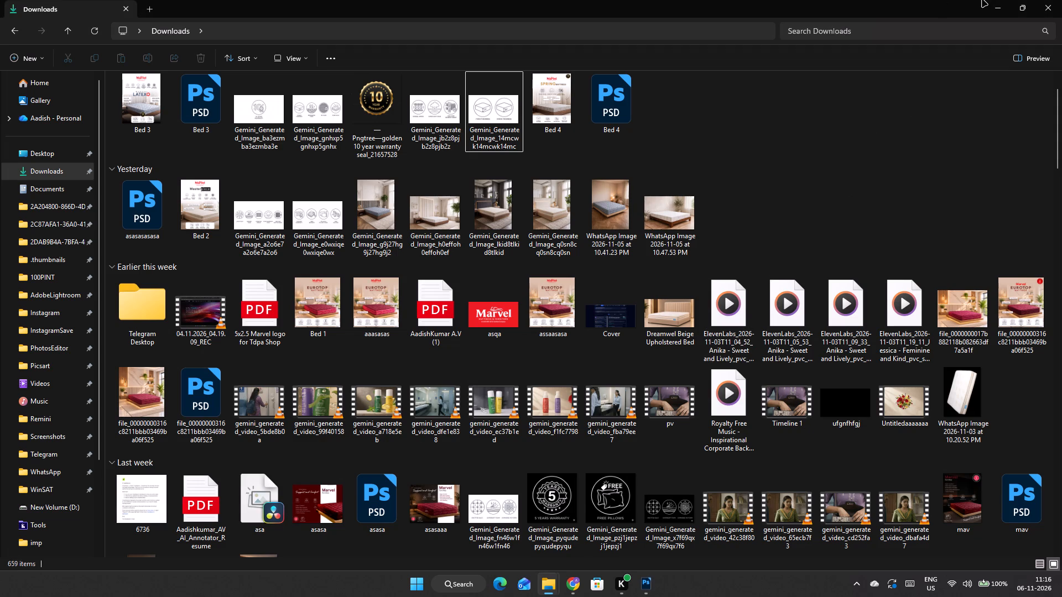